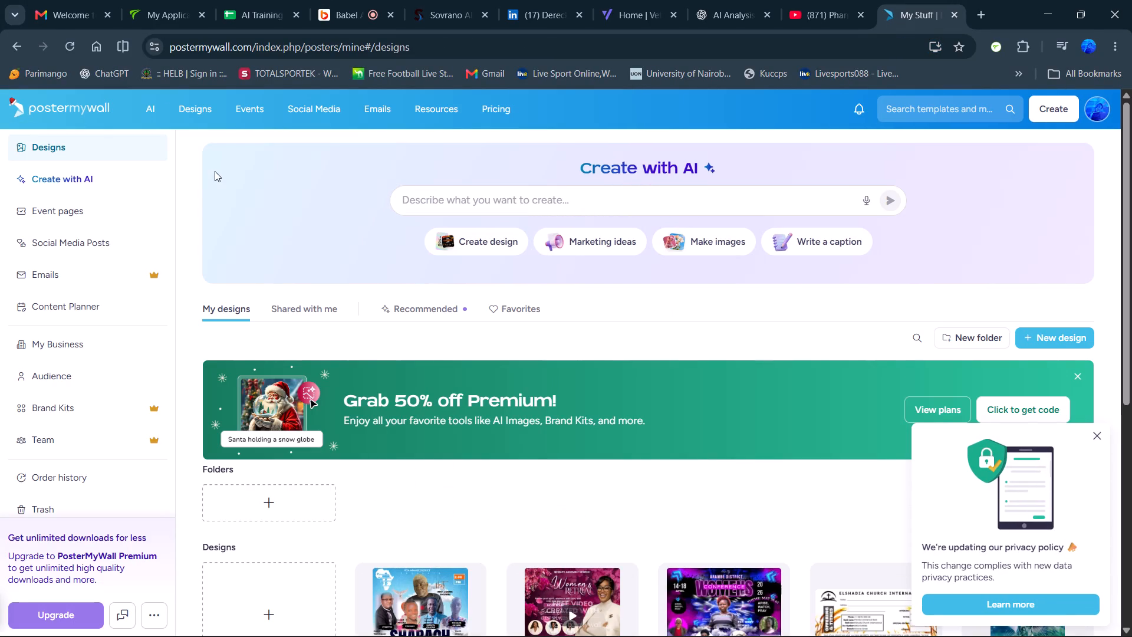
Look through the saved designs on the My designs page.
scroll(266, 185, down, 1)
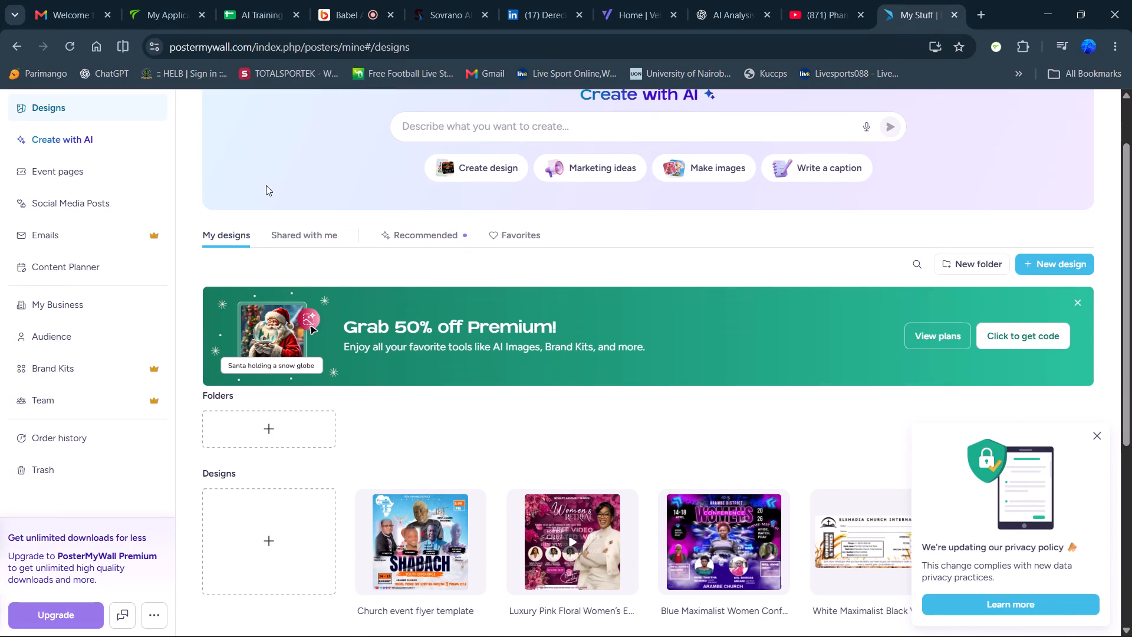
scroll(312, 208, up, 1)
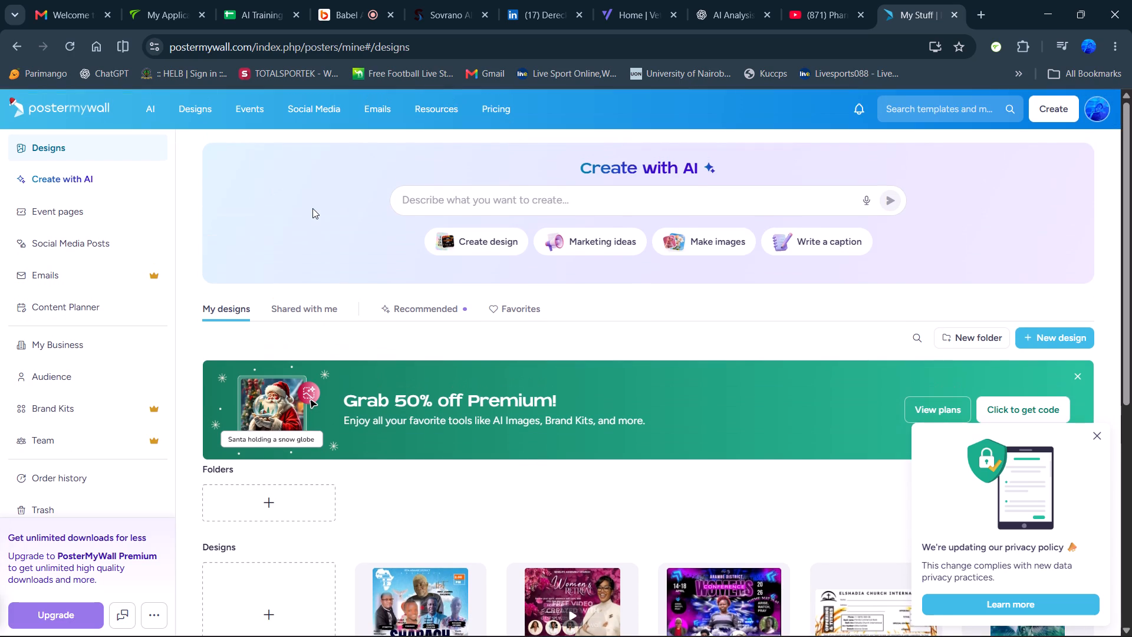
scroll(404, 308, down, 3)
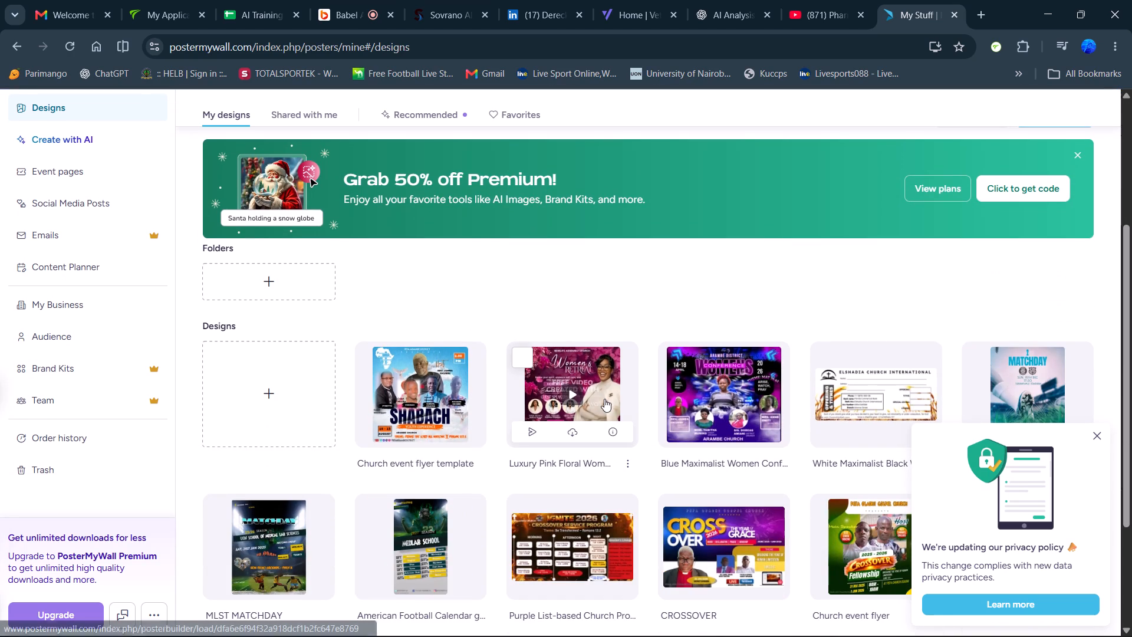
scroll(597, 387, down, 5)
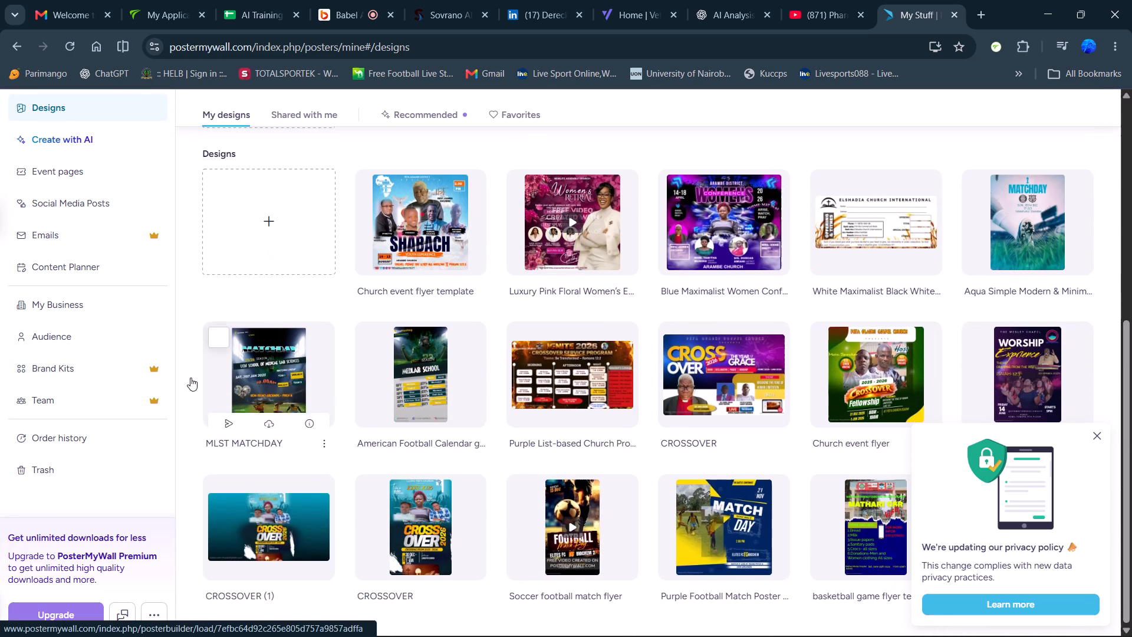
scroll(110, 380, up, 4)
scroll(98, 248, up, 4)
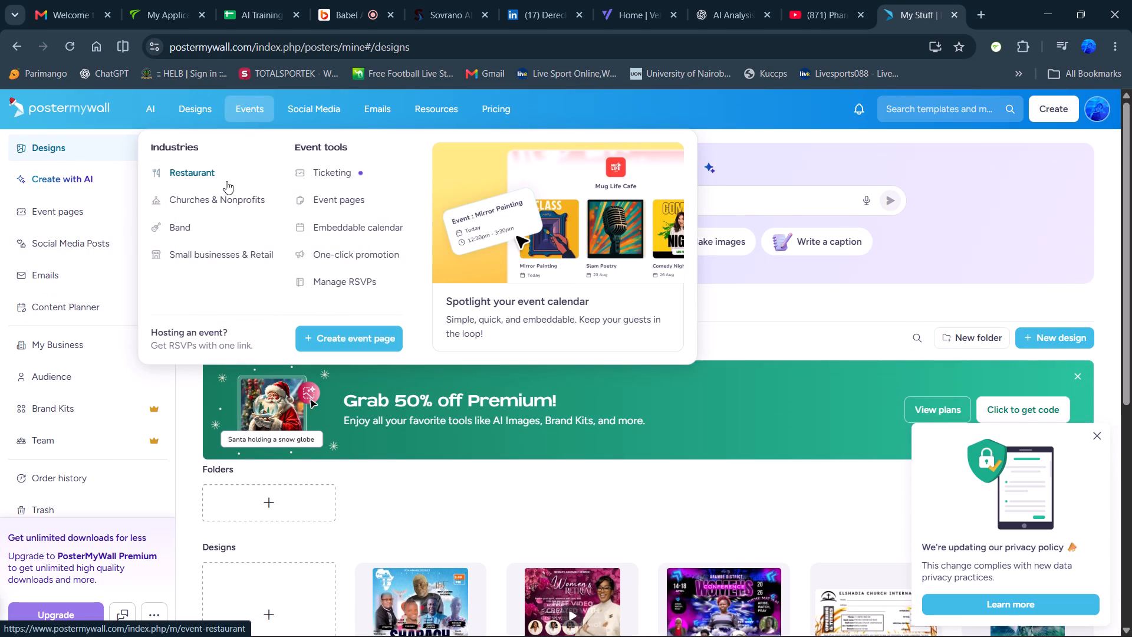
Start creating an event page from the one-click promotion event tool.
click(366, 258)
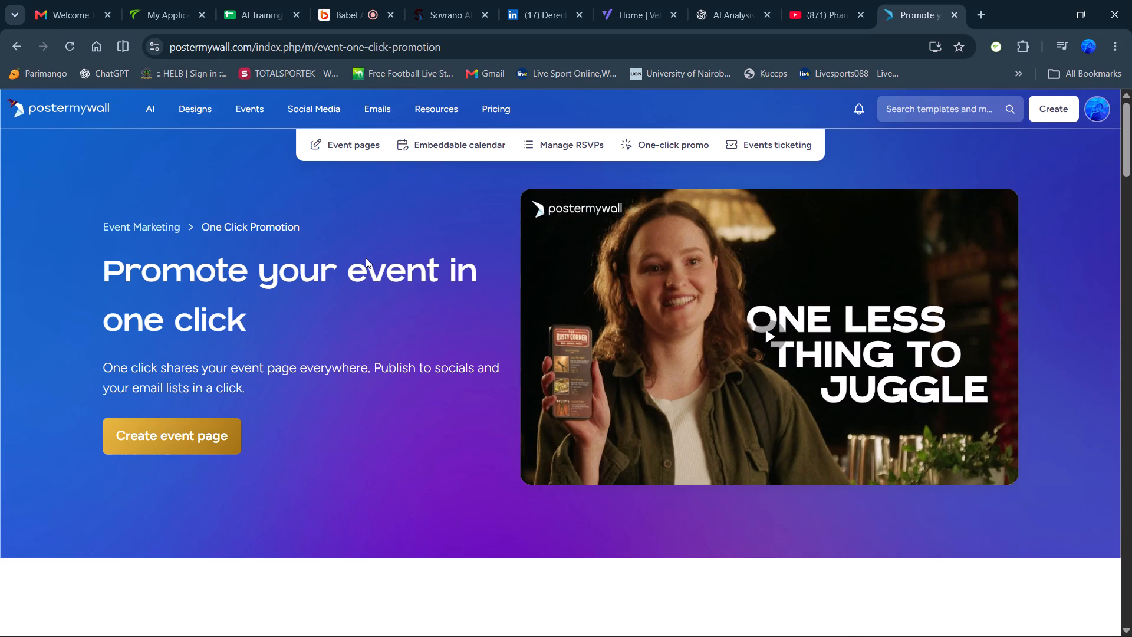
click(208, 428)
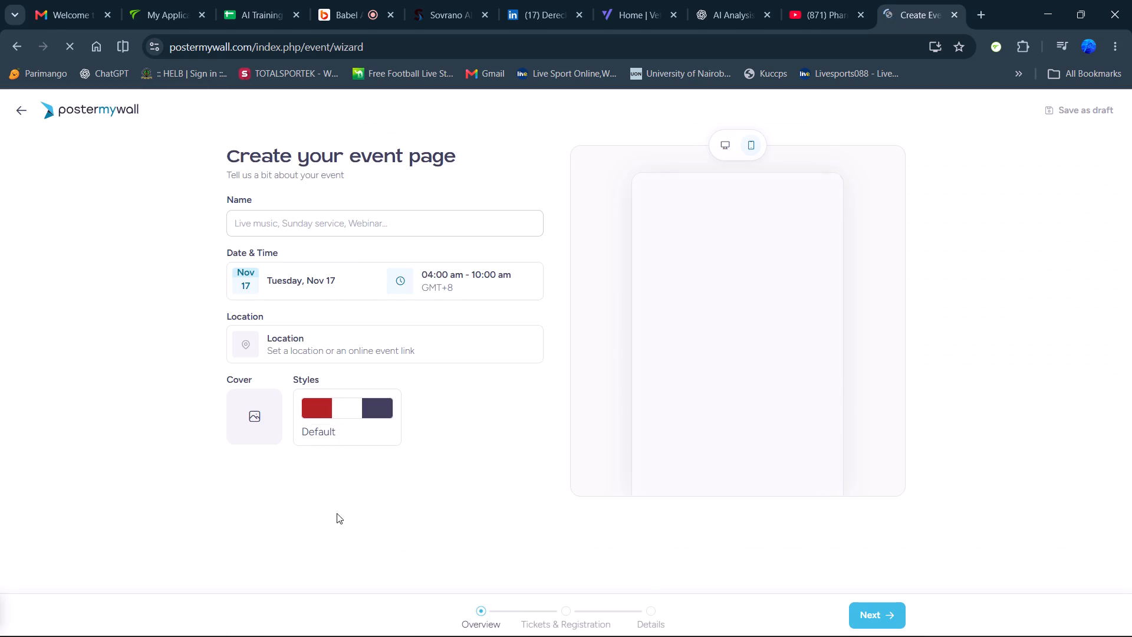
Name the event LINDA MWANANCHI MOVEMENT RALLY.
click(282, 229)
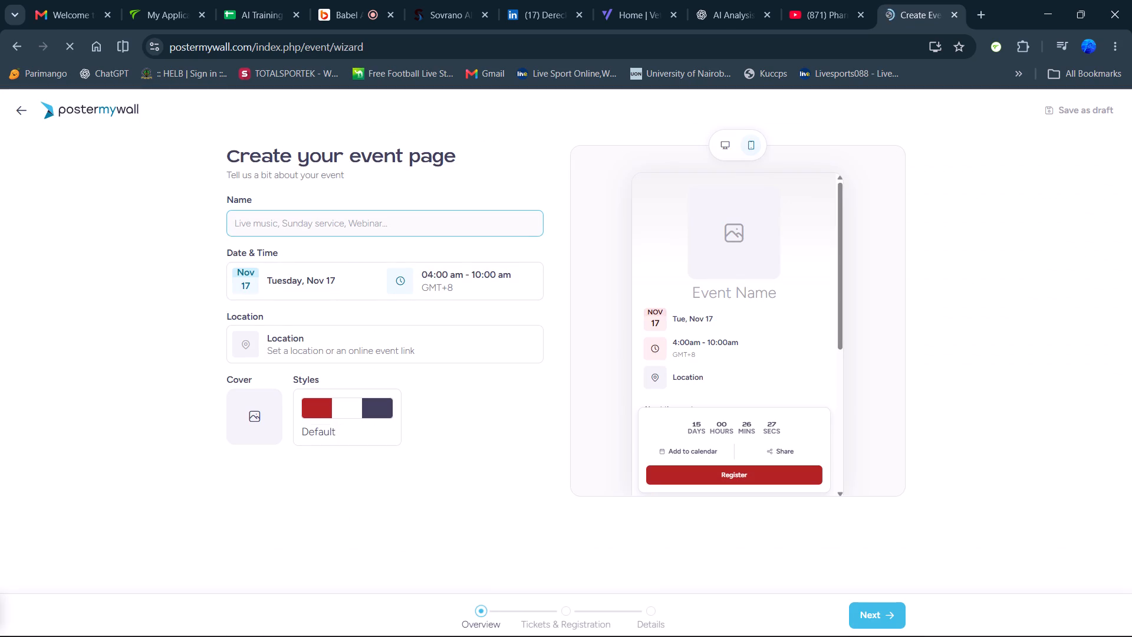
click(341, 226)
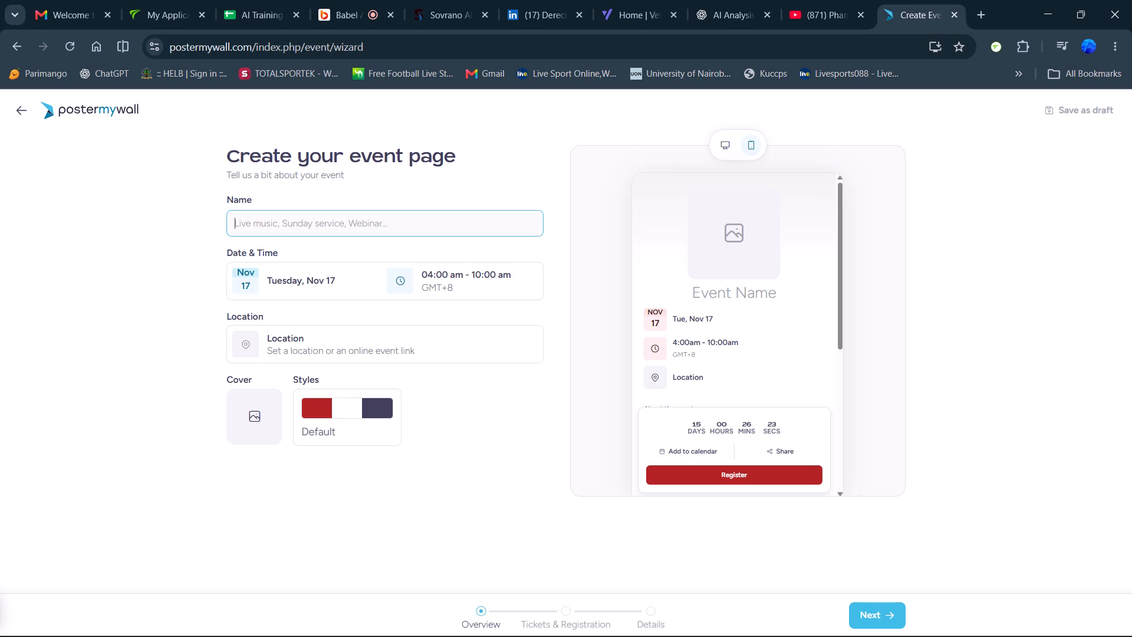
text(LINDA MWANANCHI MOVEMENT RALLY)
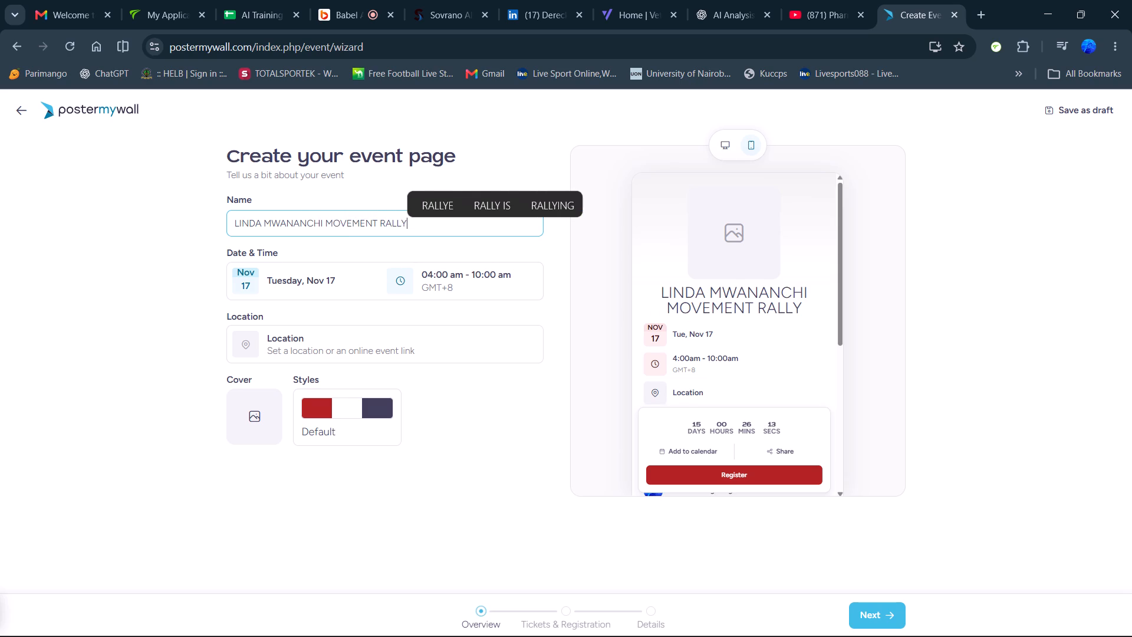
Search for NAIROBI as the event venue and choose Nairobi Cbd on Tom Mboya Street as the location.
click(333, 340)
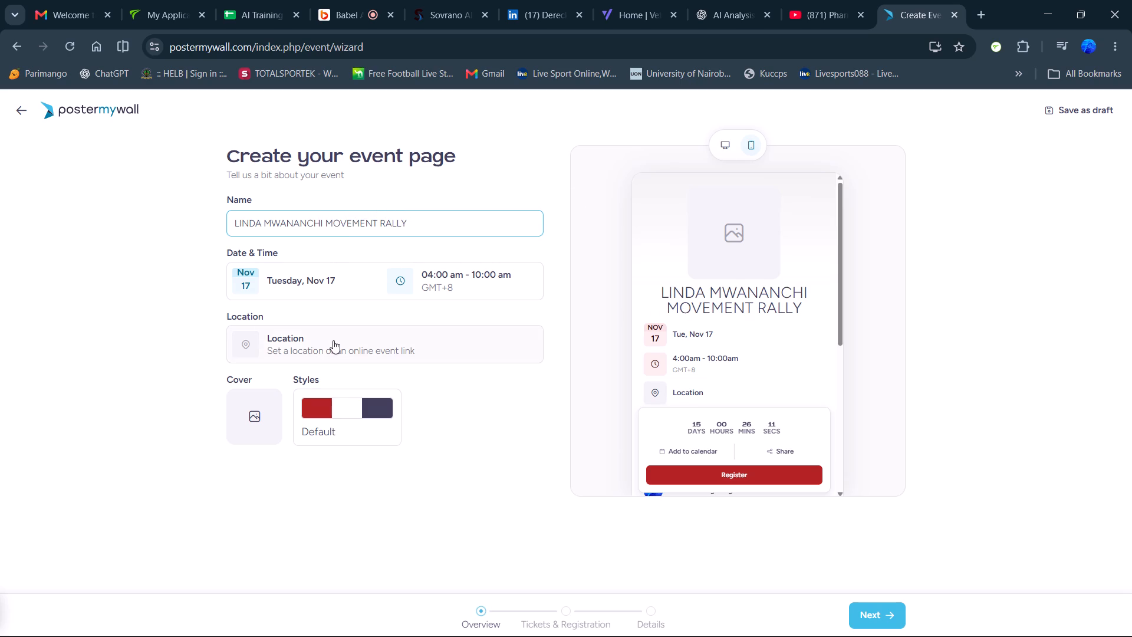
click(335, 369)
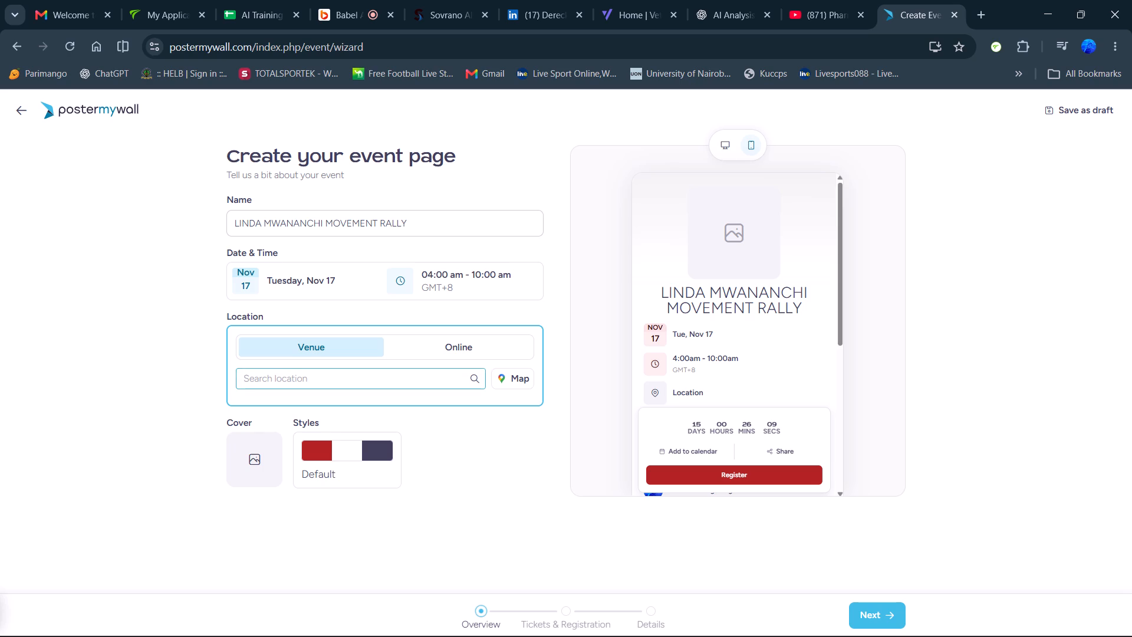
text(NAIROBI)
key(space)
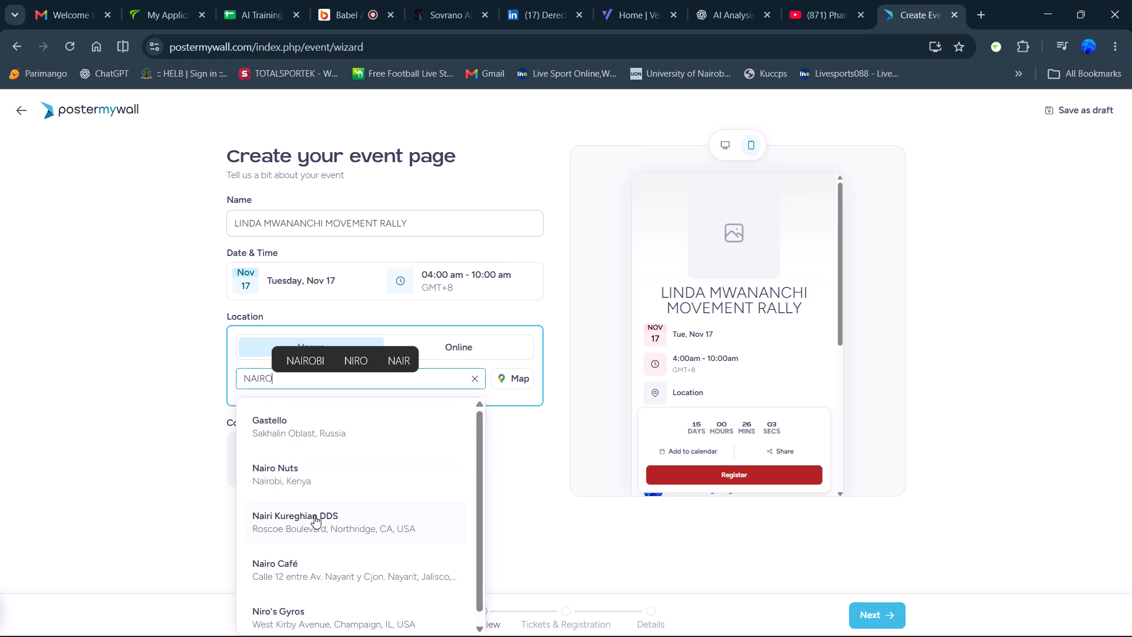
text(BI)
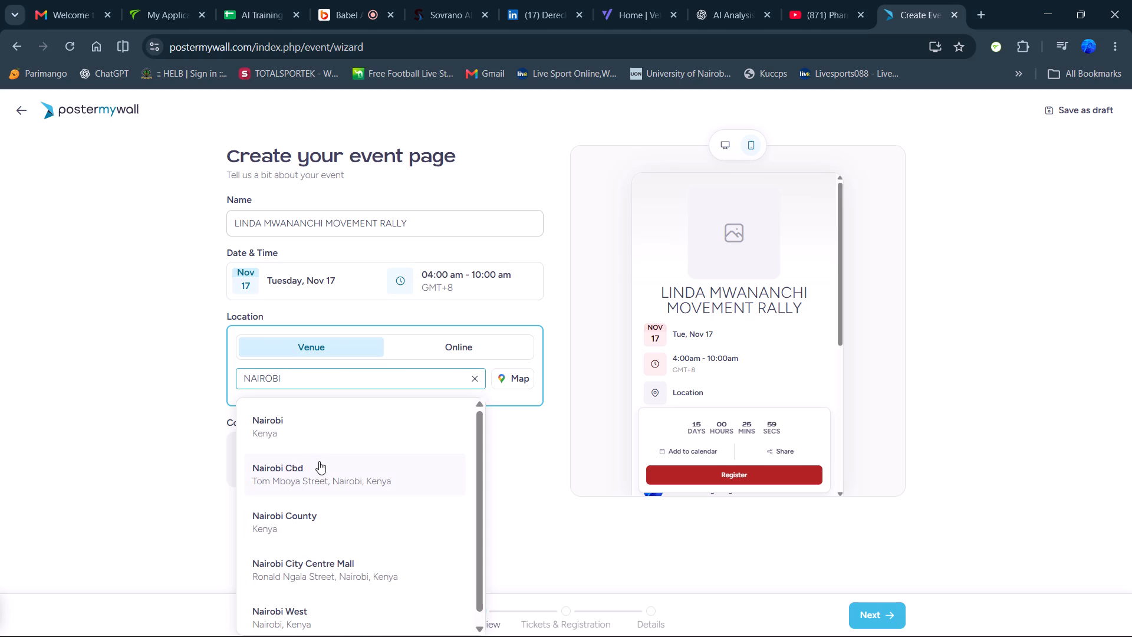
click(319, 471)
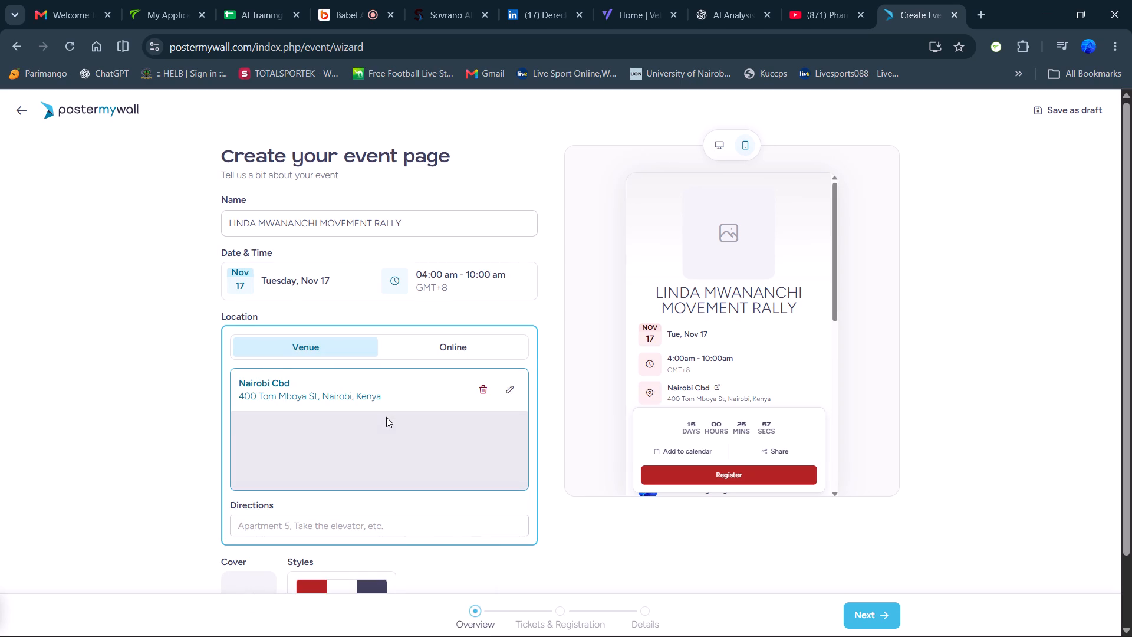
scroll(386, 417, down, 1)
click(319, 455)
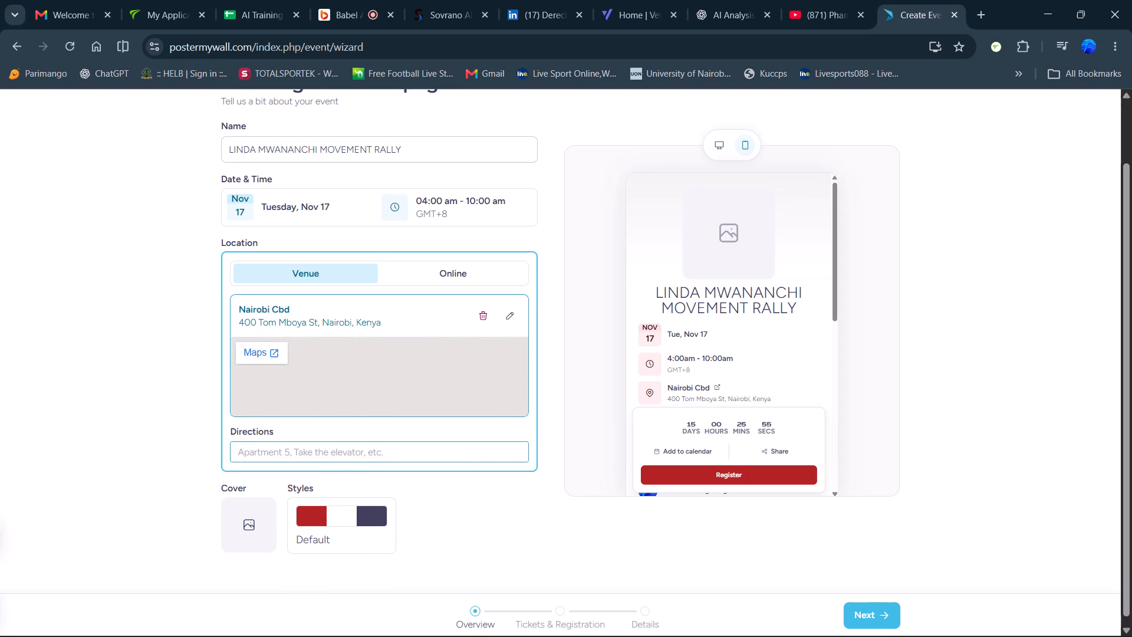
click(318, 453)
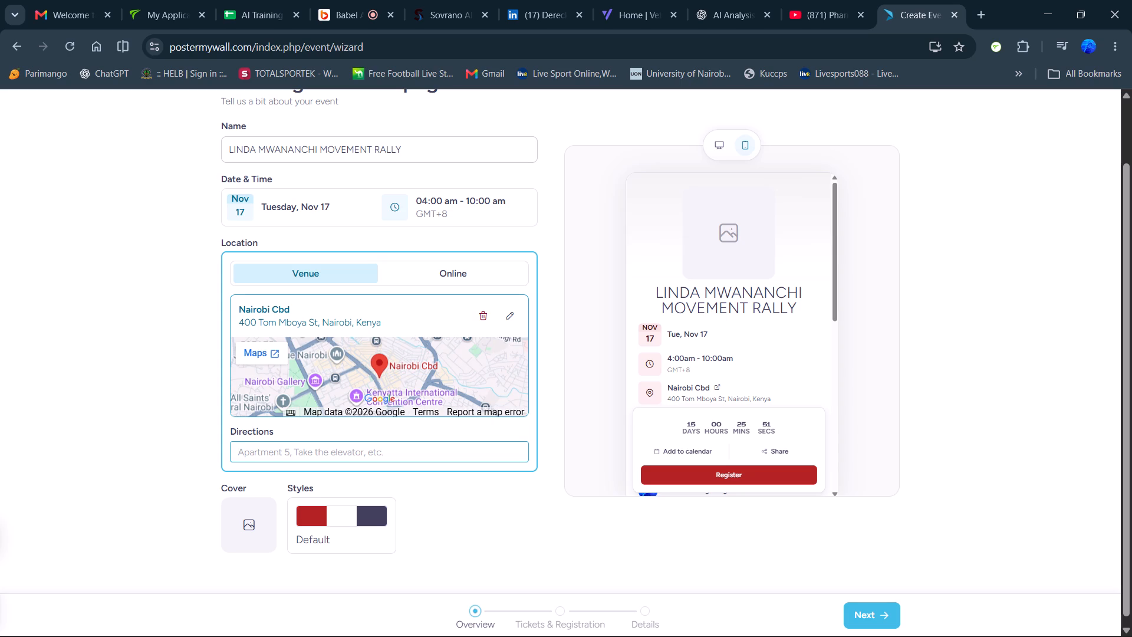
Set the event page's content color to the yellow default preset after trying dark red, red and orange.
click(315, 517)
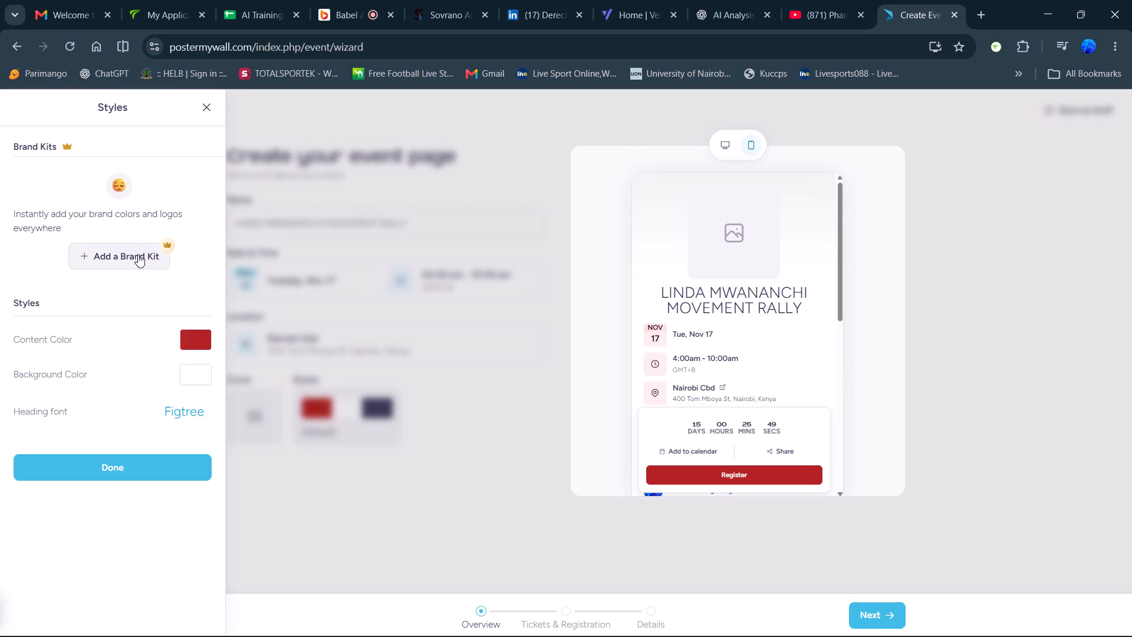
click(198, 342)
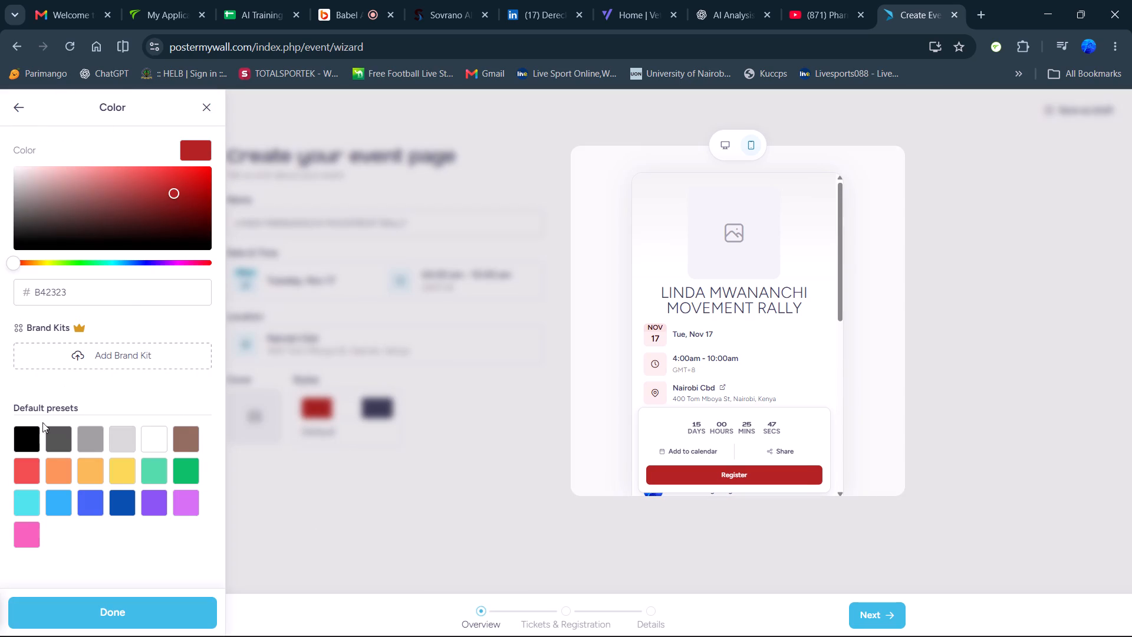
click(196, 206)
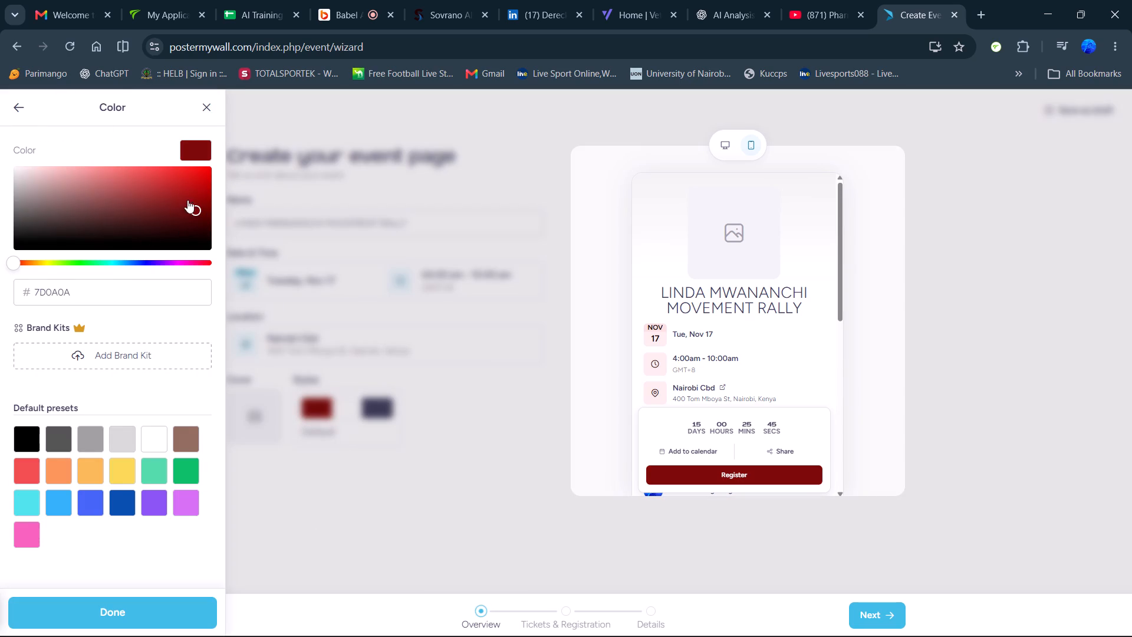
click(188, 186)
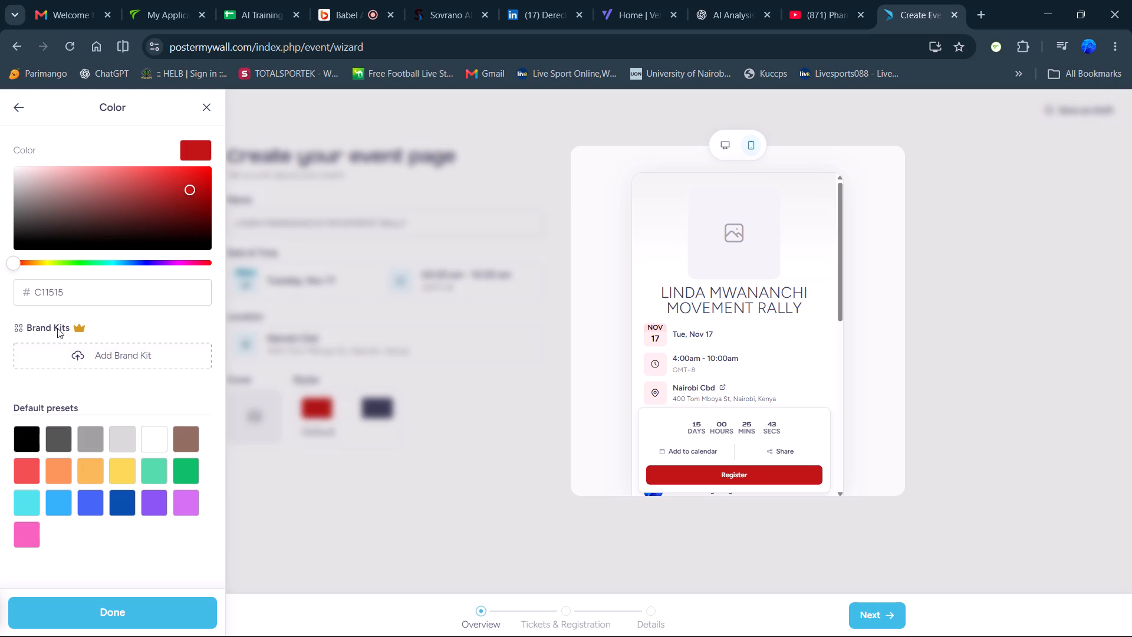
click(62, 469)
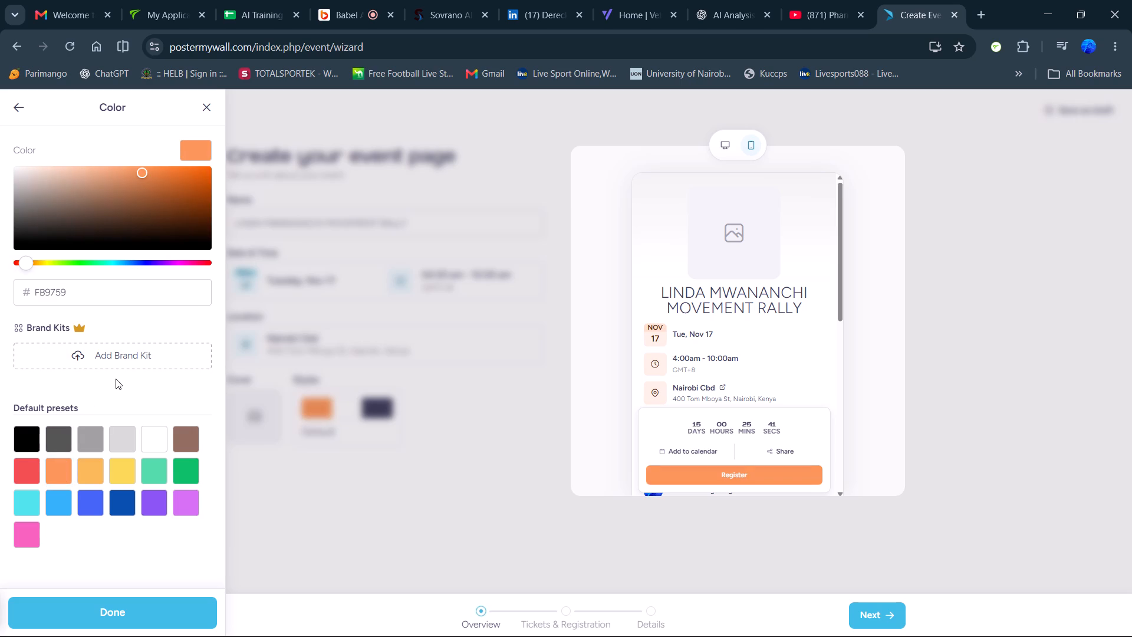
click(124, 475)
click(339, 490)
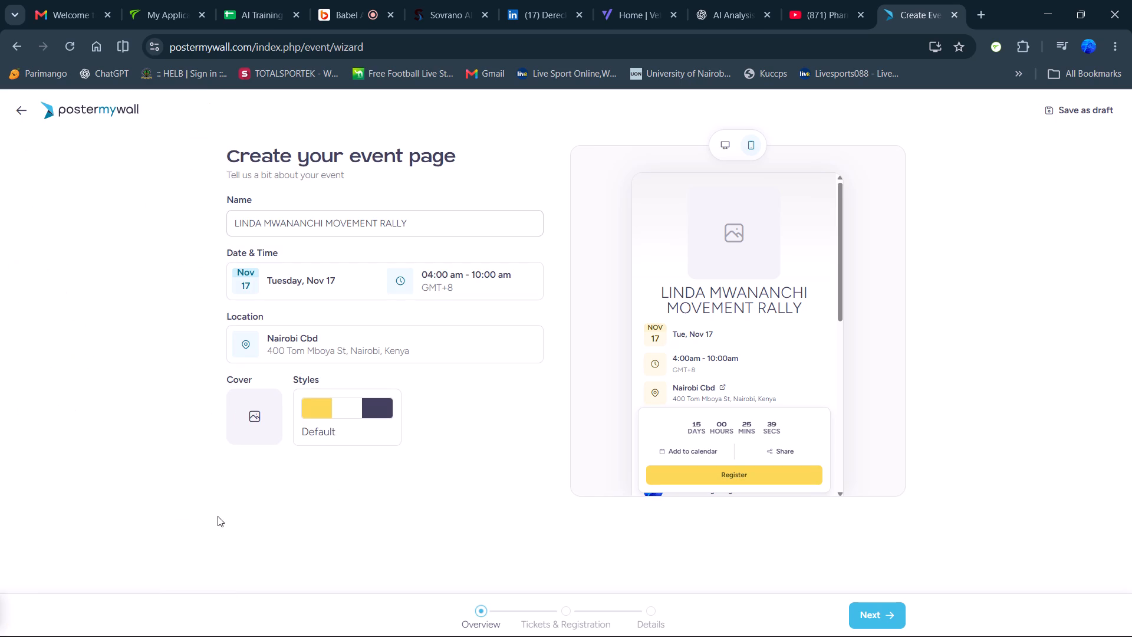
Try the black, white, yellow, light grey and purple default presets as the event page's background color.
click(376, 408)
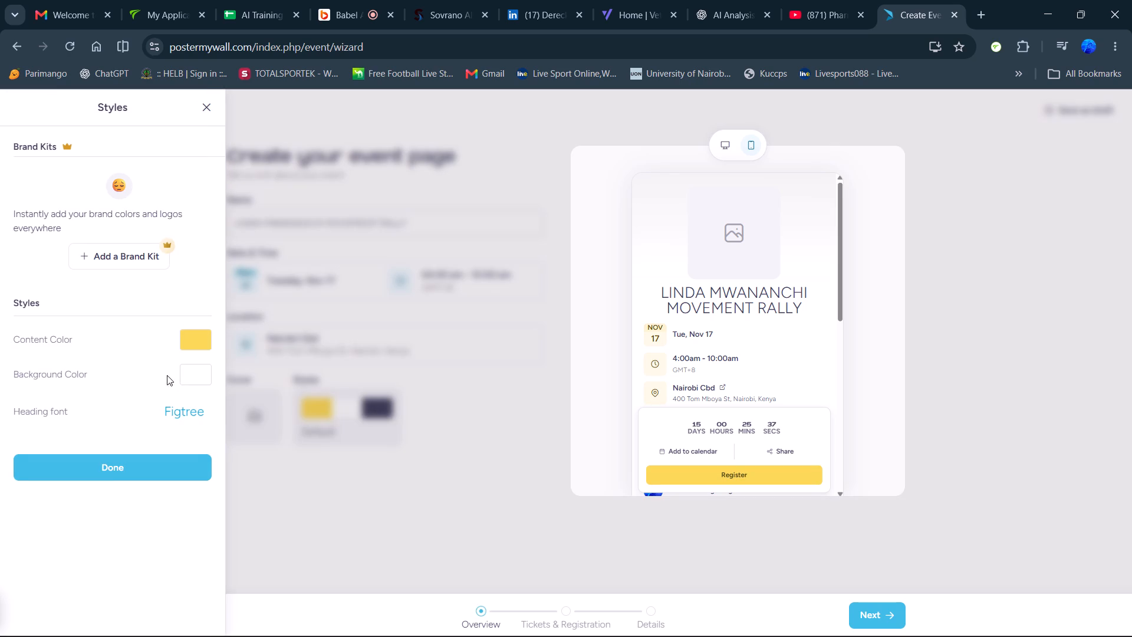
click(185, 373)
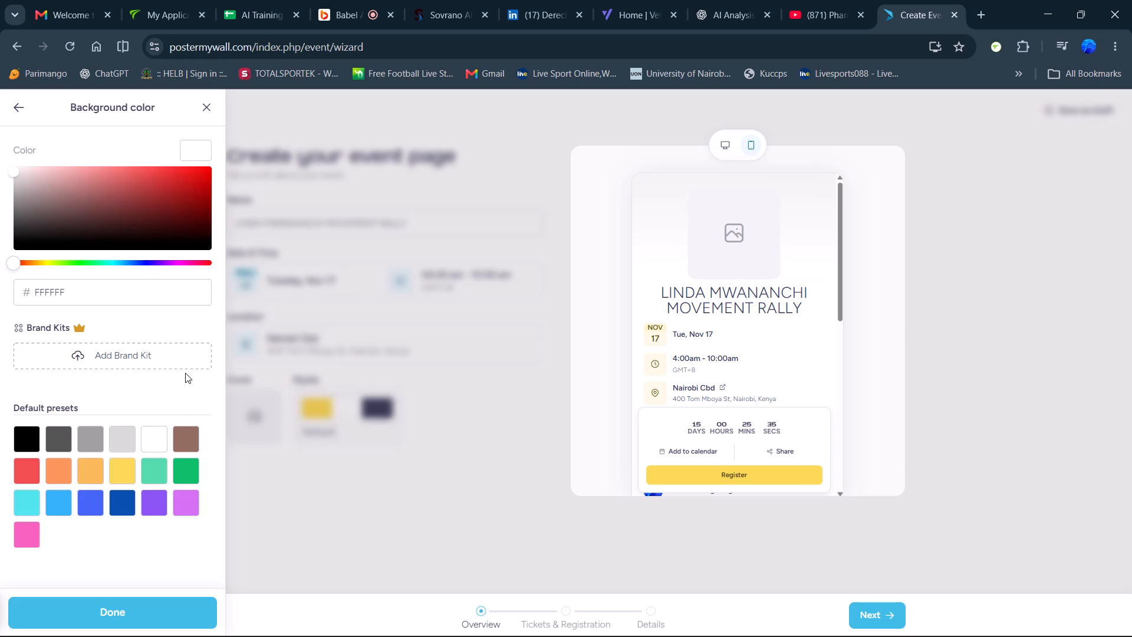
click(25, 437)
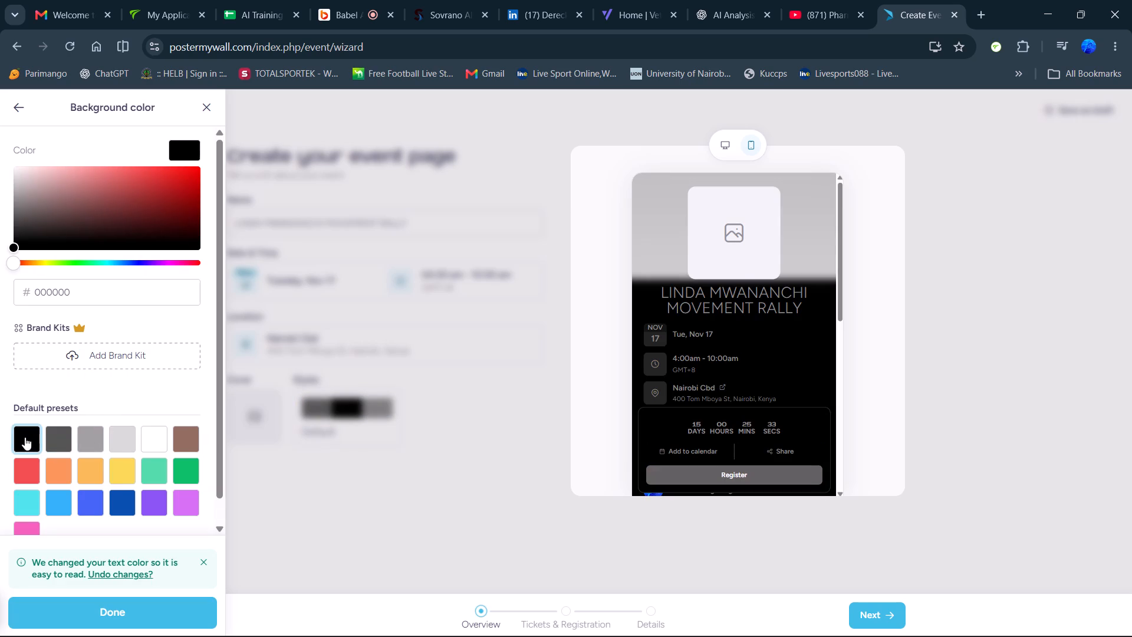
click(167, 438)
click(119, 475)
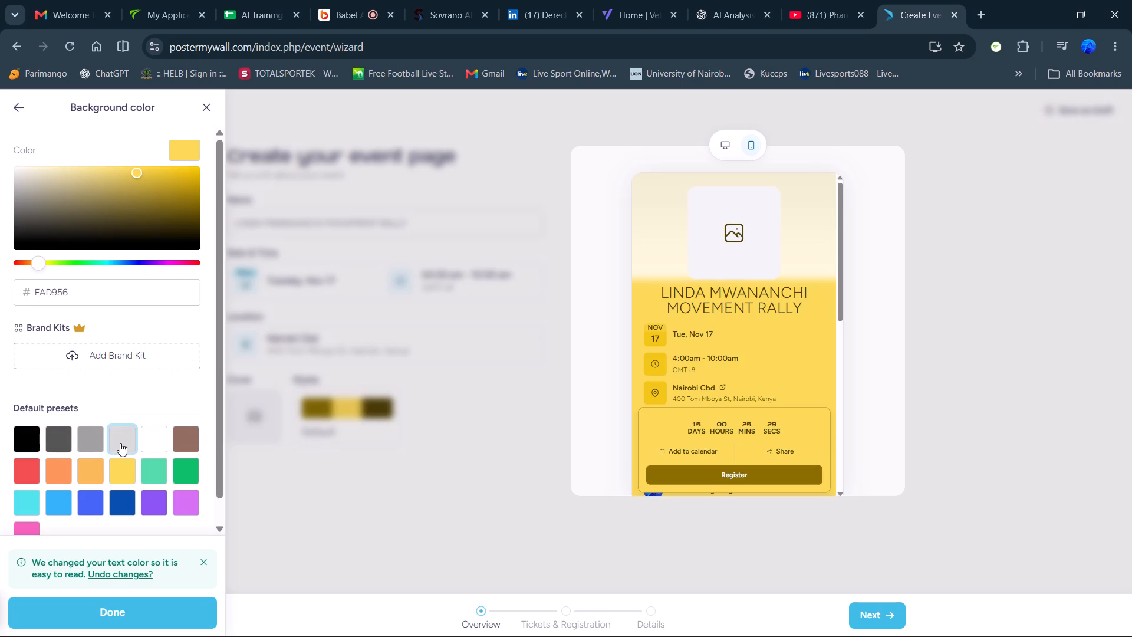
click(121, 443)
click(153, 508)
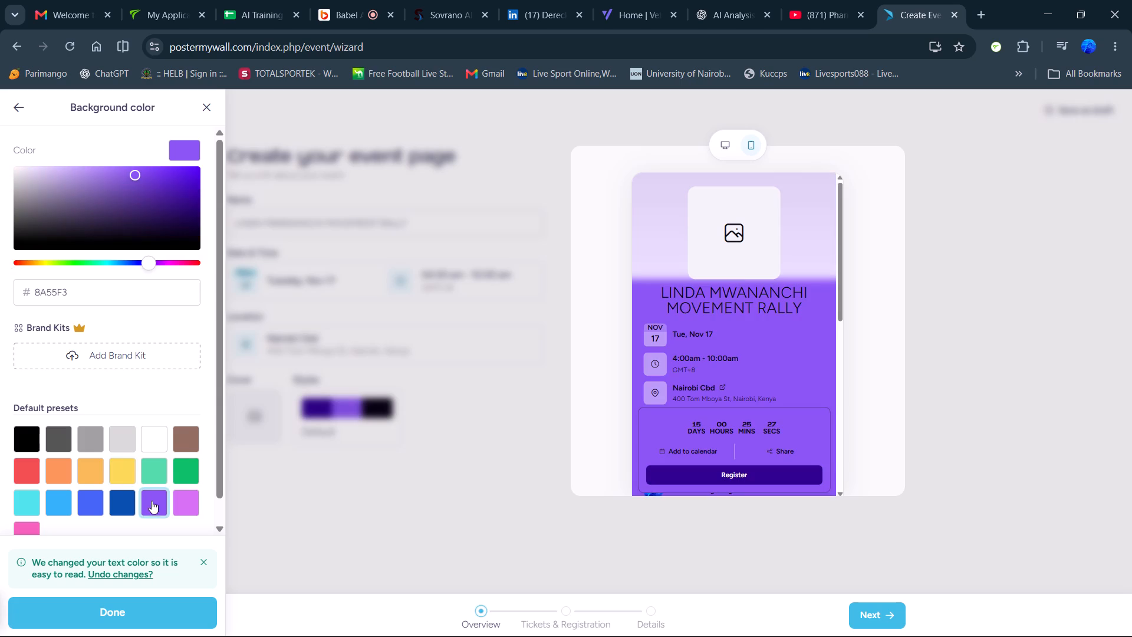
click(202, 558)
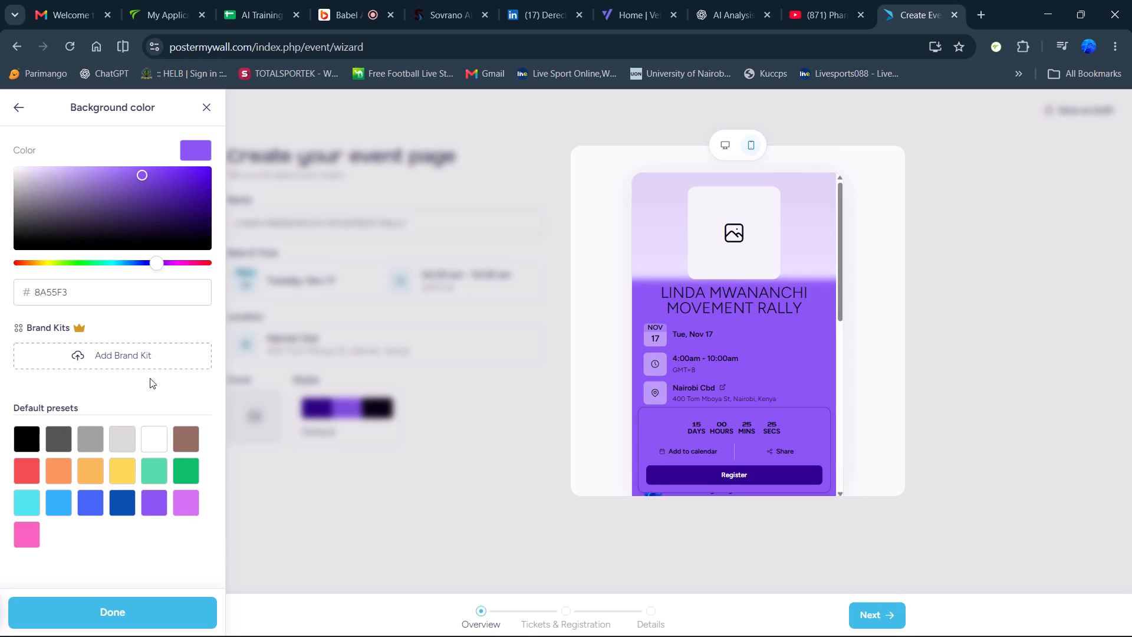
Set the event page's background color to a custom dark green, 2E4A1C.
click(55, 295)
click(136, 221)
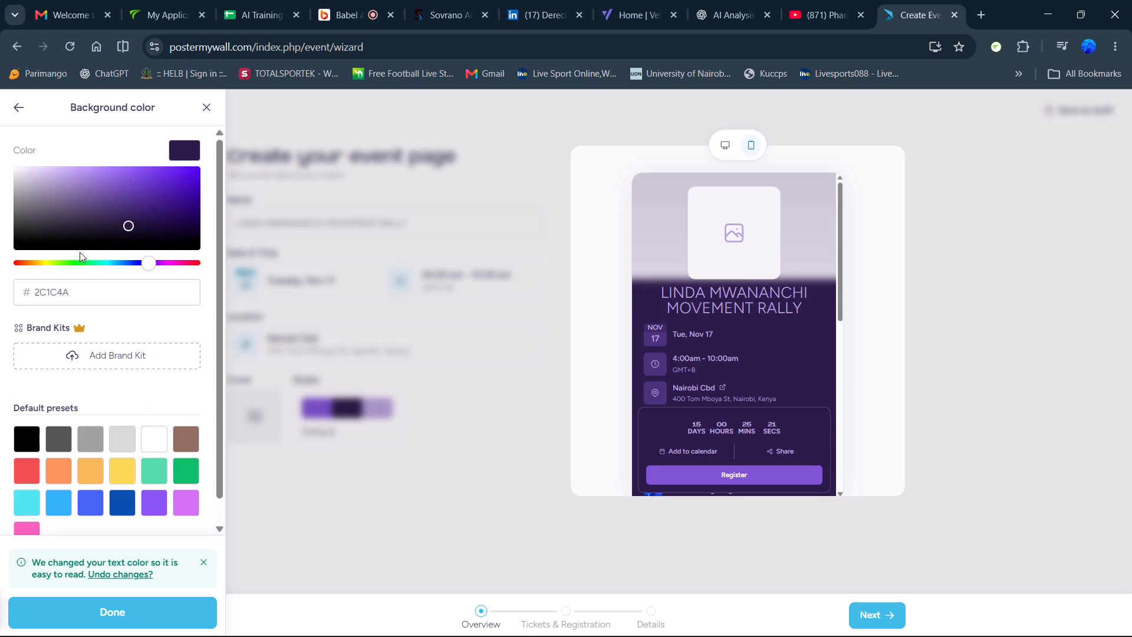
click(64, 262)
click(47, 261)
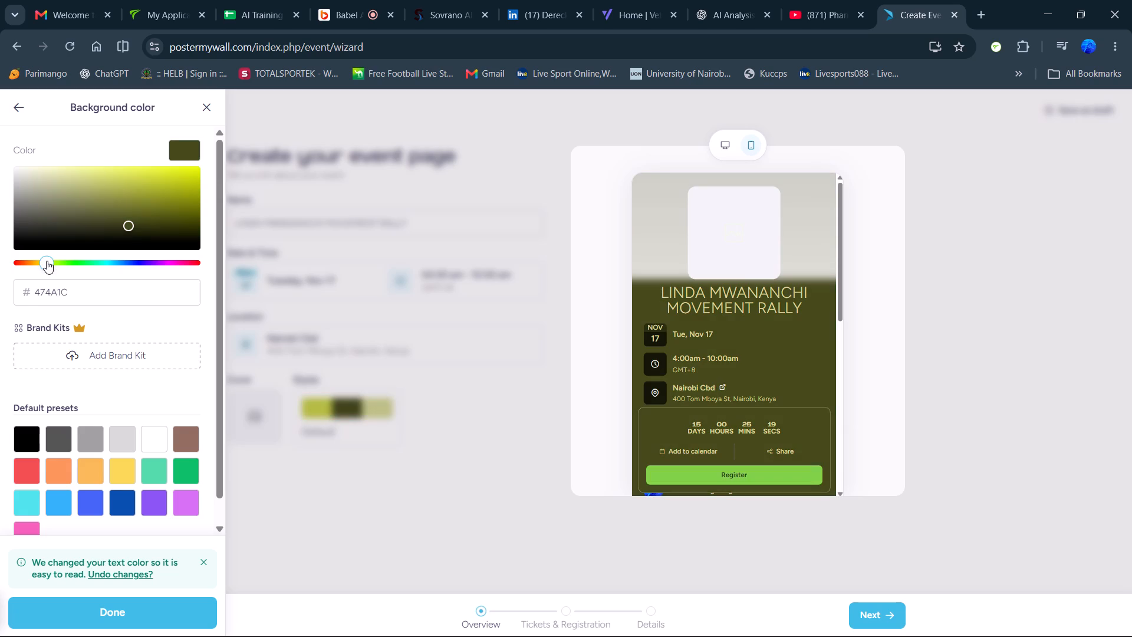
click(64, 264)
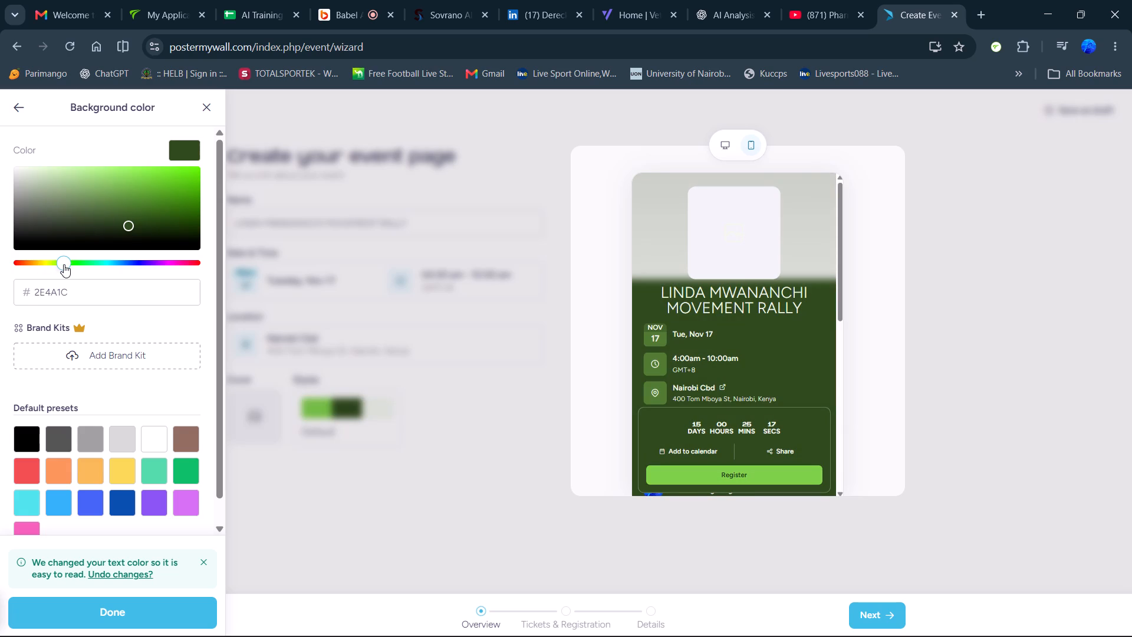
click(73, 260)
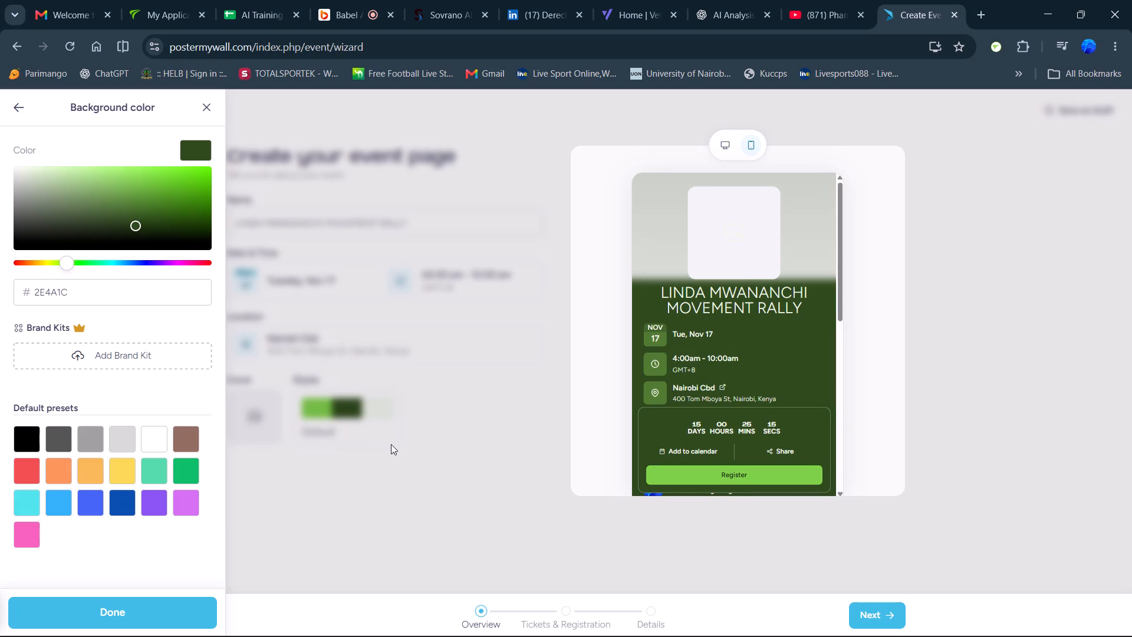
click(391, 444)
Set the event page's heading font to Back to School Font and close the style settings.
click(347, 404)
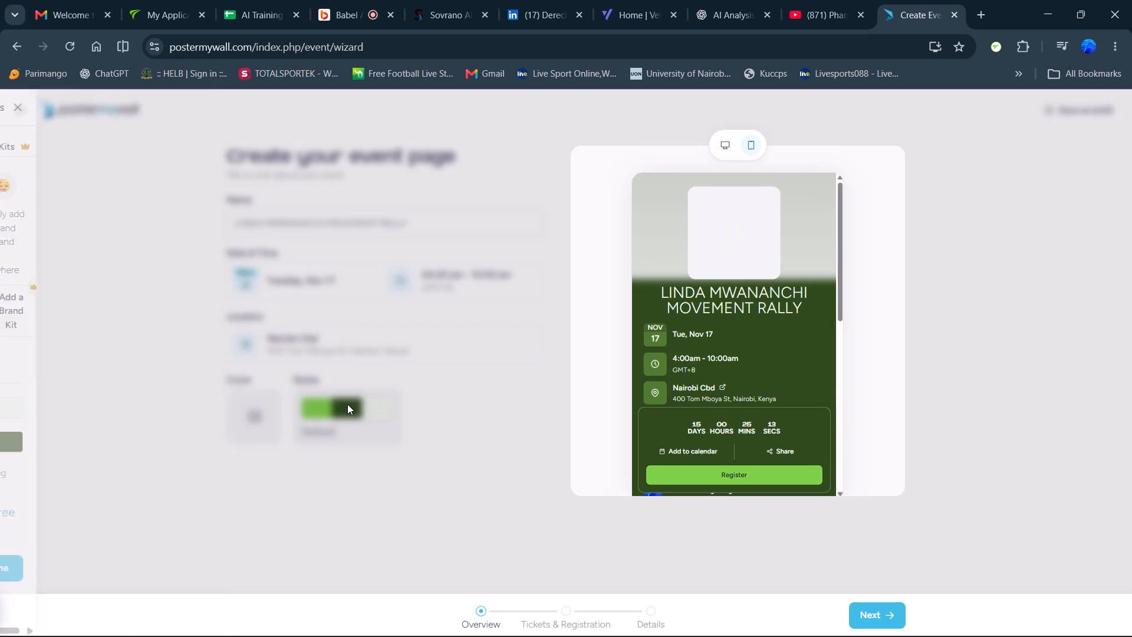
click(187, 412)
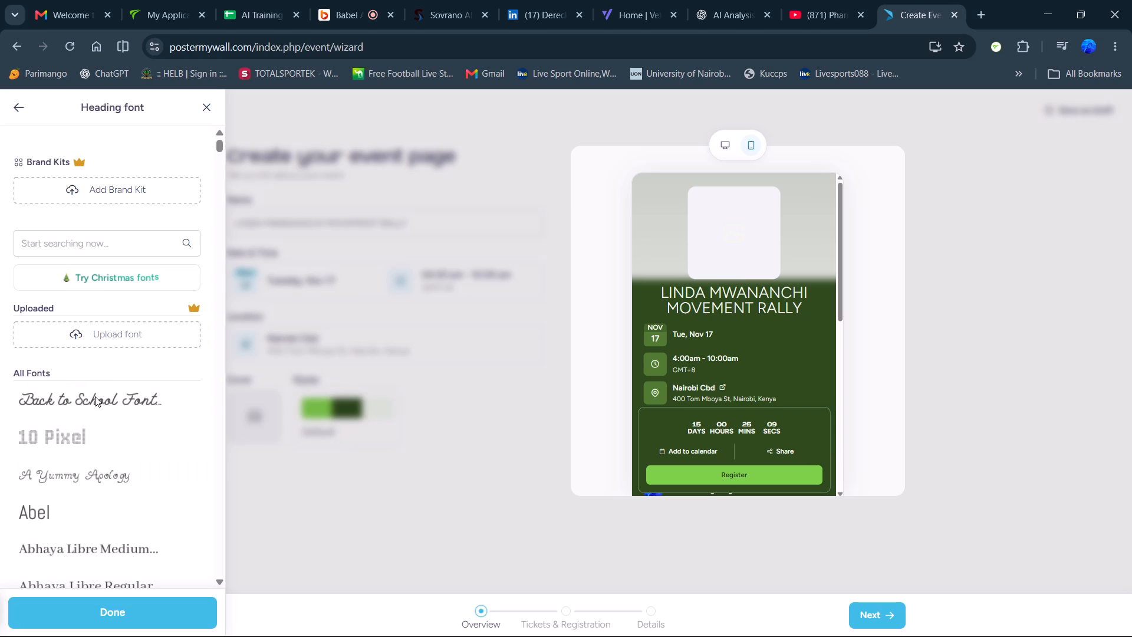
click(96, 395)
click(377, 461)
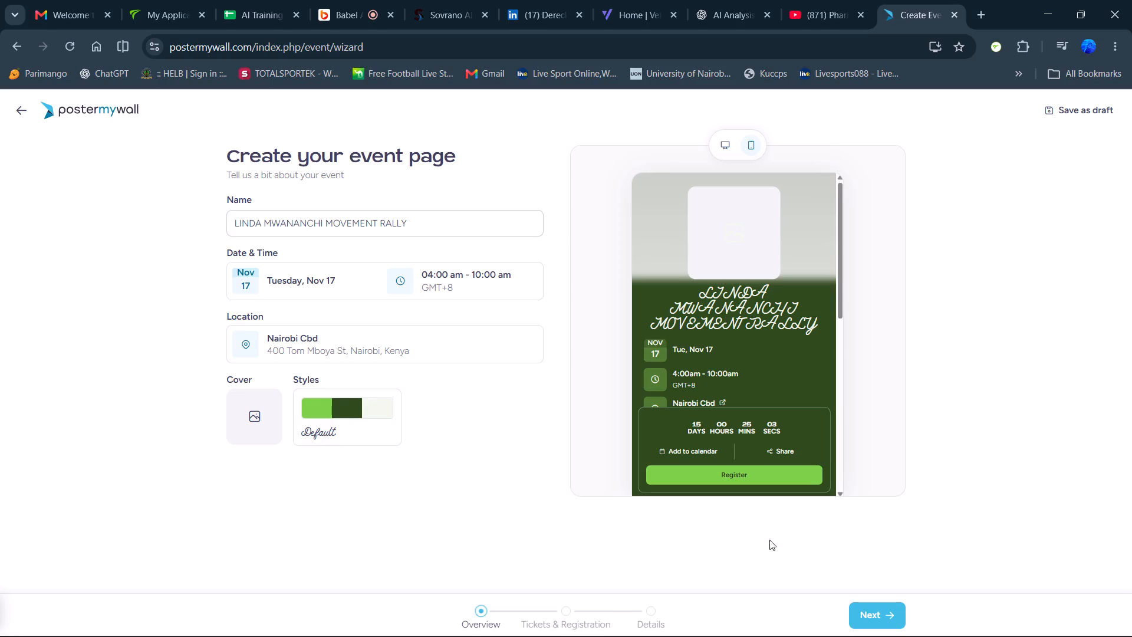
Proceed to Tickets & Registration, choose the Tickets option and request a notification for when ticketing becomes available.
click(880, 609)
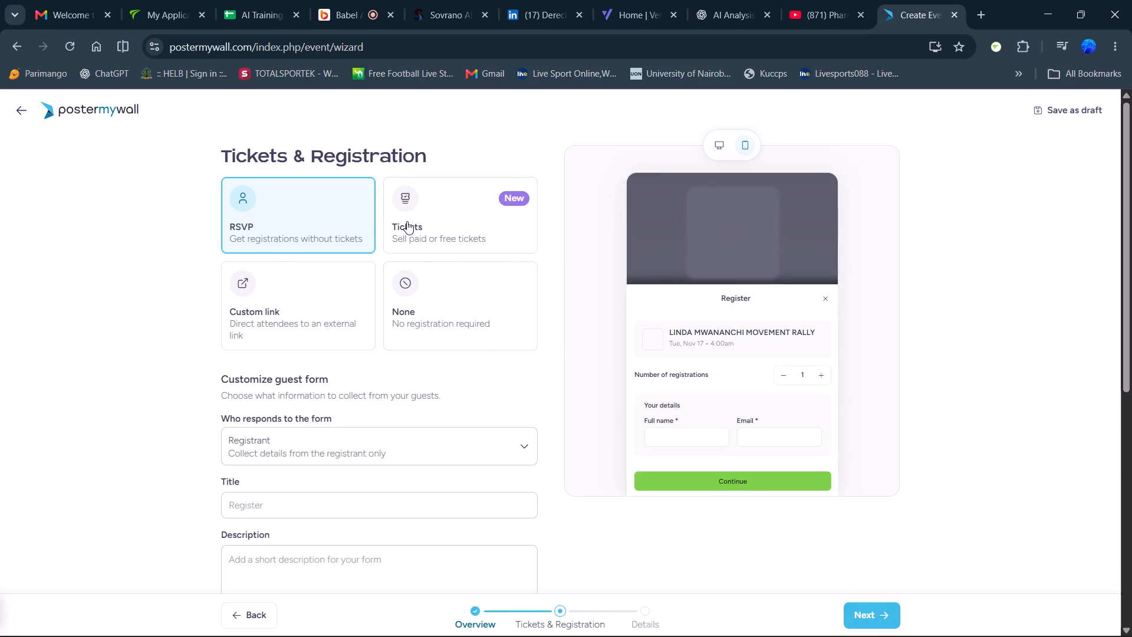
click(429, 222)
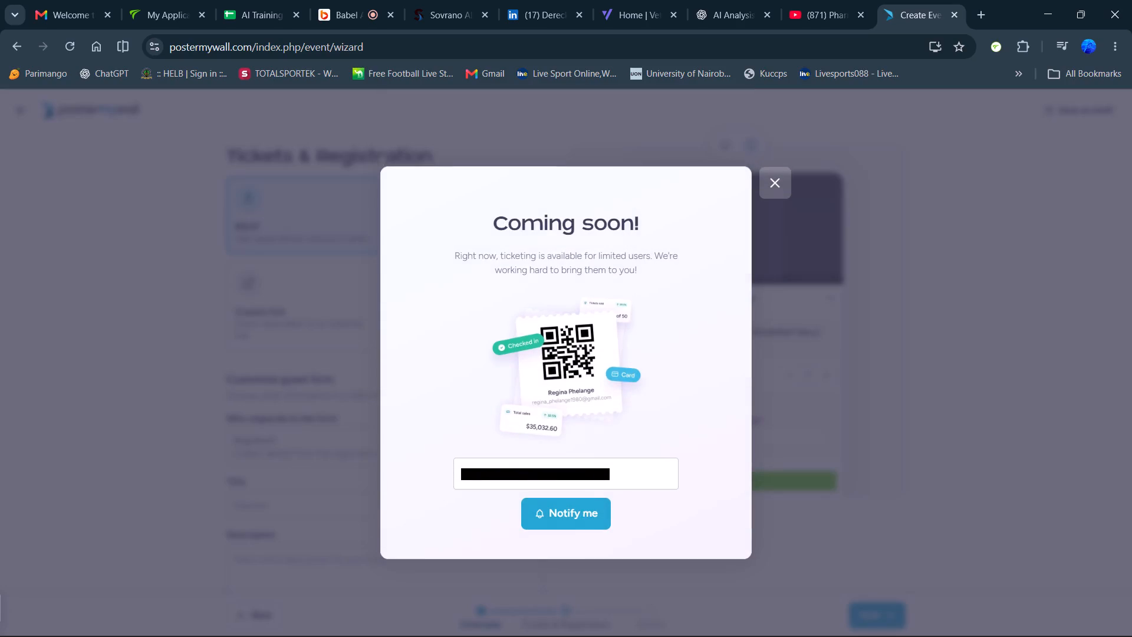
click(617, 476)
click(573, 392)
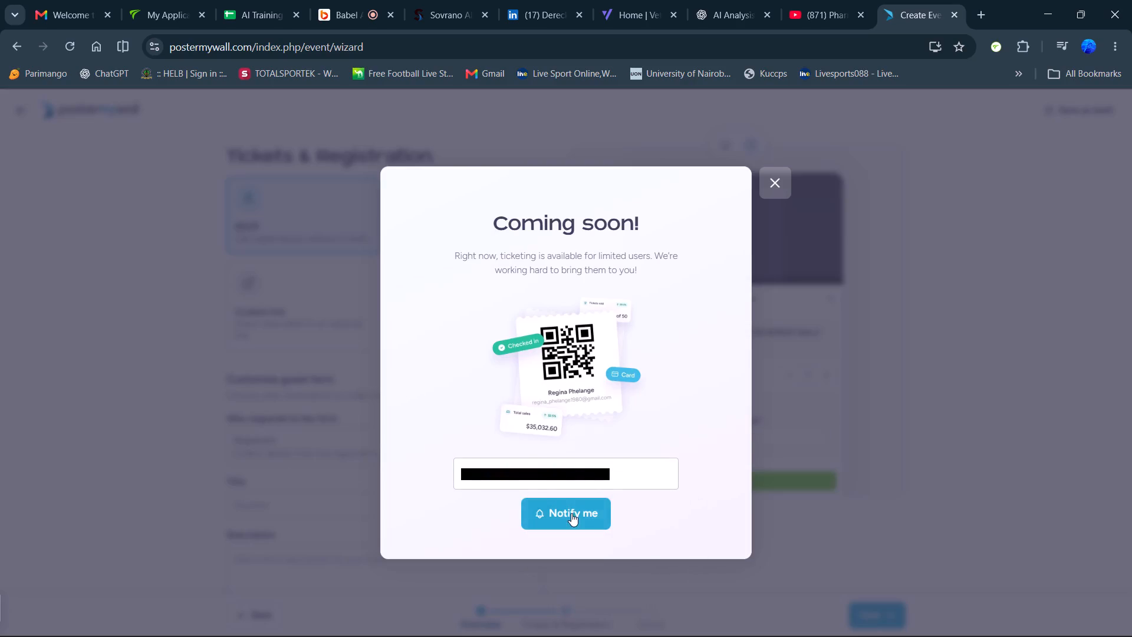
click(571, 513)
click(774, 186)
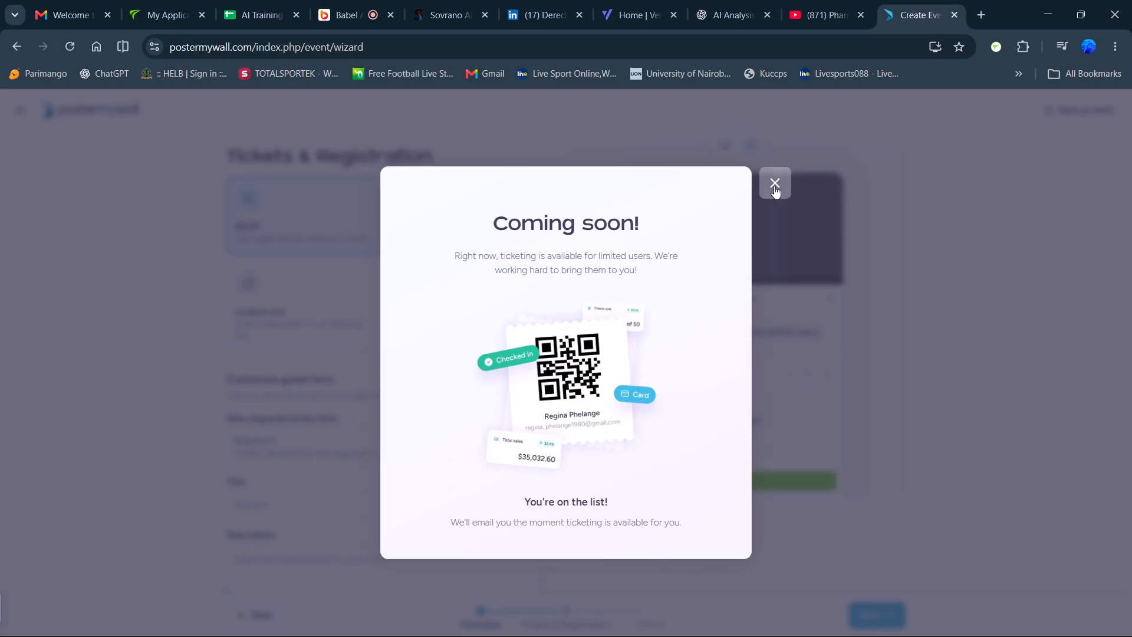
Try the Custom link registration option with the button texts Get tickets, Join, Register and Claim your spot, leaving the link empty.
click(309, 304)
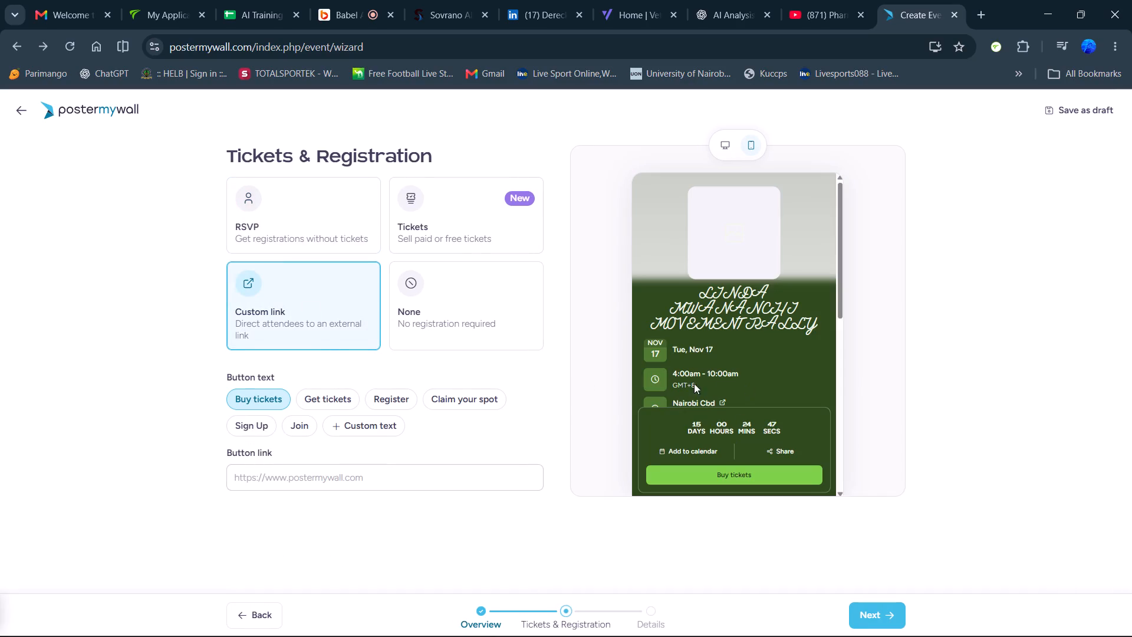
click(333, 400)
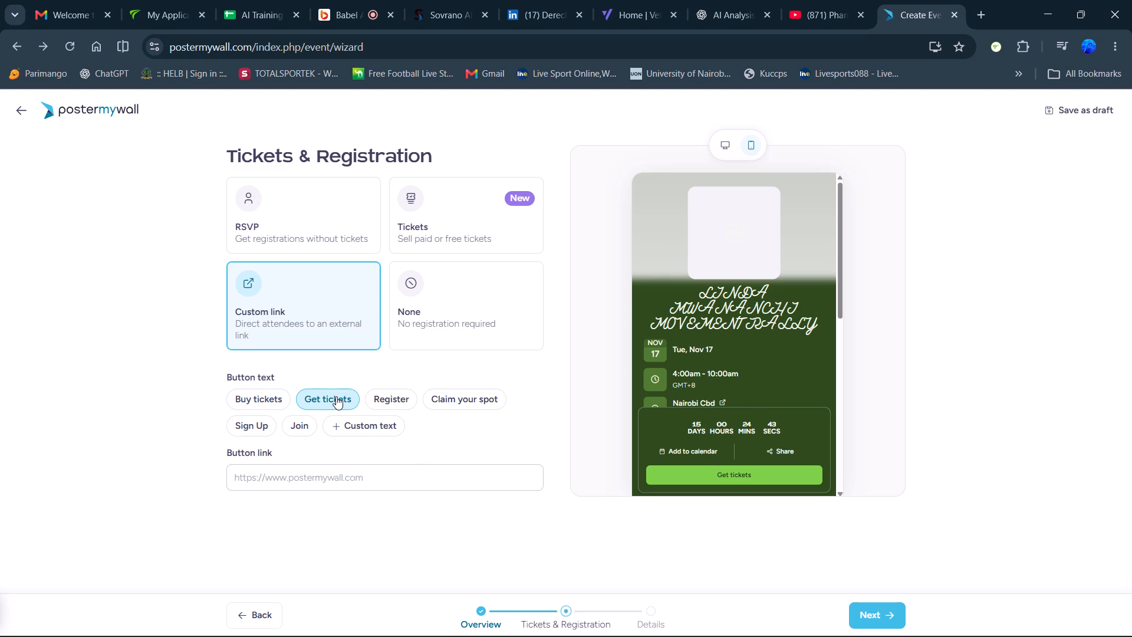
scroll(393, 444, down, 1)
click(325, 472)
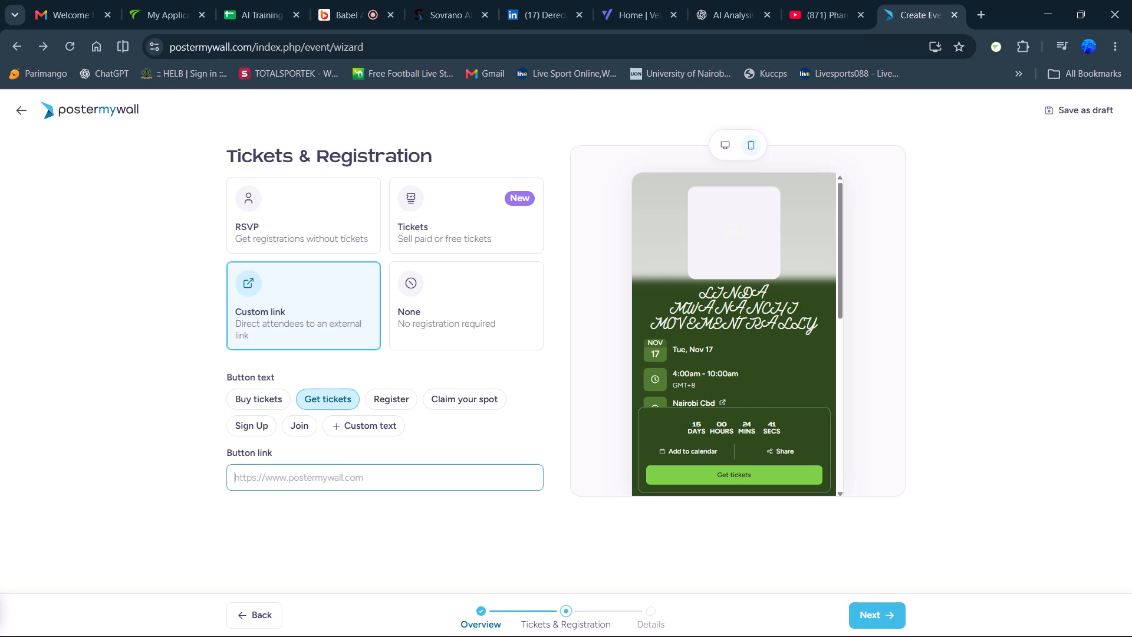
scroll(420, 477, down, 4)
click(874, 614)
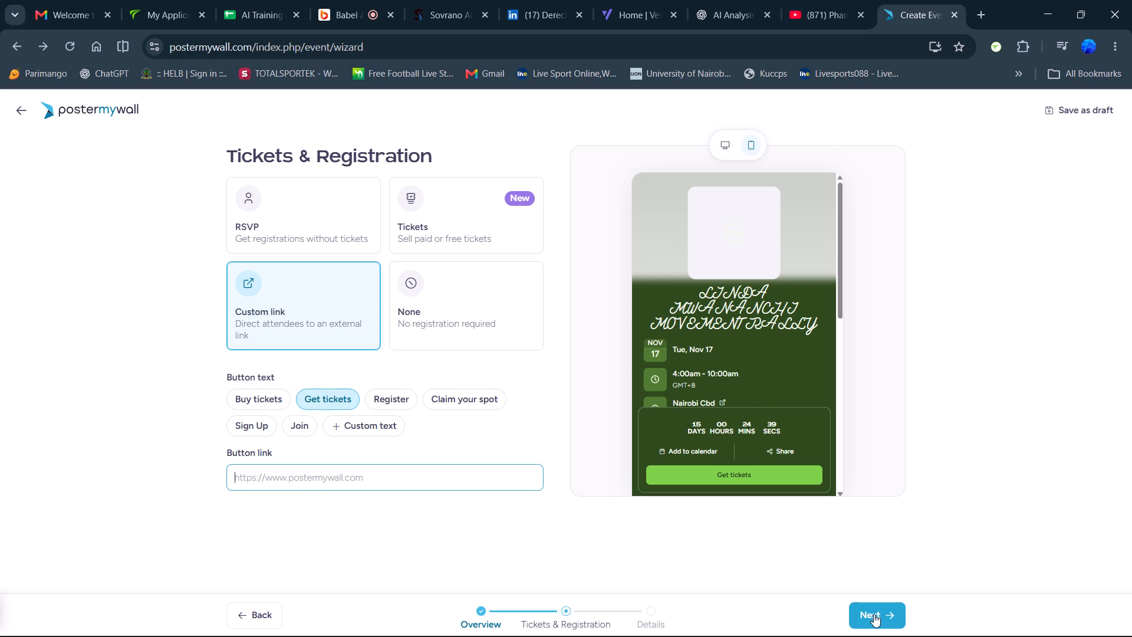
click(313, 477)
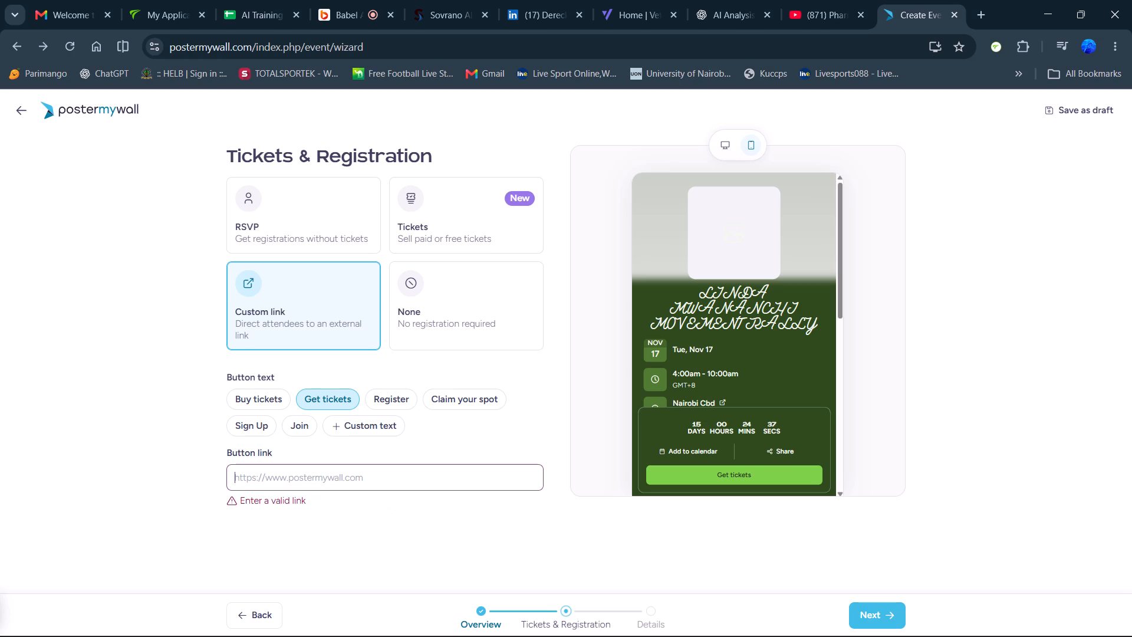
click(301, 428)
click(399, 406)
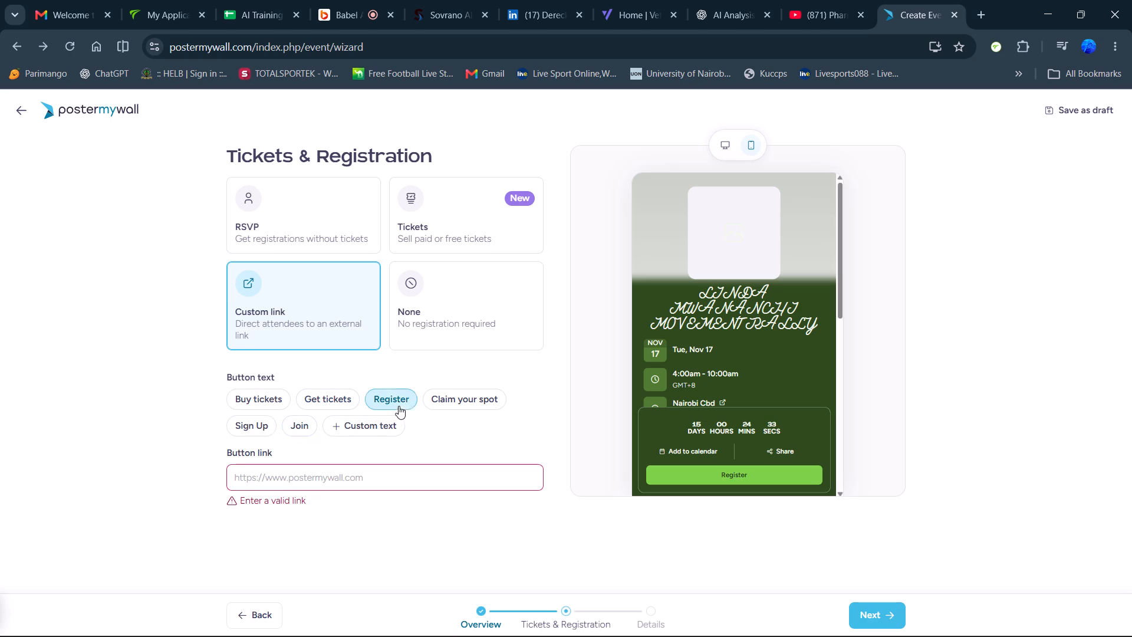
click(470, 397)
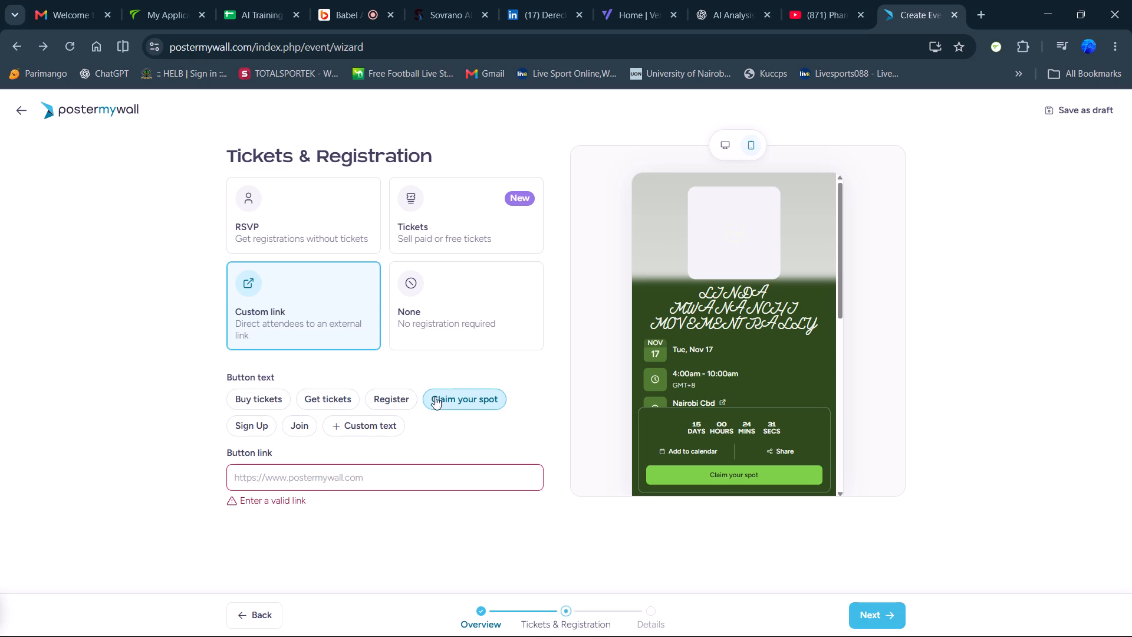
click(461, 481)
Set the event's registration type to None and proceed to the event details.
click(438, 317)
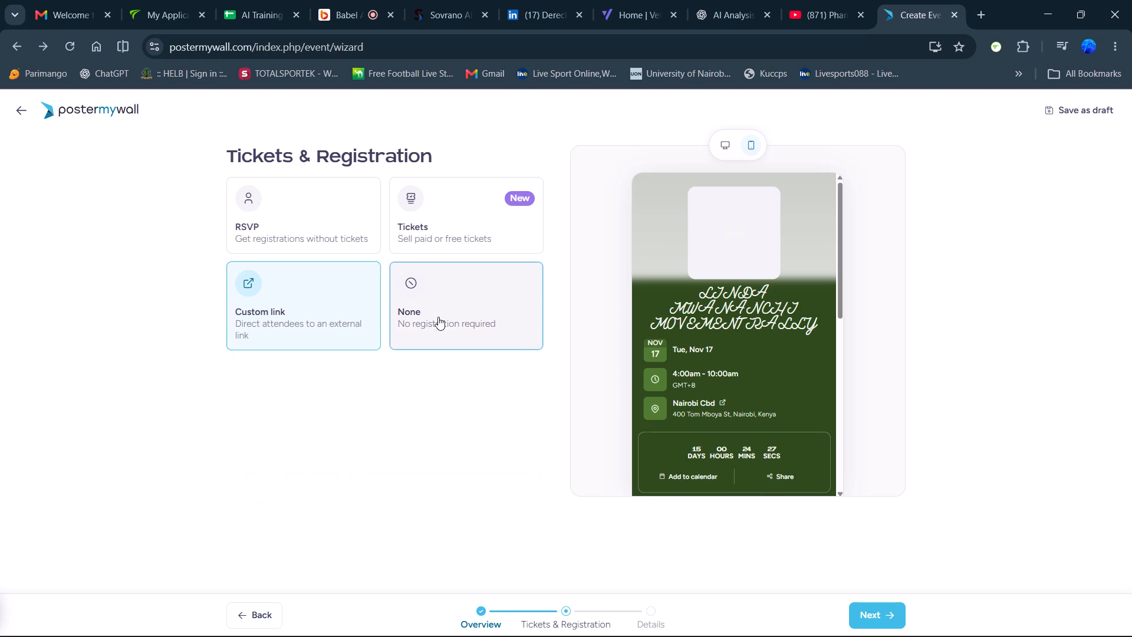
click(874, 611)
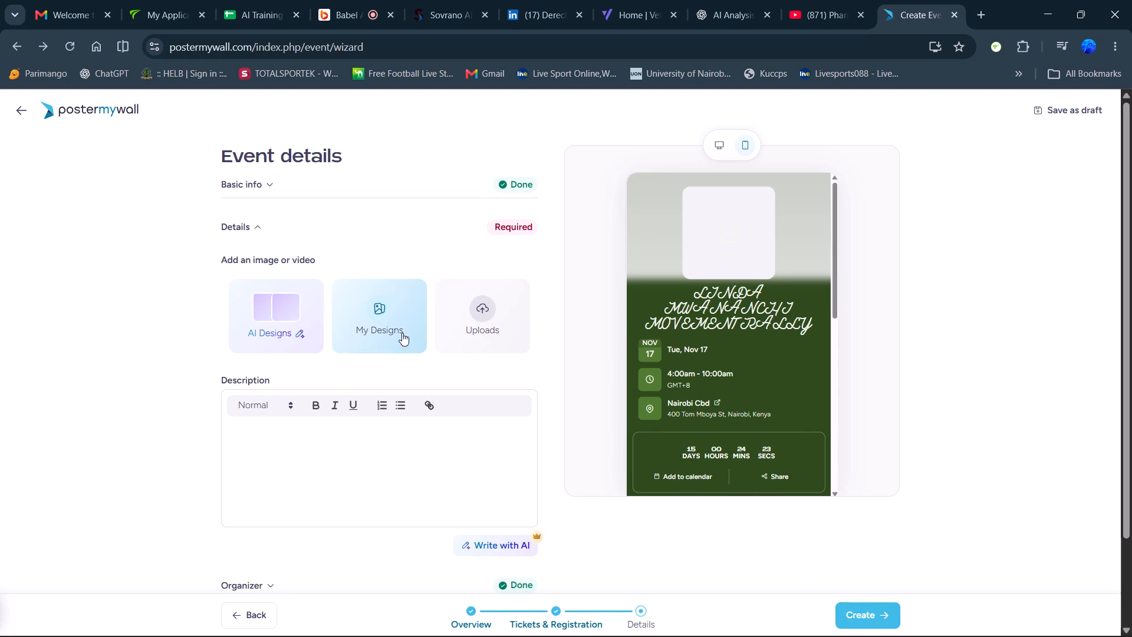
Look through the existing uploads for an event image and close them.
click(493, 316)
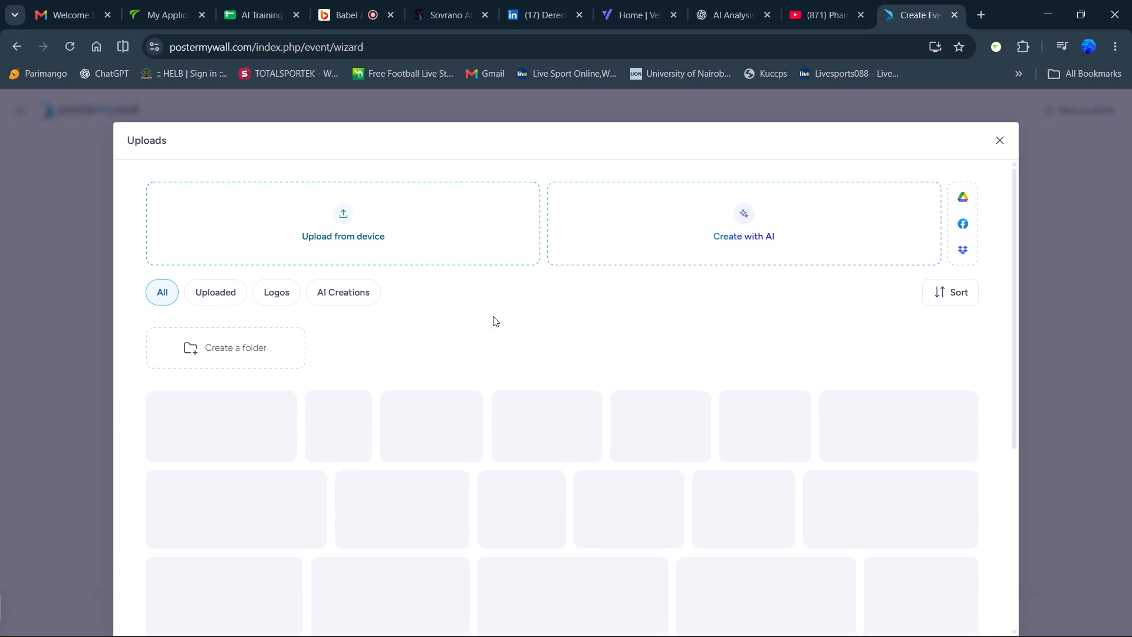
click(997, 144)
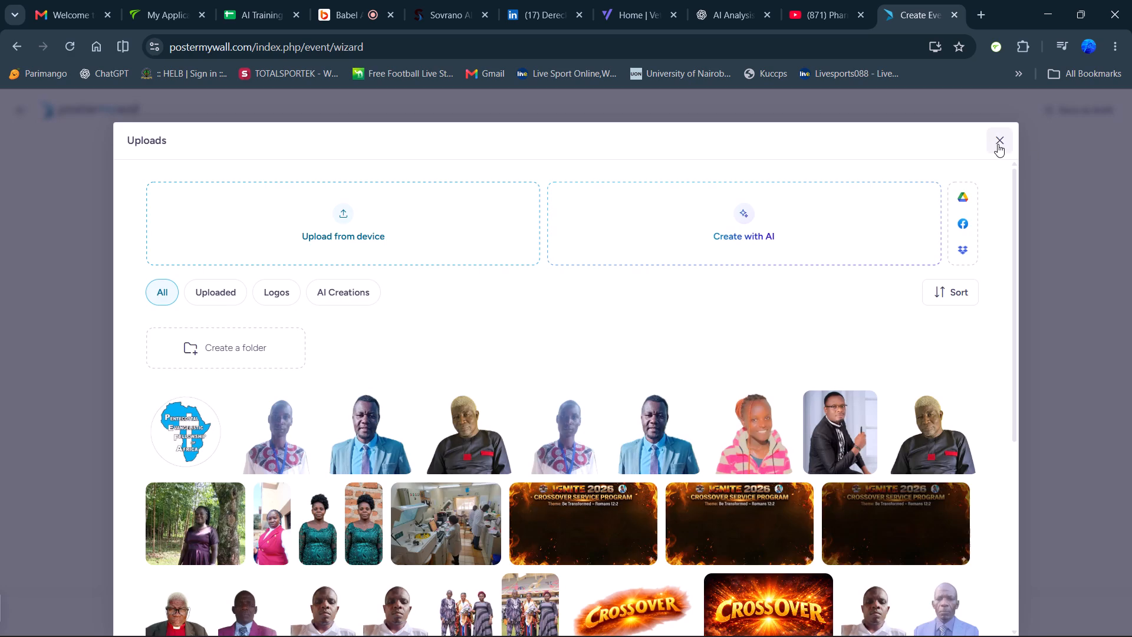
Enter "ADD AN IMAGE TO POTRAY THE LINDA MWANACHI MOVEMENT OF KENYA HEADED BY BABU OWINO" in the event description.
click(406, 454)
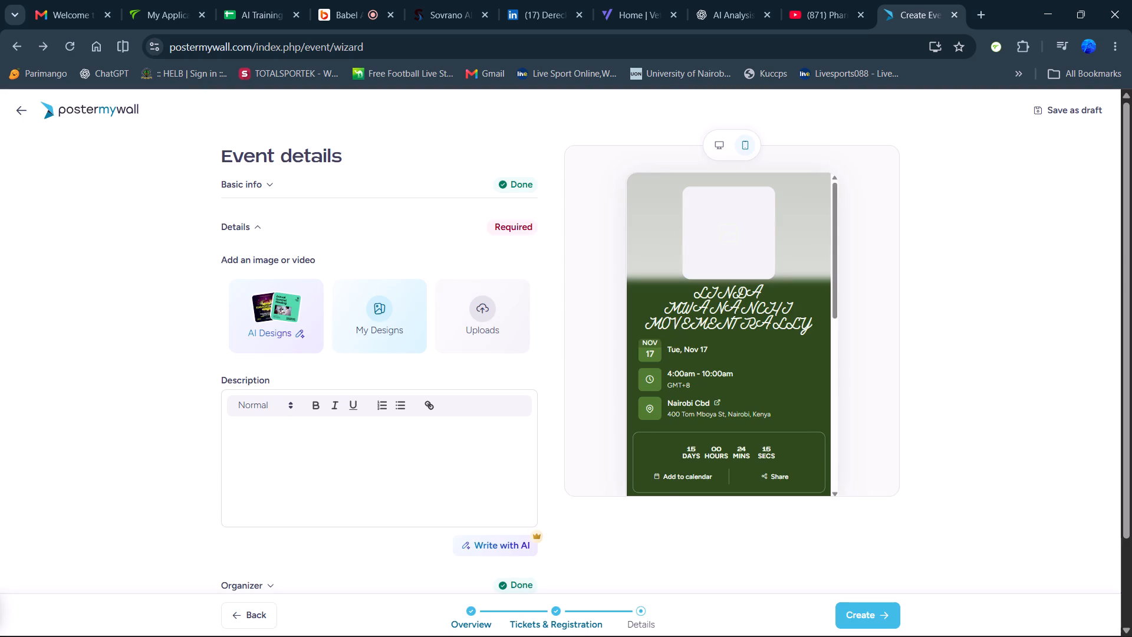
text(ADD AN IMAGE TO POTRAY THE LINDA MWA)
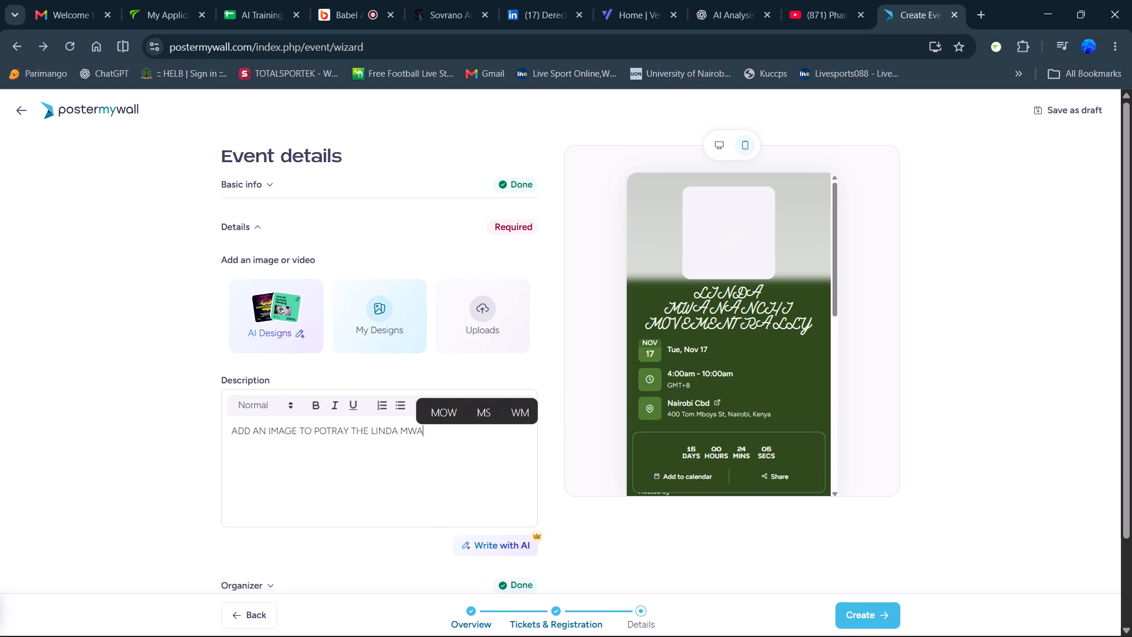
text(NACHI MOVEMENT OF KENYA HEADED BY)
key(space)
text(BAB)
text(U OWINO)
key(Return)
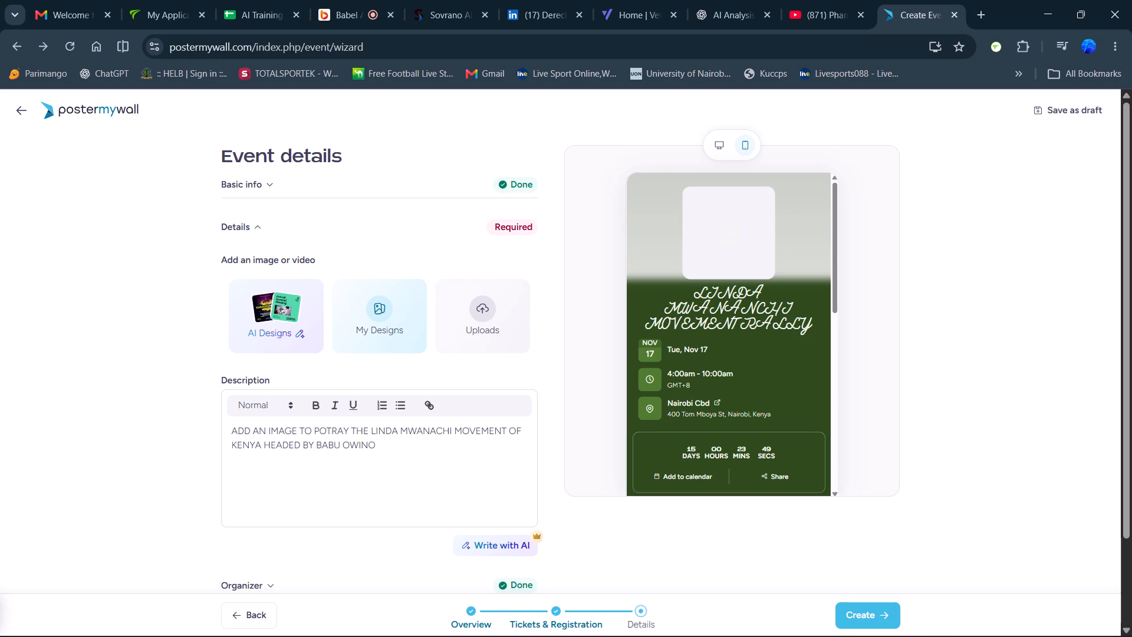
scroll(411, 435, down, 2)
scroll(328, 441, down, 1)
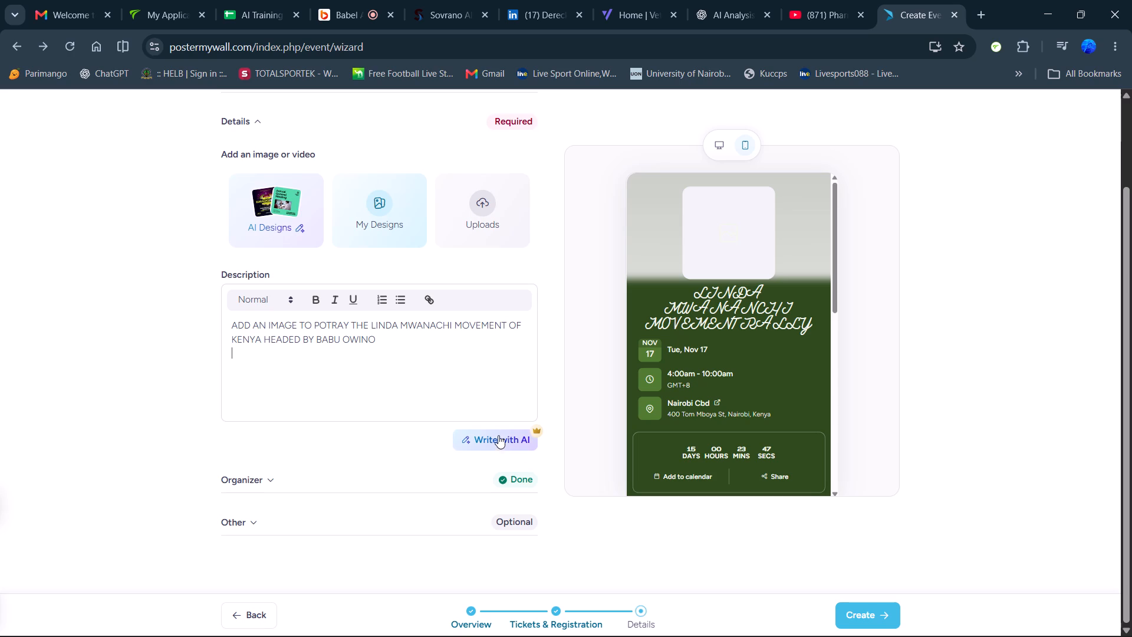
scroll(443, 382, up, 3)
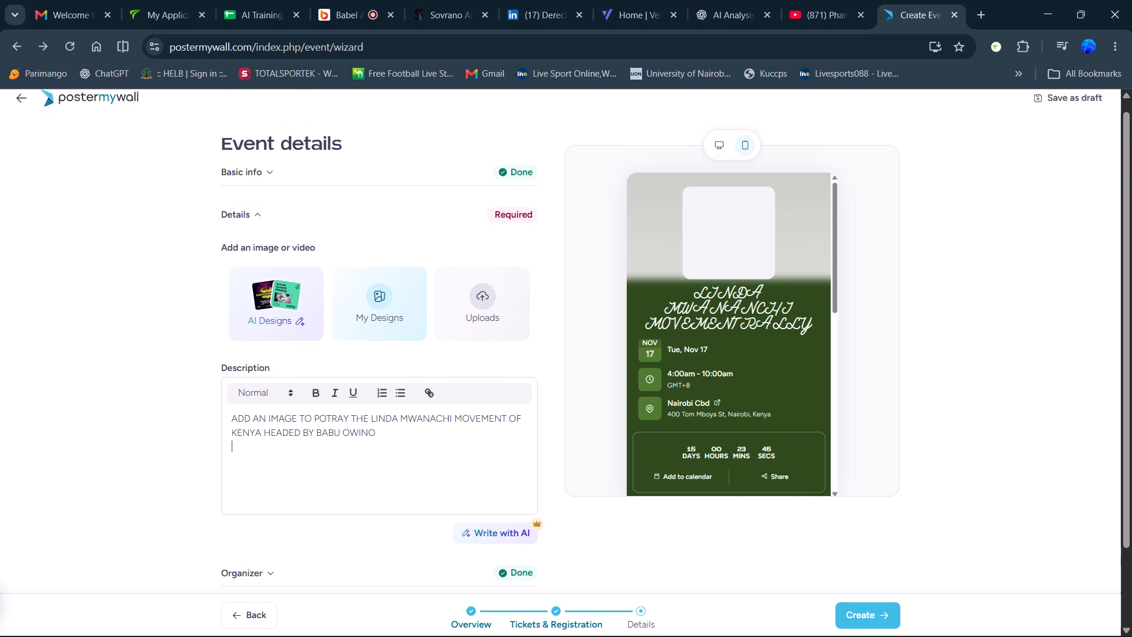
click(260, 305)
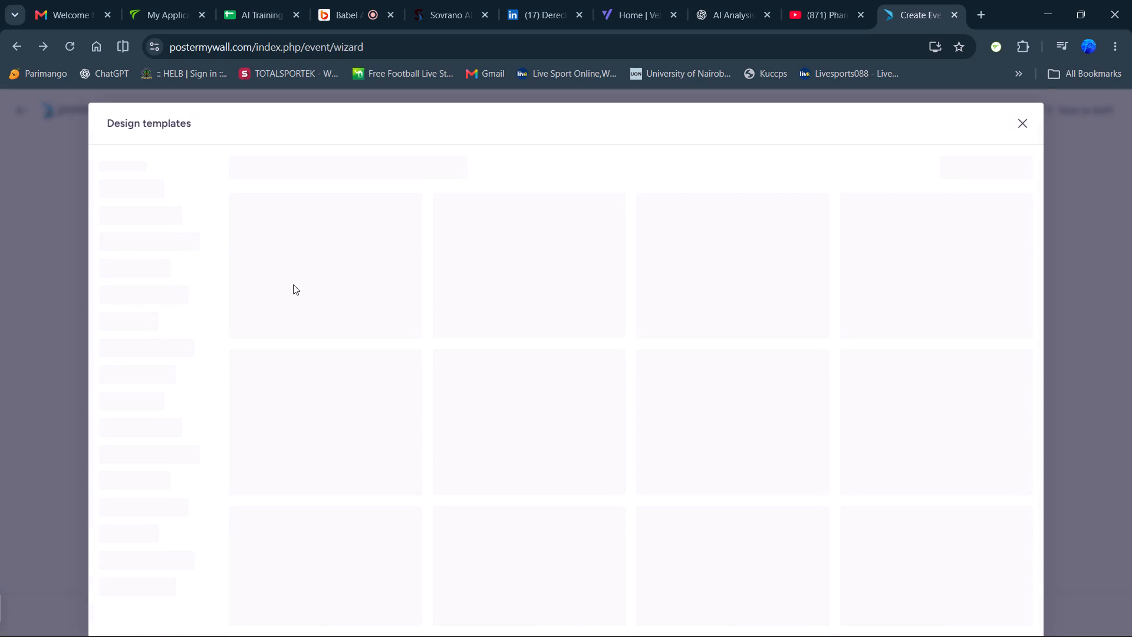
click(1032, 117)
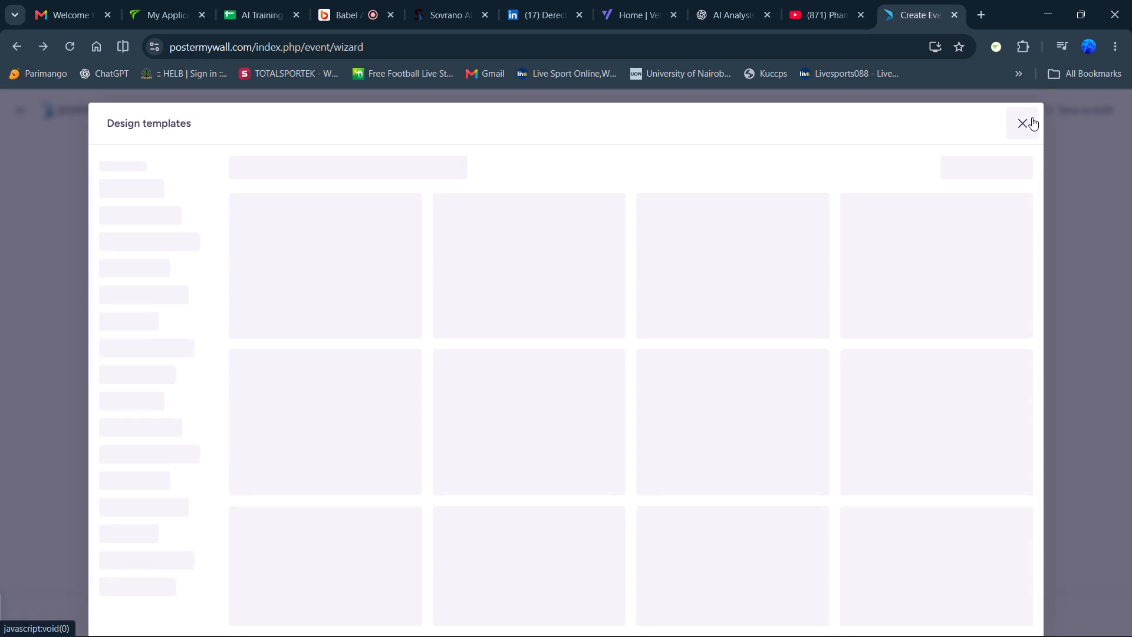
Cut all the text out of the event description and use it to search the AI Designs templates.
click(368, 472)
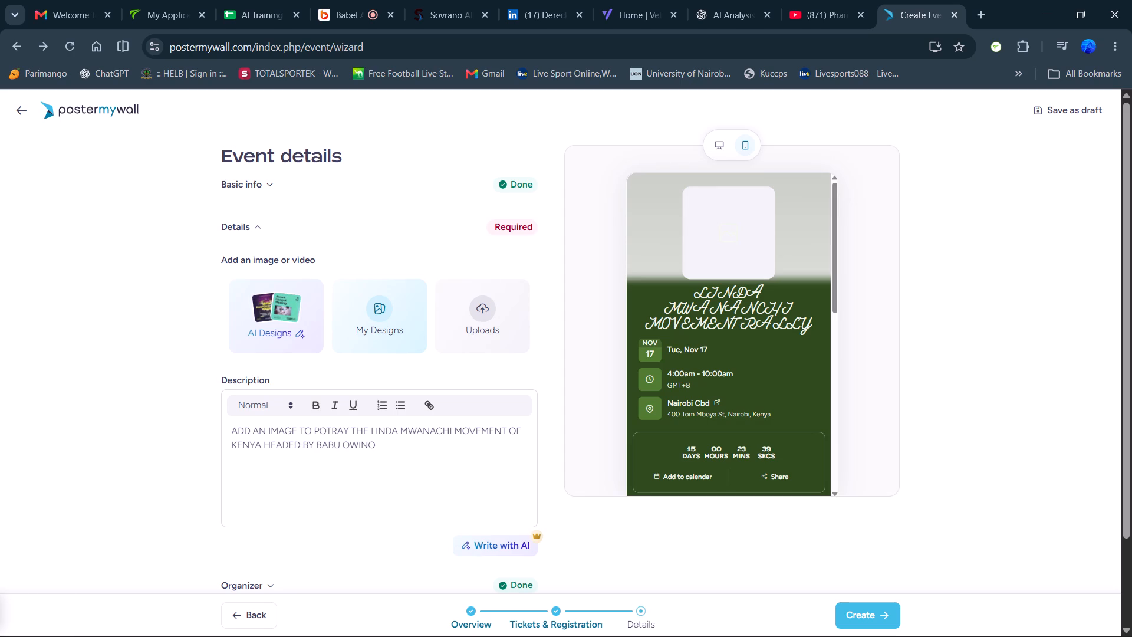
key(ctrl+a)
key(ctrl+x)
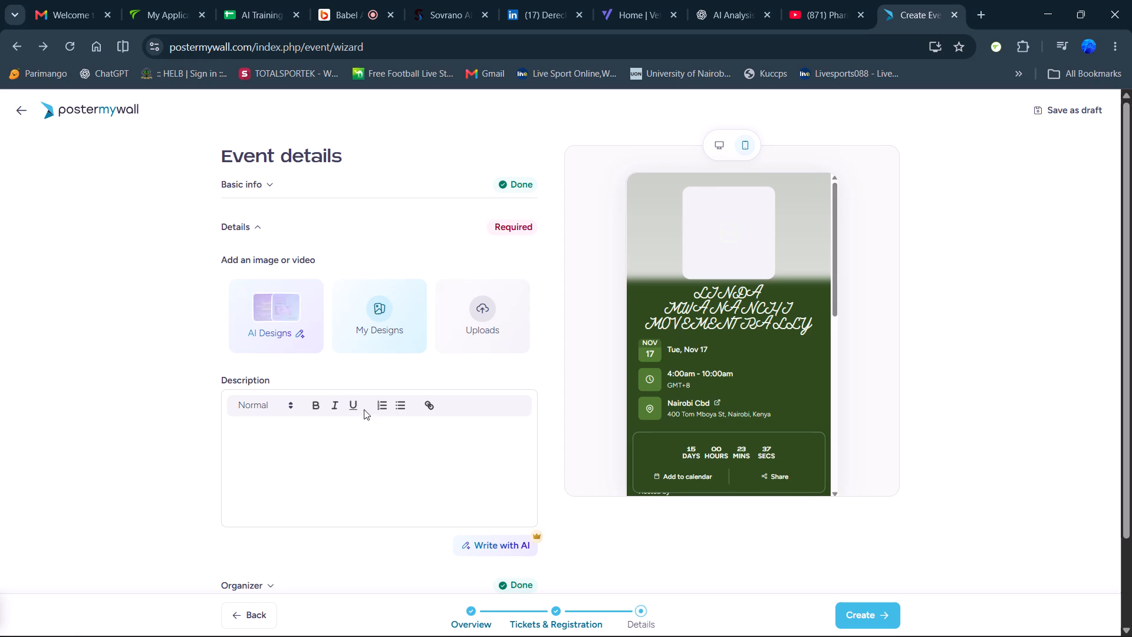
click(279, 323)
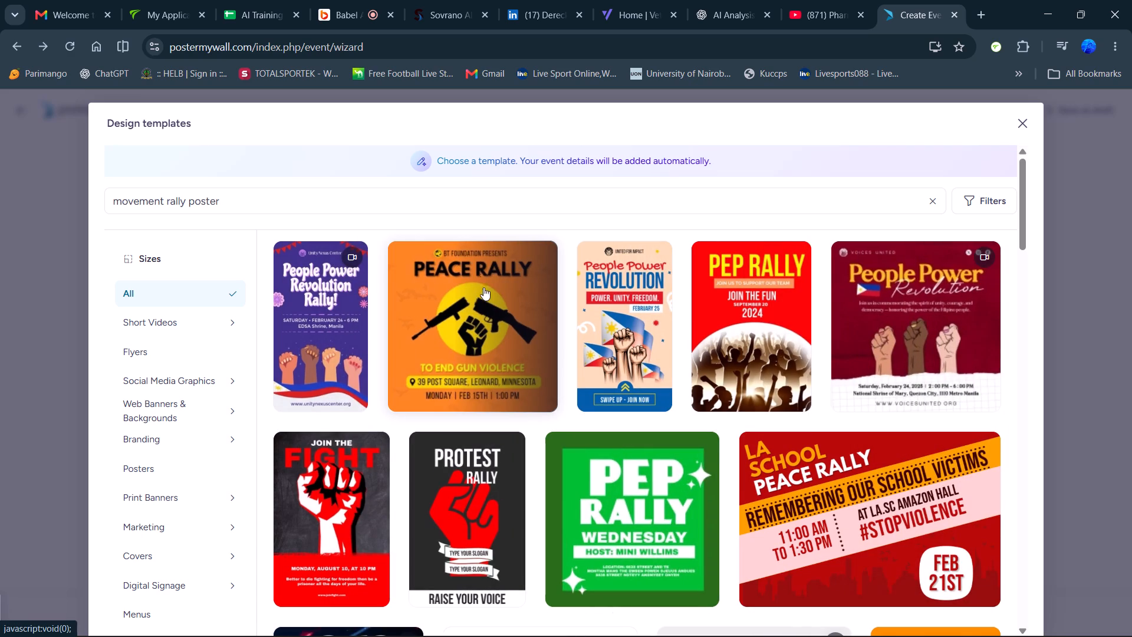
click(275, 202)
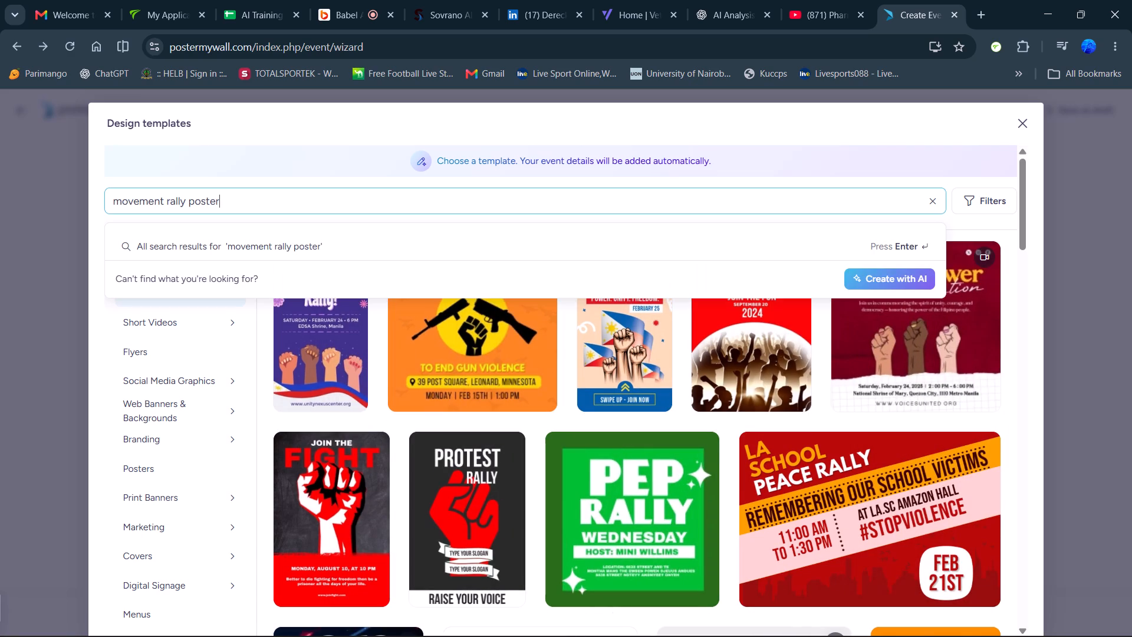
key(ctrl+a)
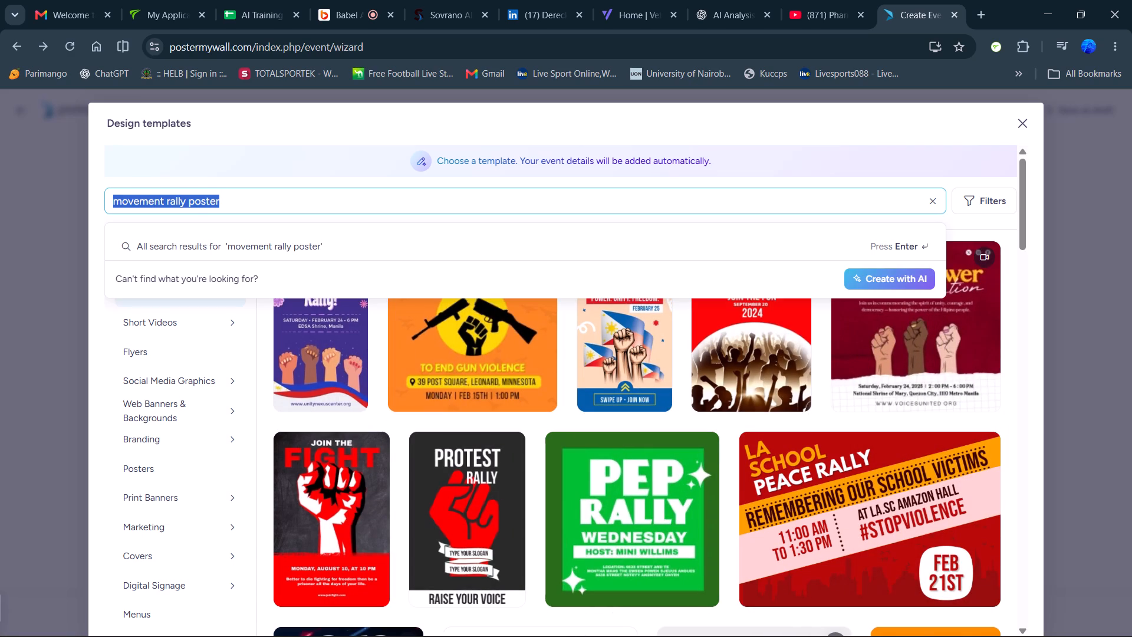
key(ctrl+v)
key(Return)
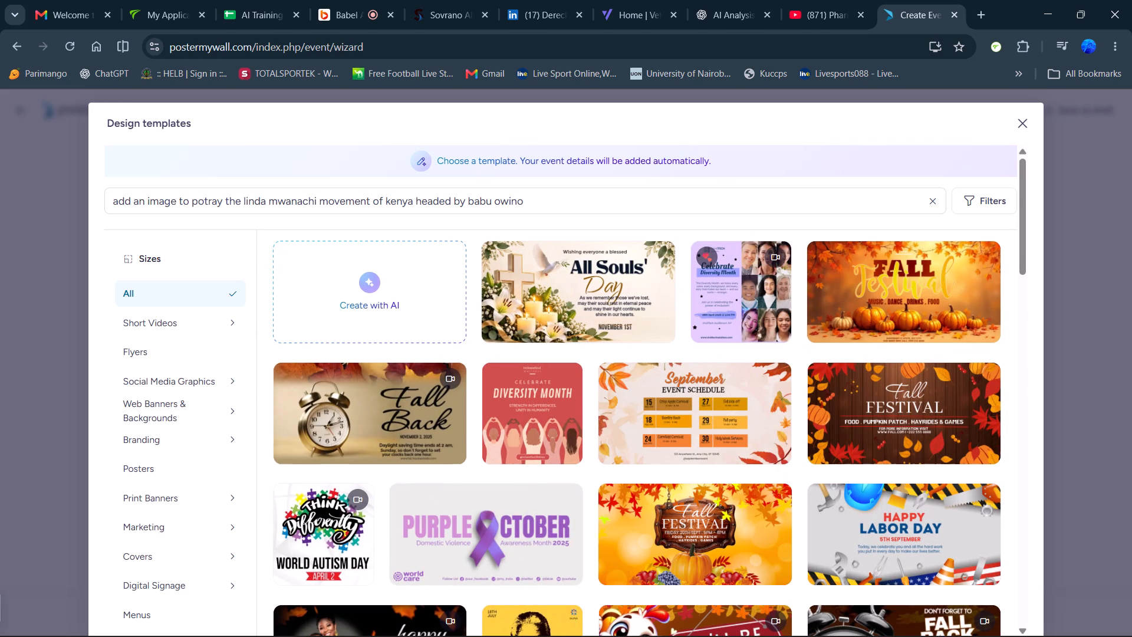
Browse the template results and open the Veteran's Day Template with the American flag as the event's design.
scroll(798, 444, down, 2)
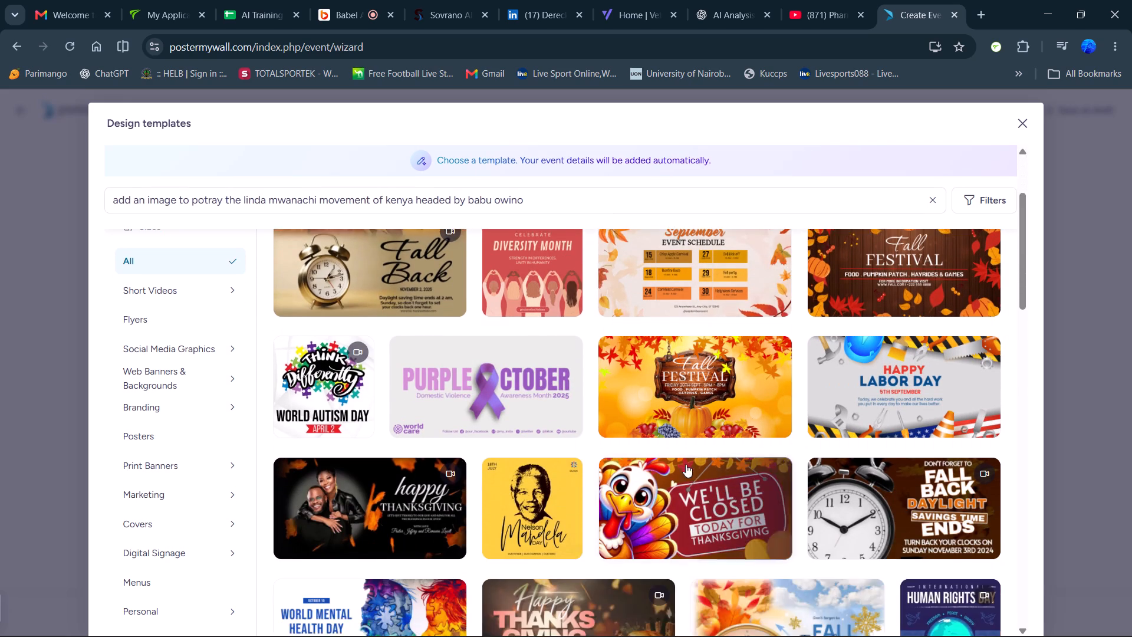
scroll(683, 464, down, 3)
scroll(478, 396, down, 2)
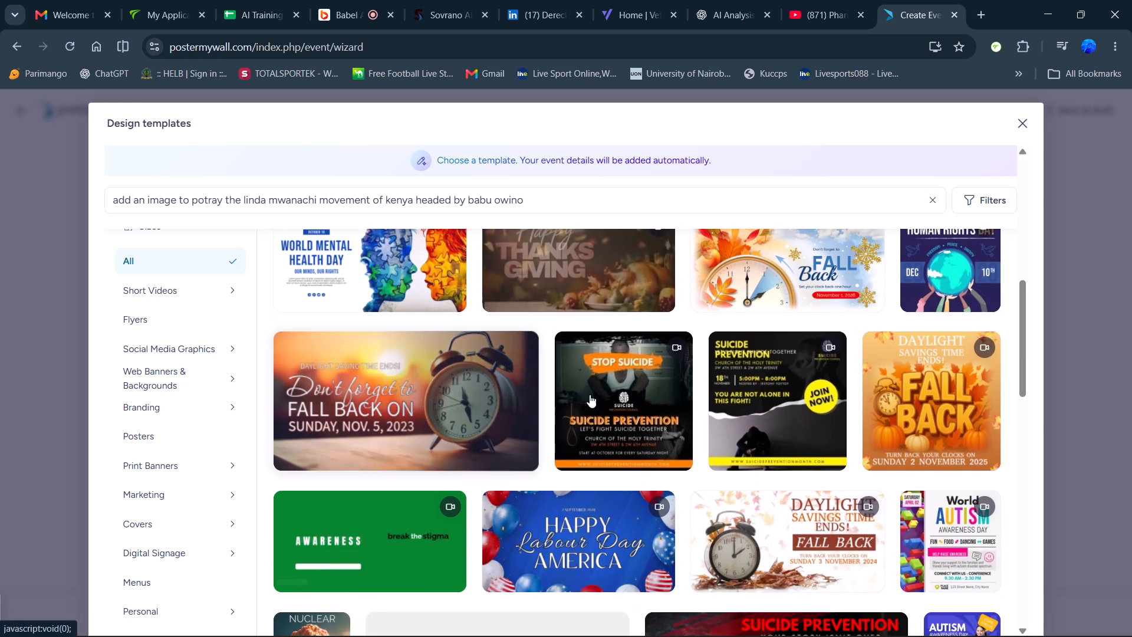
scroll(726, 405, down, 3)
scroll(708, 462, down, 2)
scroll(583, 464, down, 2)
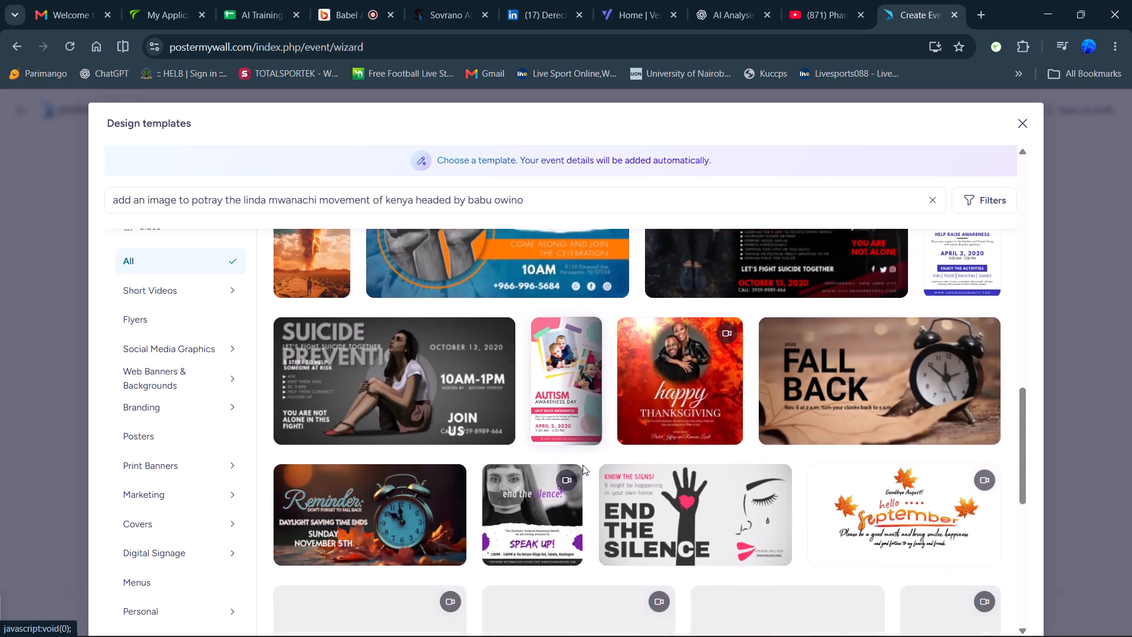
scroll(583, 465, down, 2)
click(561, 412)
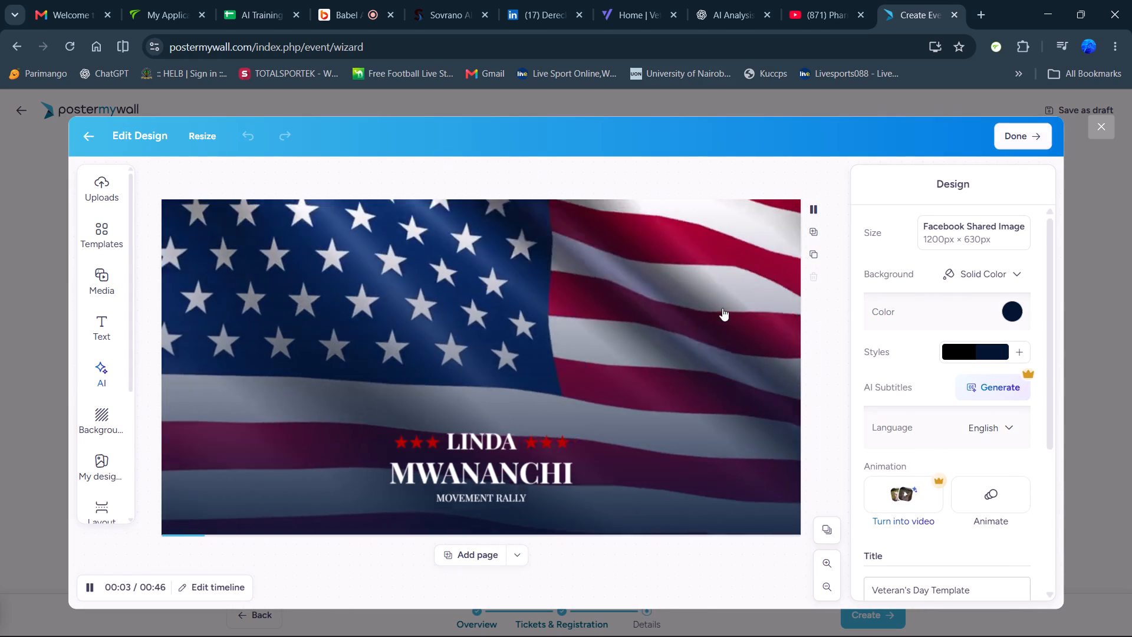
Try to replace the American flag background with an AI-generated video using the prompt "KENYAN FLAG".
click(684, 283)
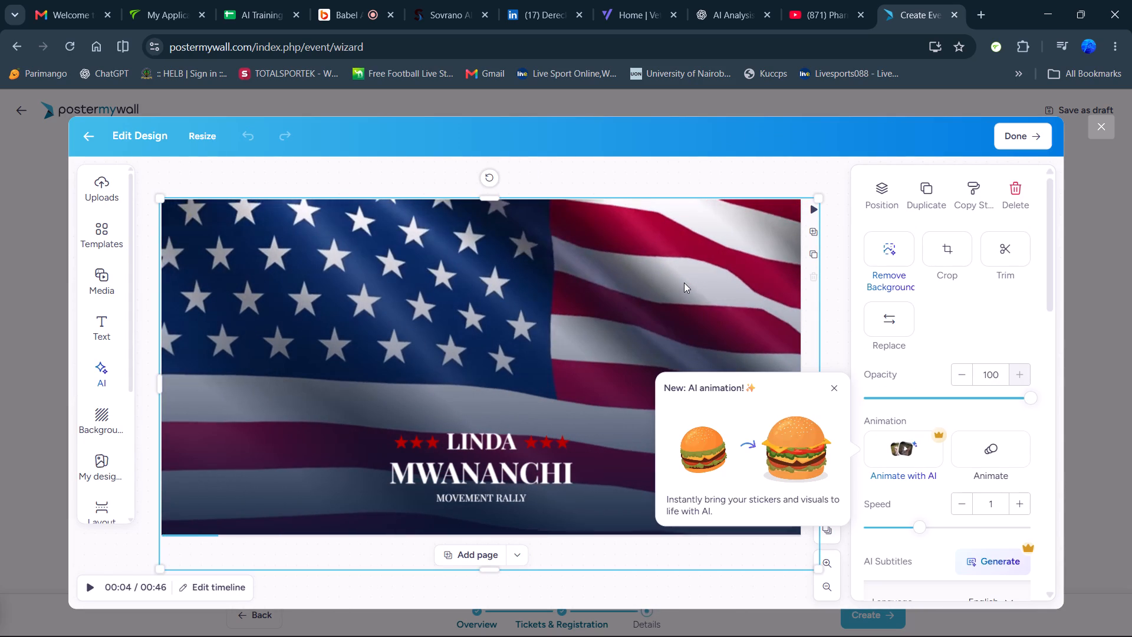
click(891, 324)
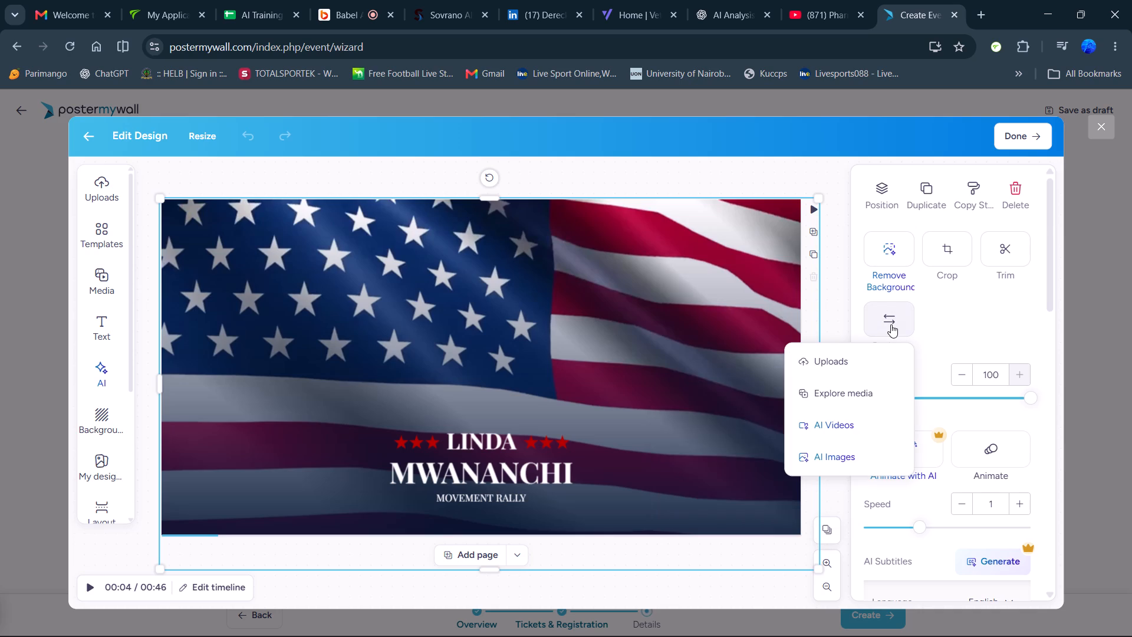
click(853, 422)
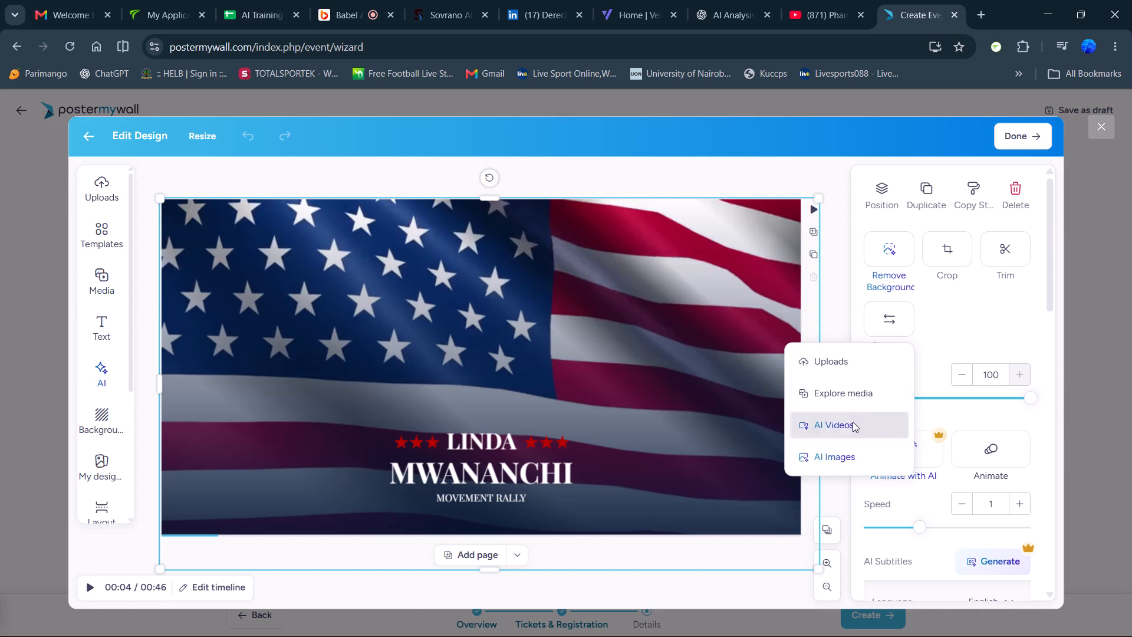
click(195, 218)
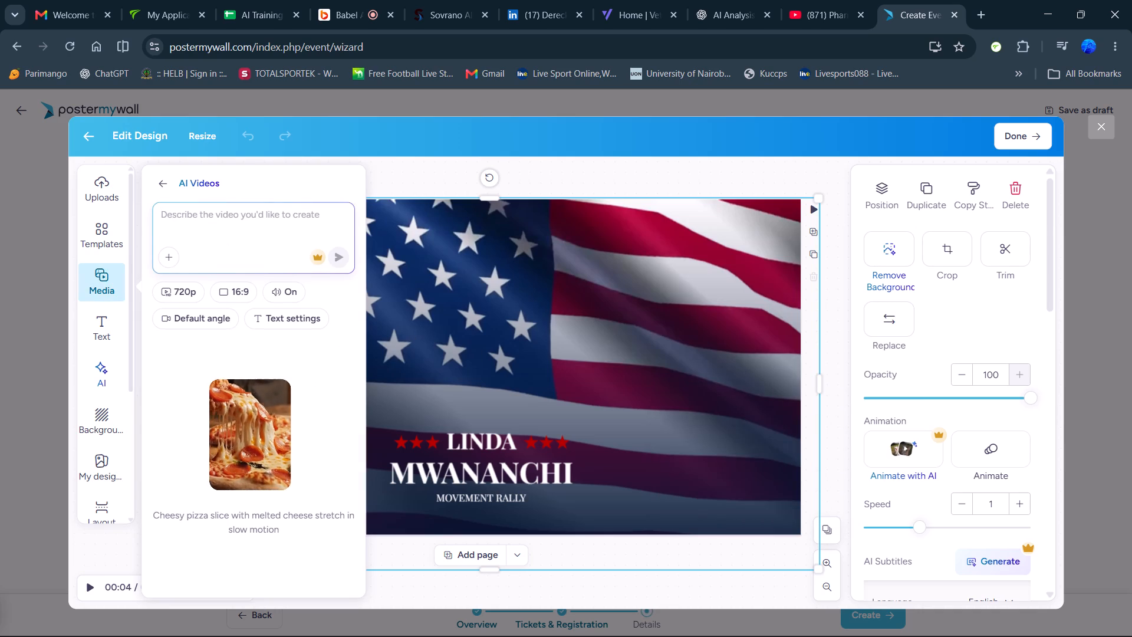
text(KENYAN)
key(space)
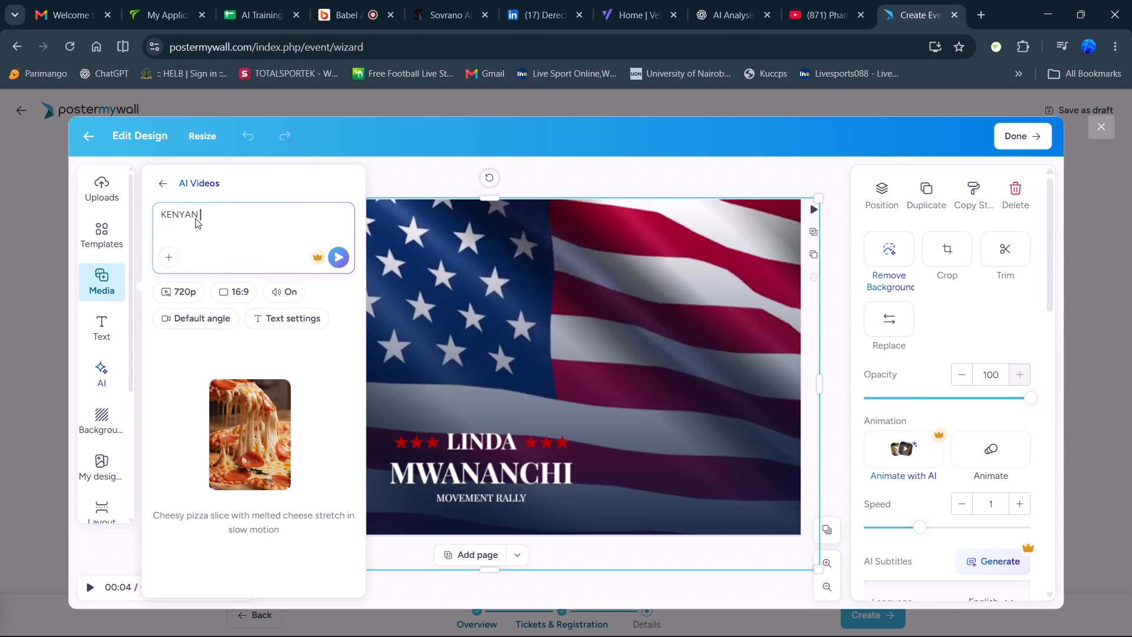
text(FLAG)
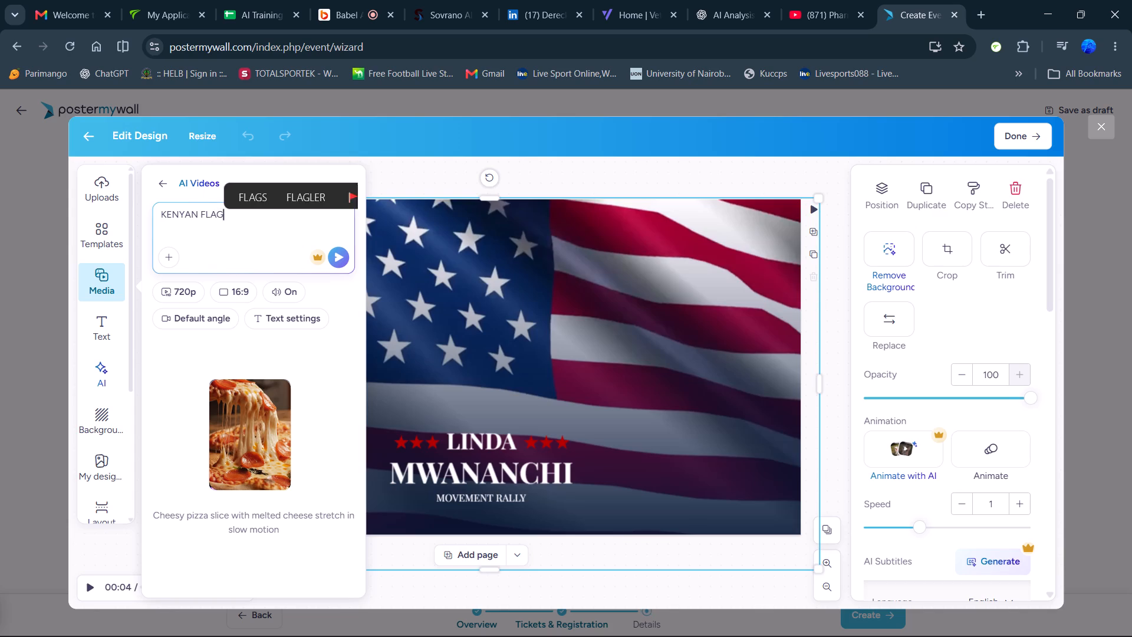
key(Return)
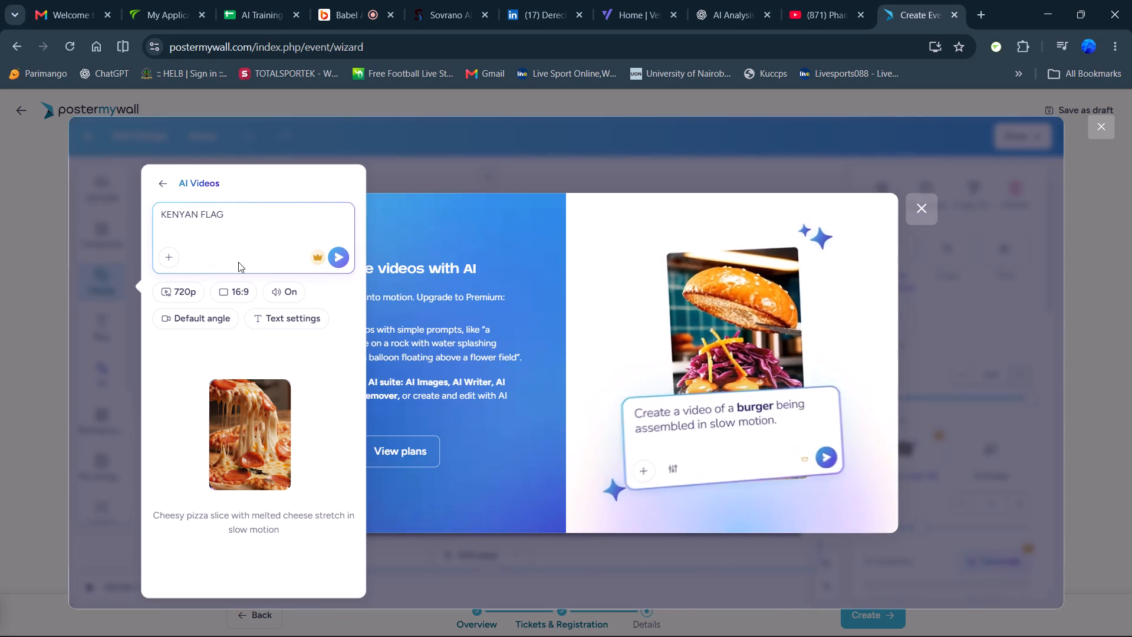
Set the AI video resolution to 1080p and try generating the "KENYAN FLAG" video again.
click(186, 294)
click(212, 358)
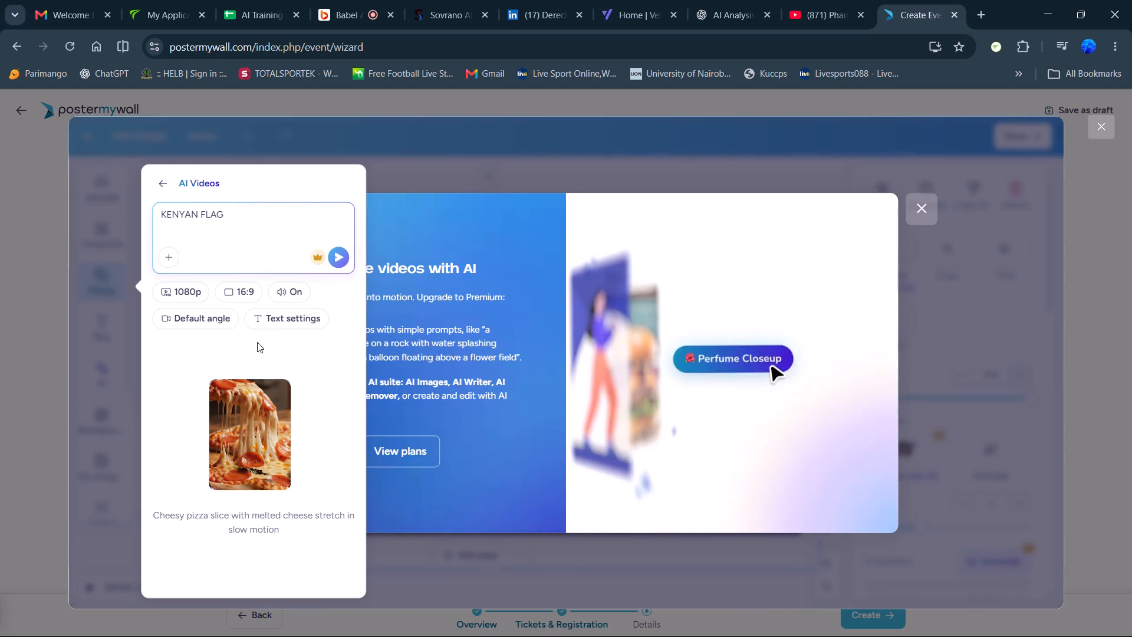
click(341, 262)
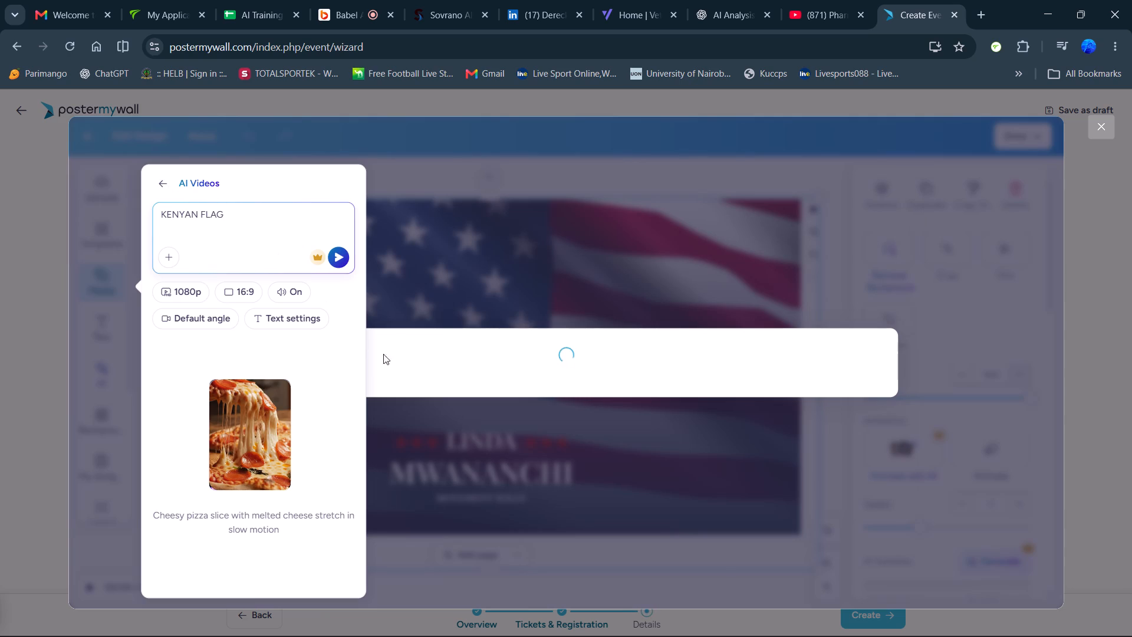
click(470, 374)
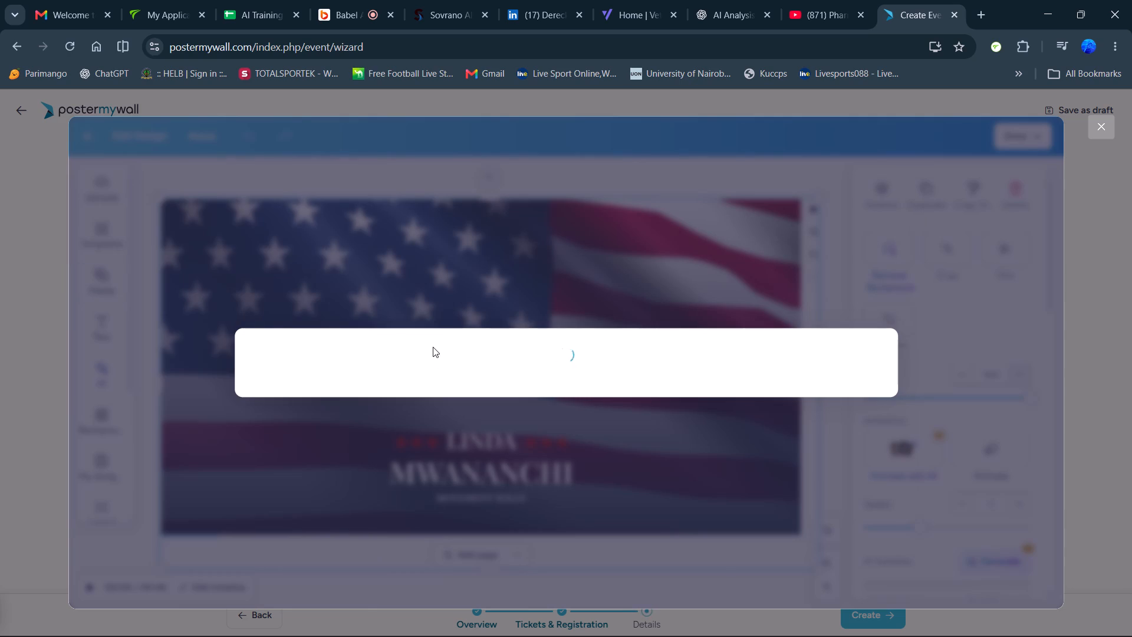
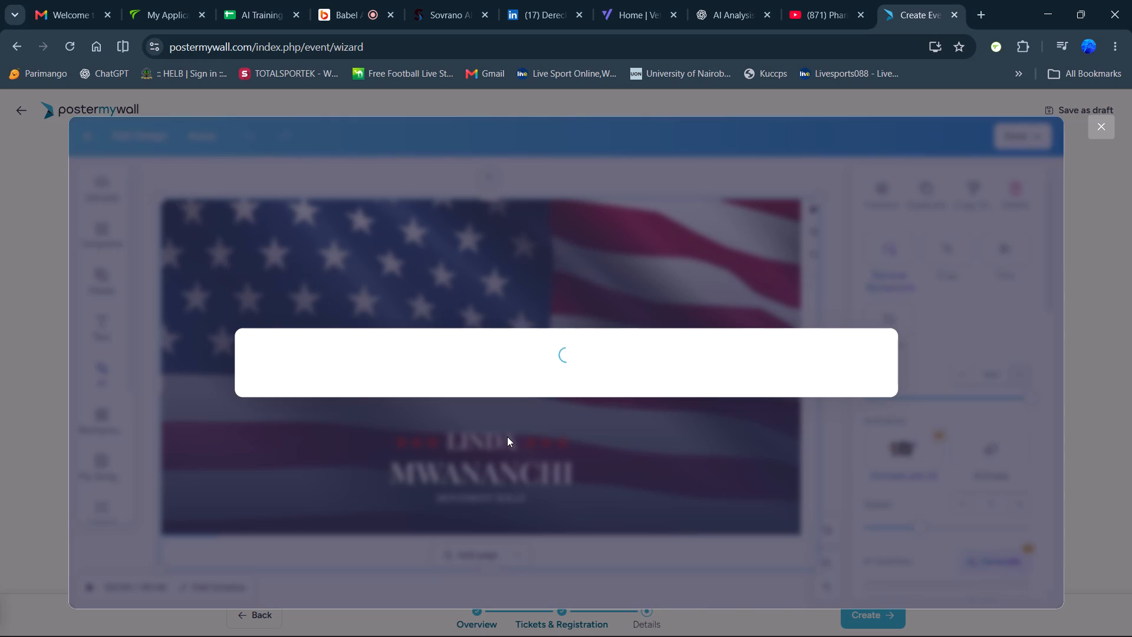
Reload the event wizard, discarding unsaved changes, and leave it for the account's designs page.
click(507, 436)
click(71, 50)
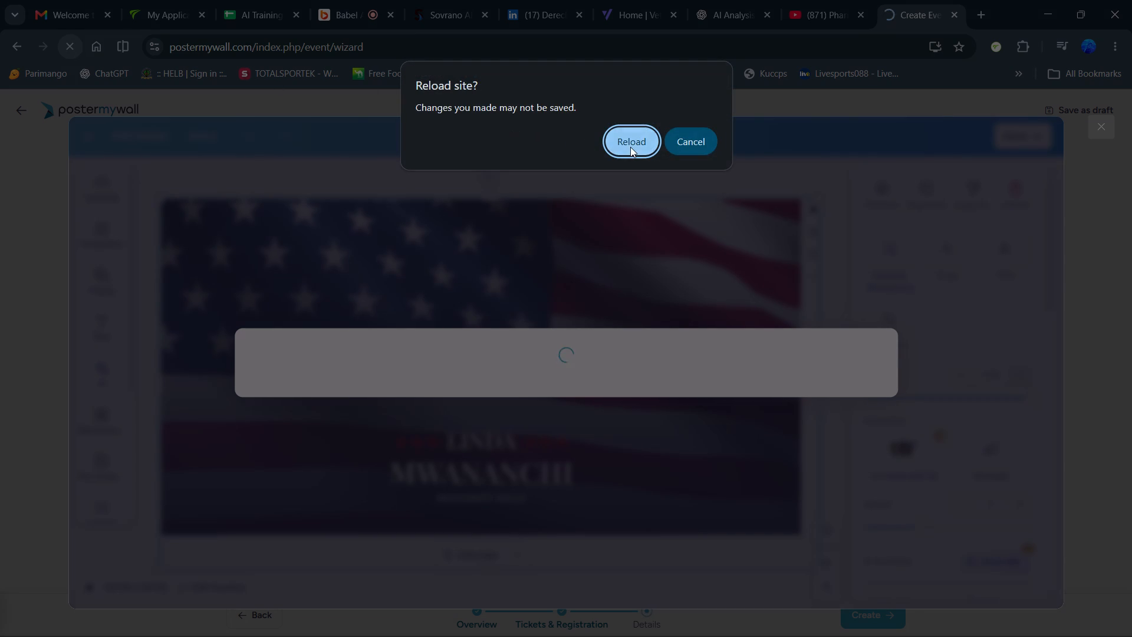
click(630, 147)
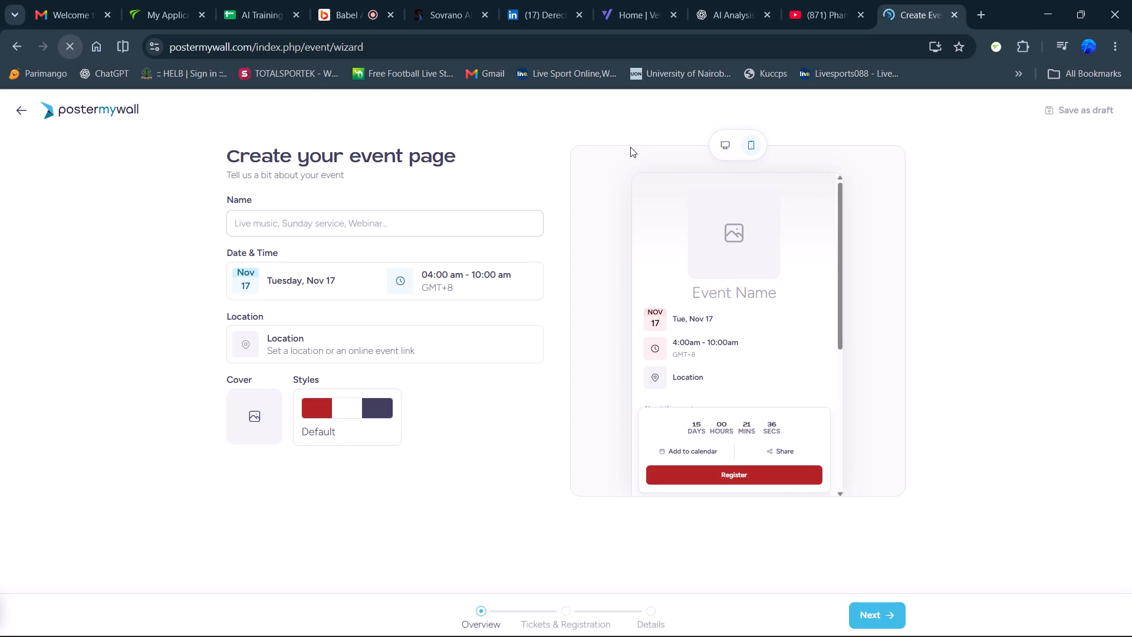
click(1078, 114)
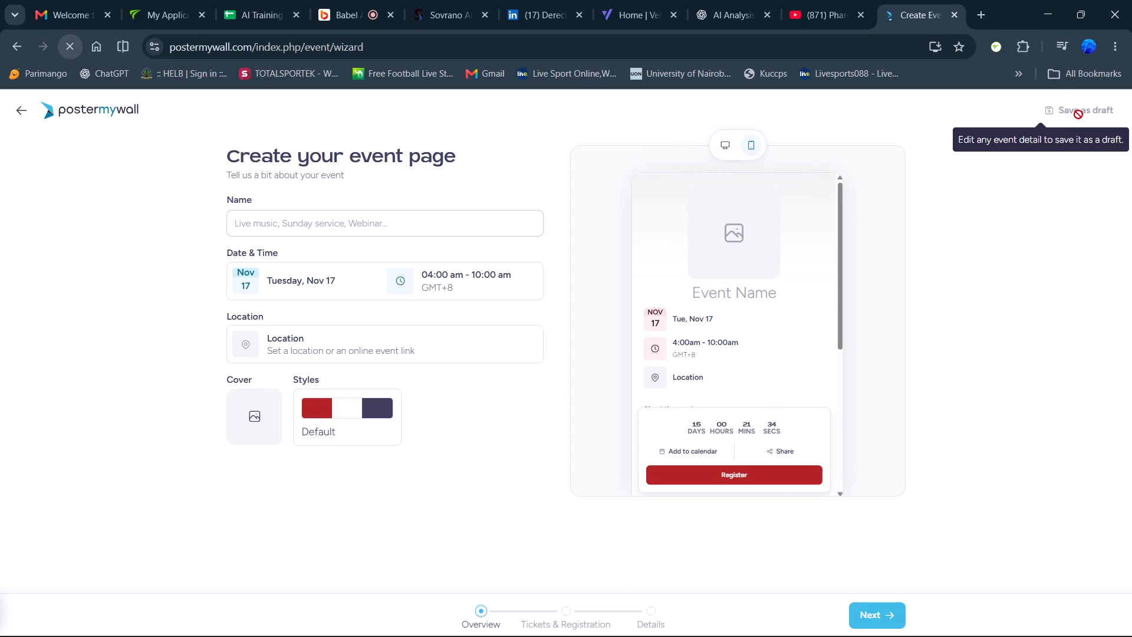
click(81, 110)
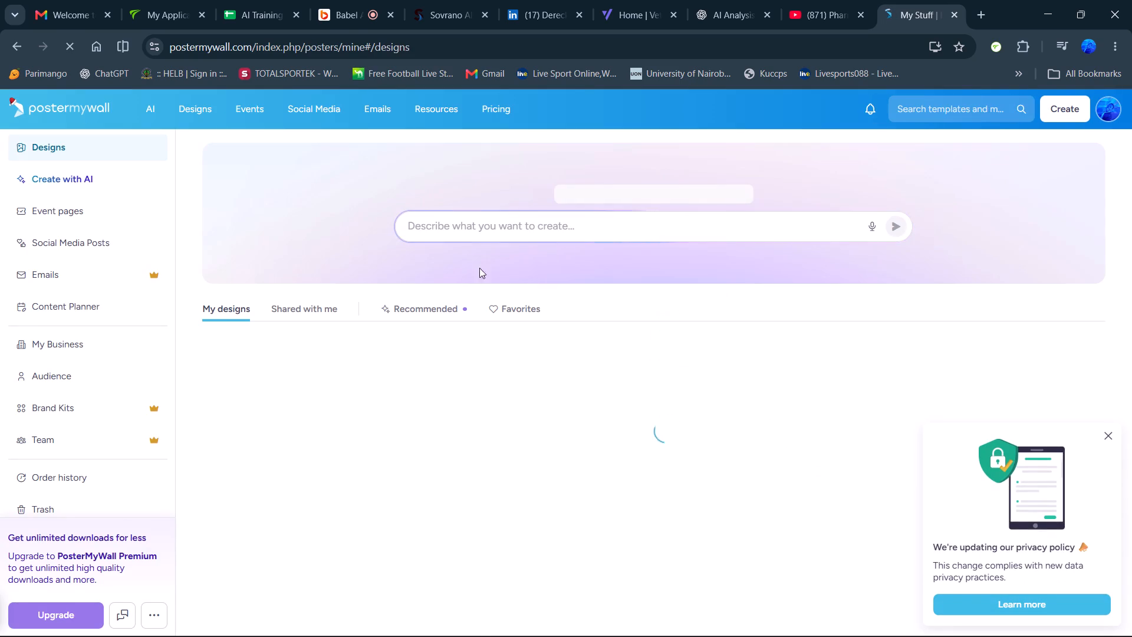
Browse the Party flyer templates and open the Thanksgiving Day Celebration design for editing.
scroll(521, 422, down, 3)
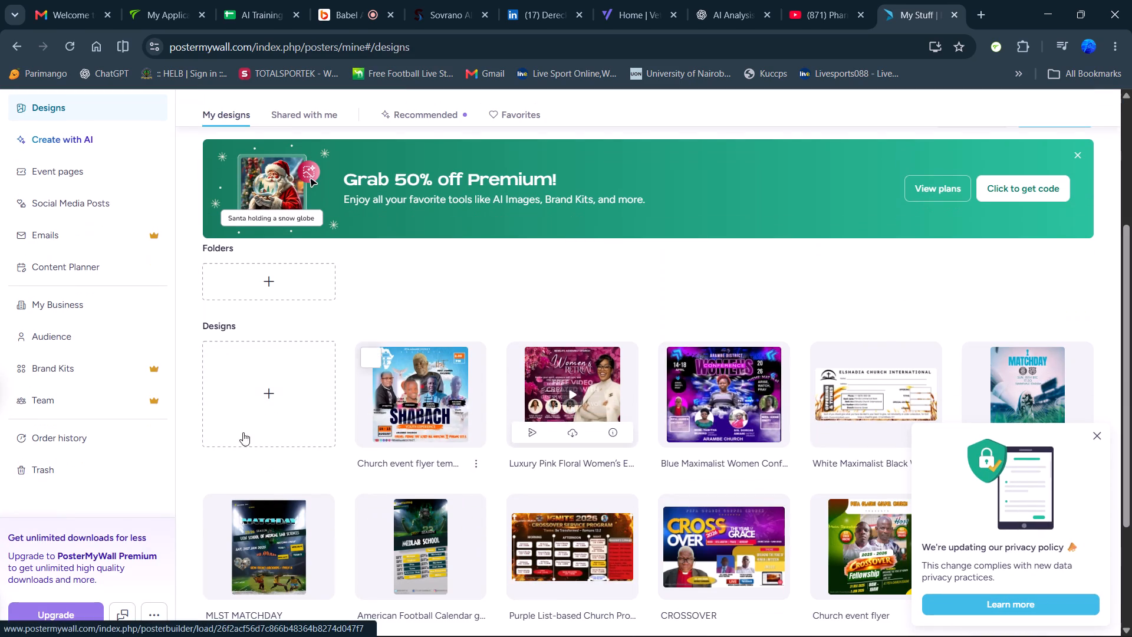
scroll(46, 230, up, 4)
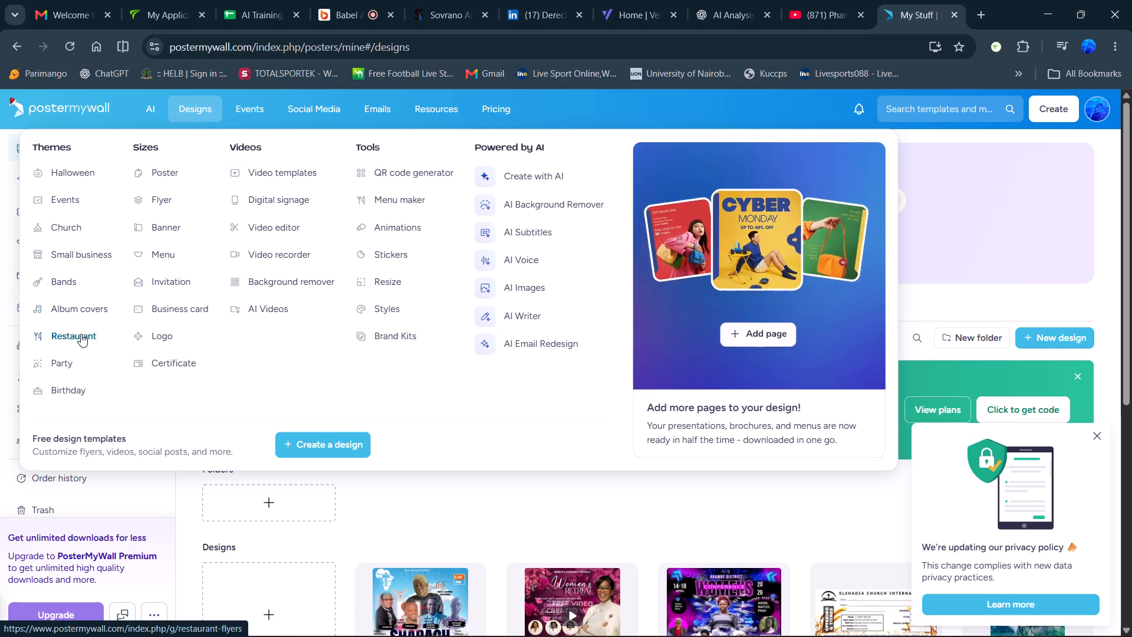
click(68, 360)
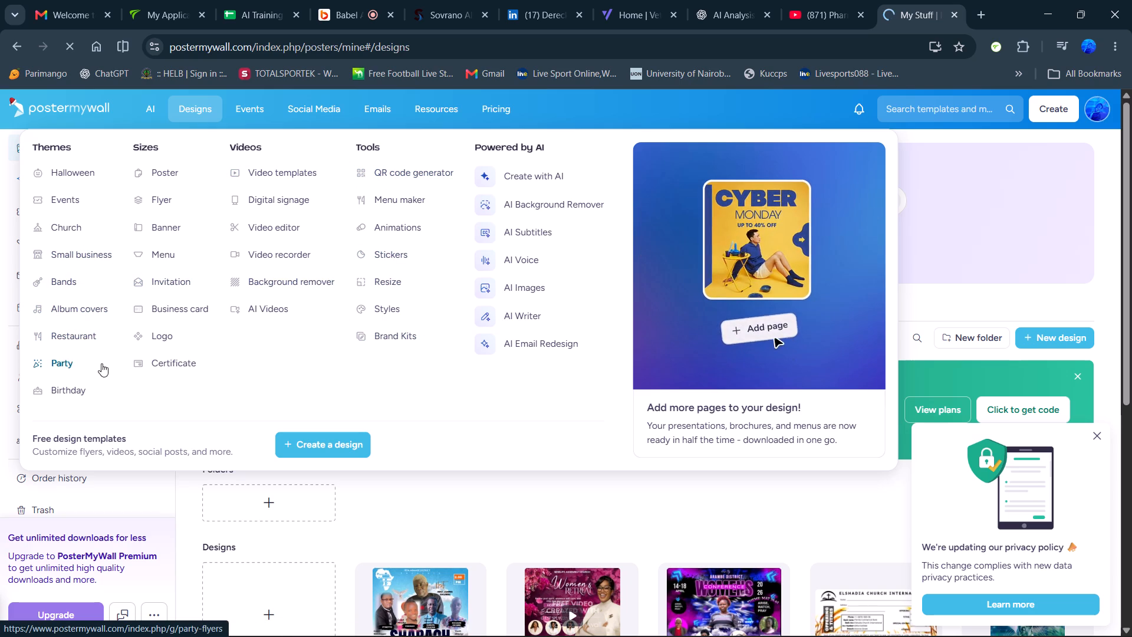
scroll(412, 369, down, 1)
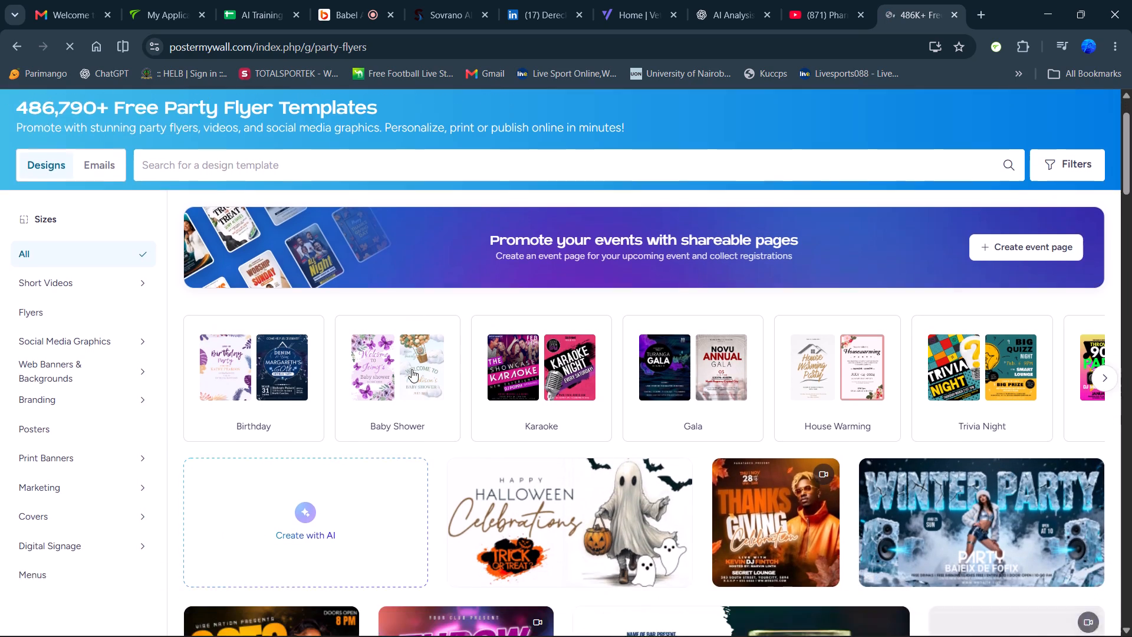
scroll(412, 369, down, 1)
scroll(498, 370, down, 4)
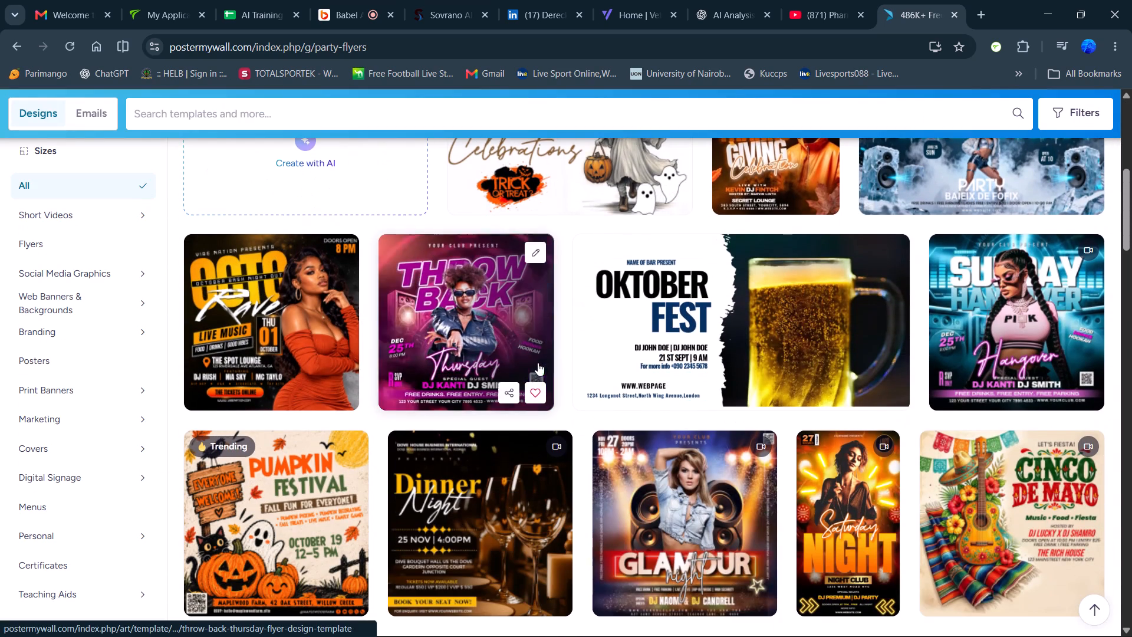
scroll(422, 350, down, 5)
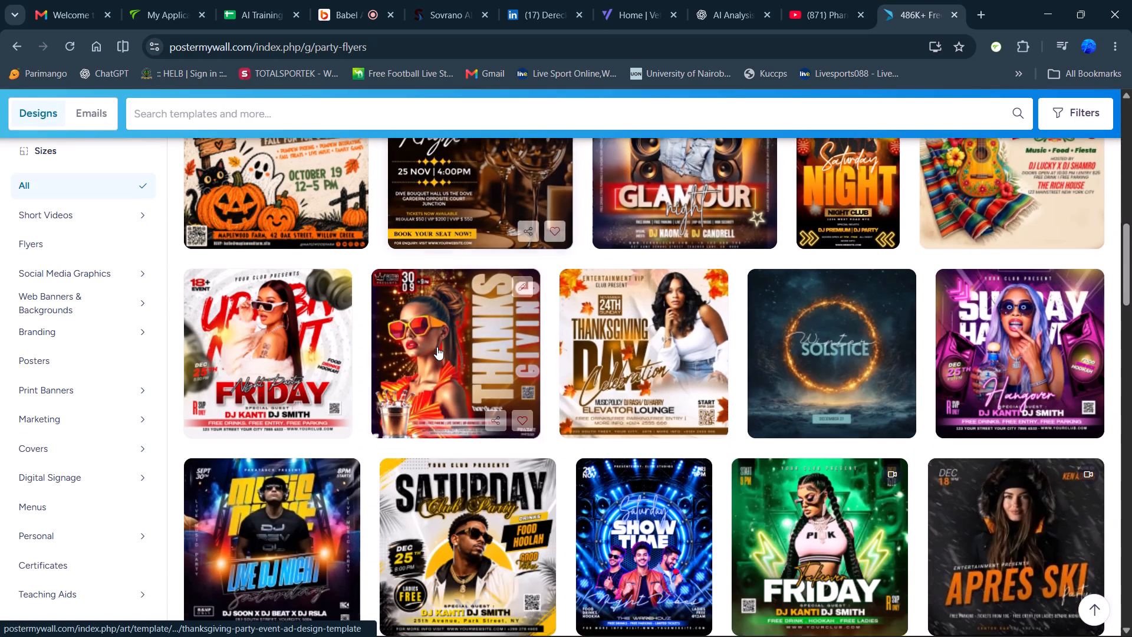
scroll(437, 347, down, 3)
scroll(437, 347, up, 3)
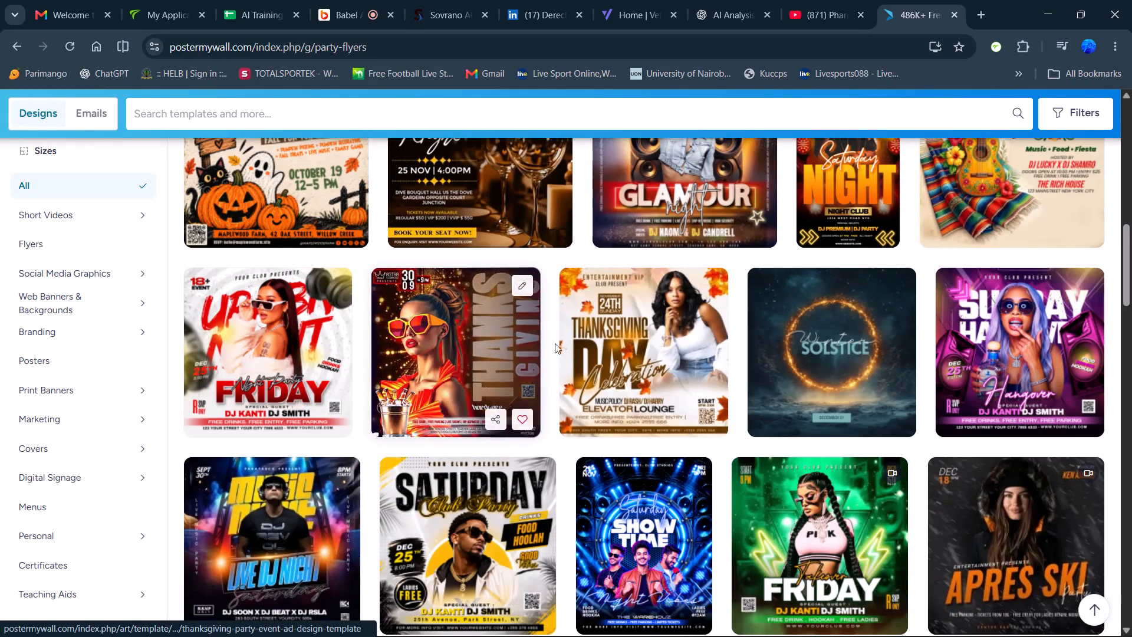
click(680, 359)
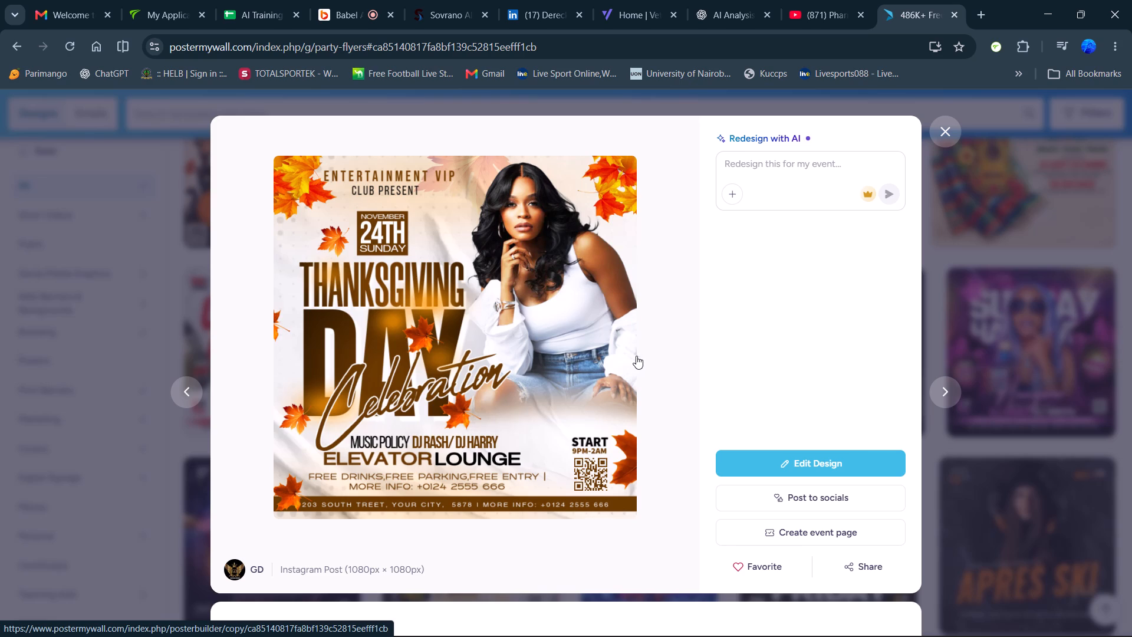
click(772, 462)
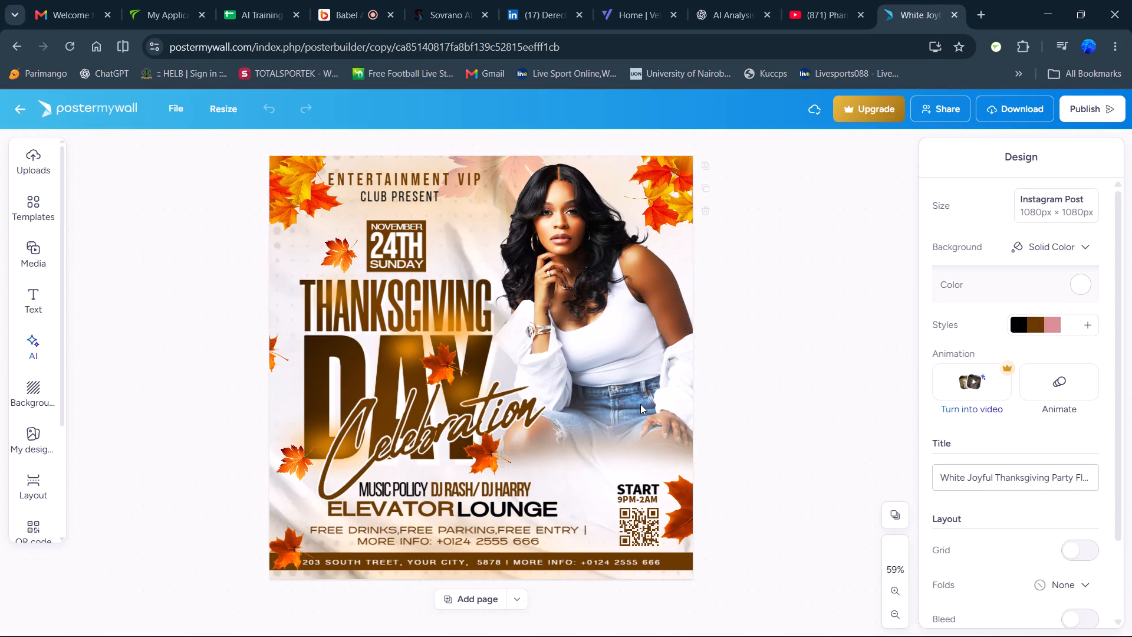
Select the THANKSGIVING heading and look through its text style, spacing and shadow settings.
click(604, 283)
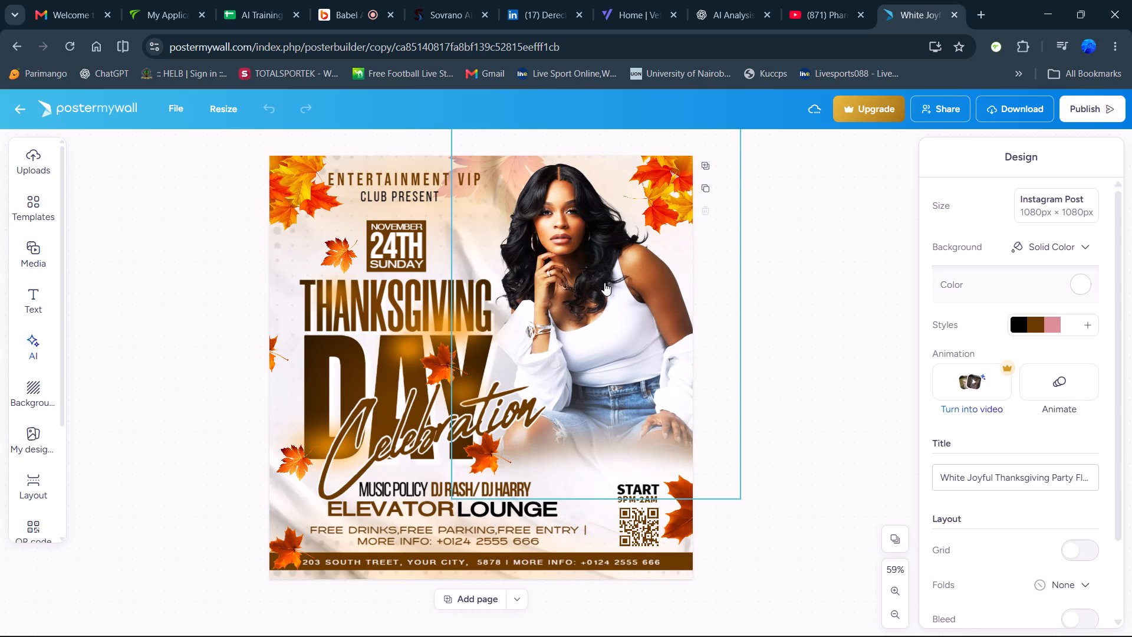
click(411, 305)
click(340, 298)
double_click(344, 300)
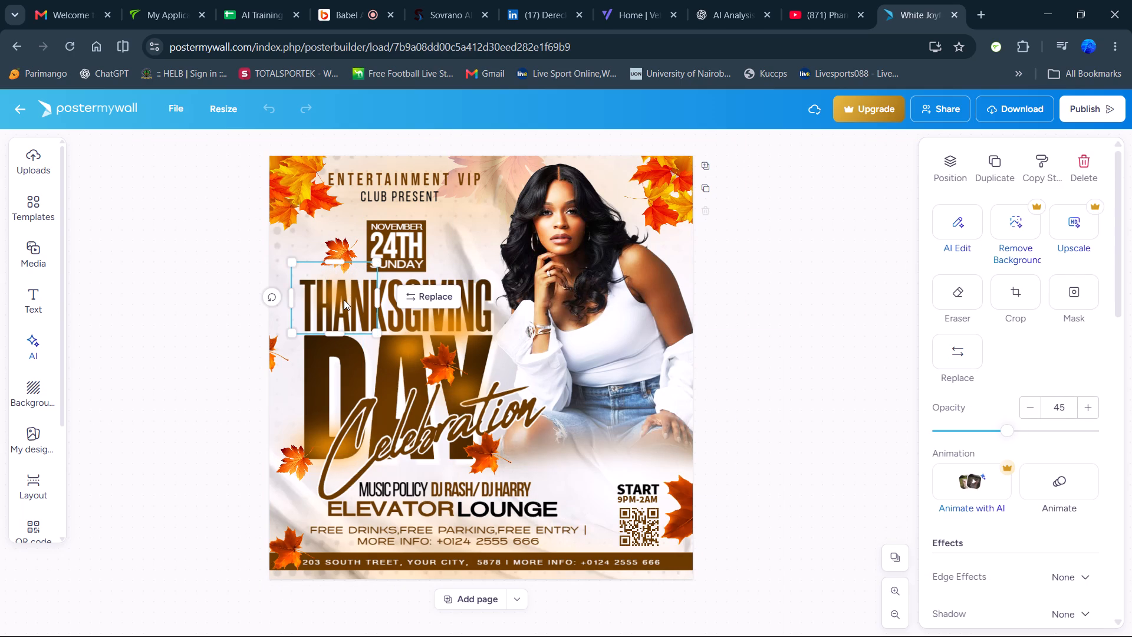
click(416, 310)
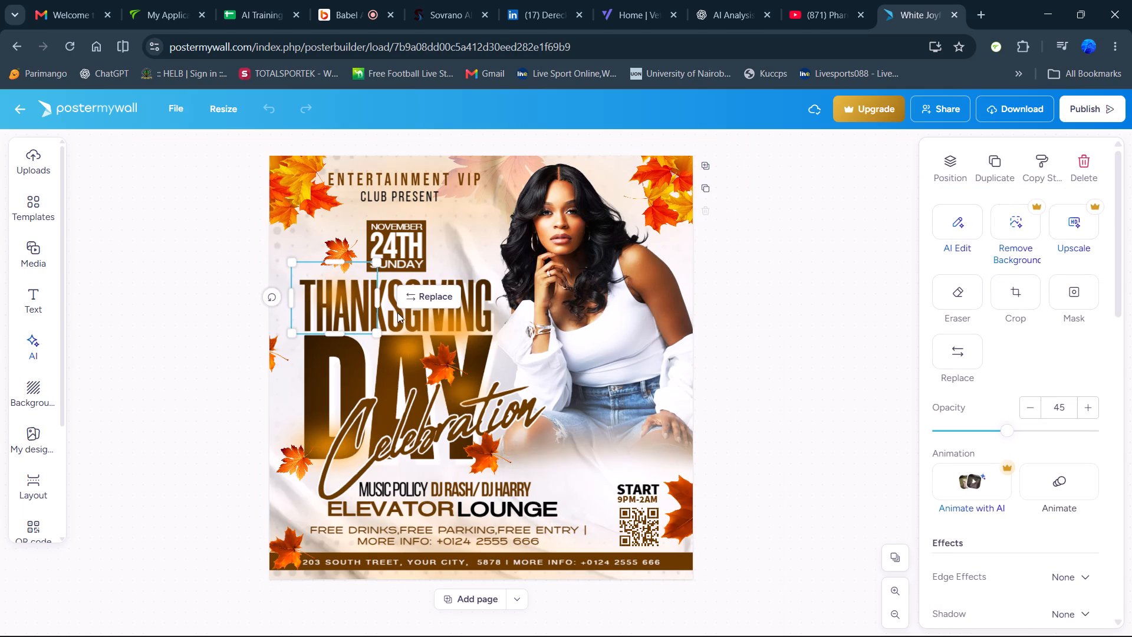
click(394, 309)
click(819, 313)
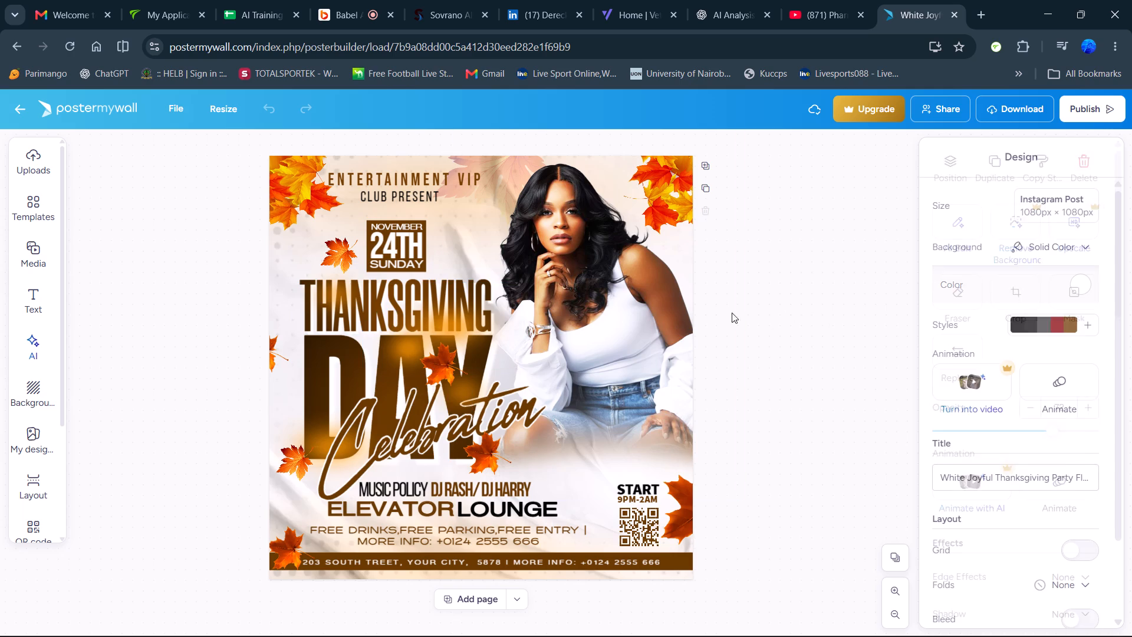
click(405, 286)
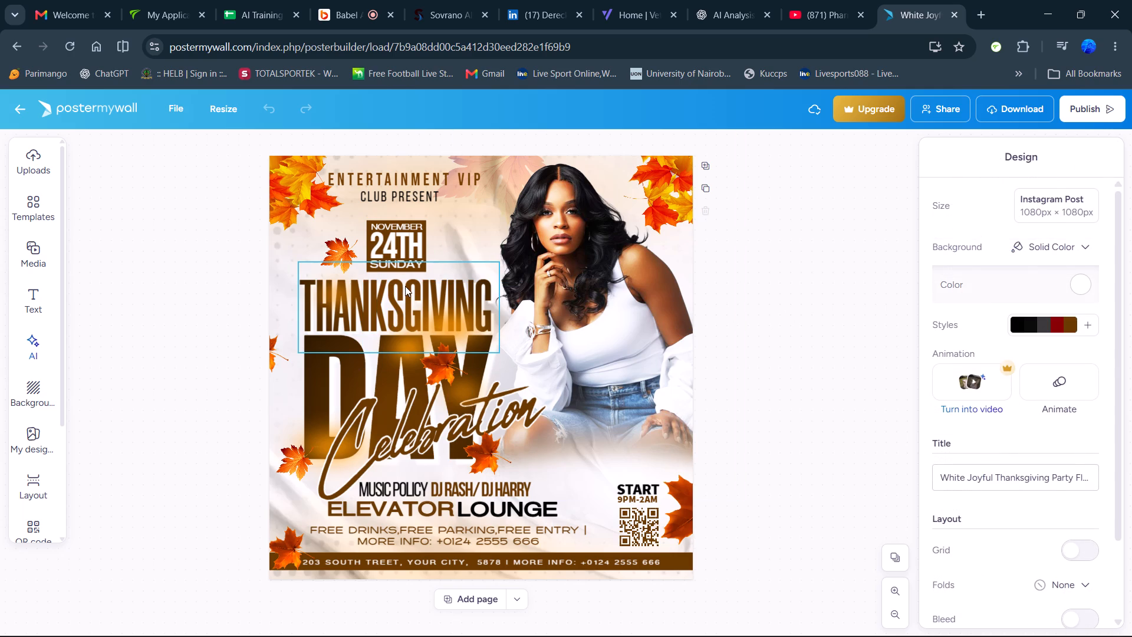
click(402, 297)
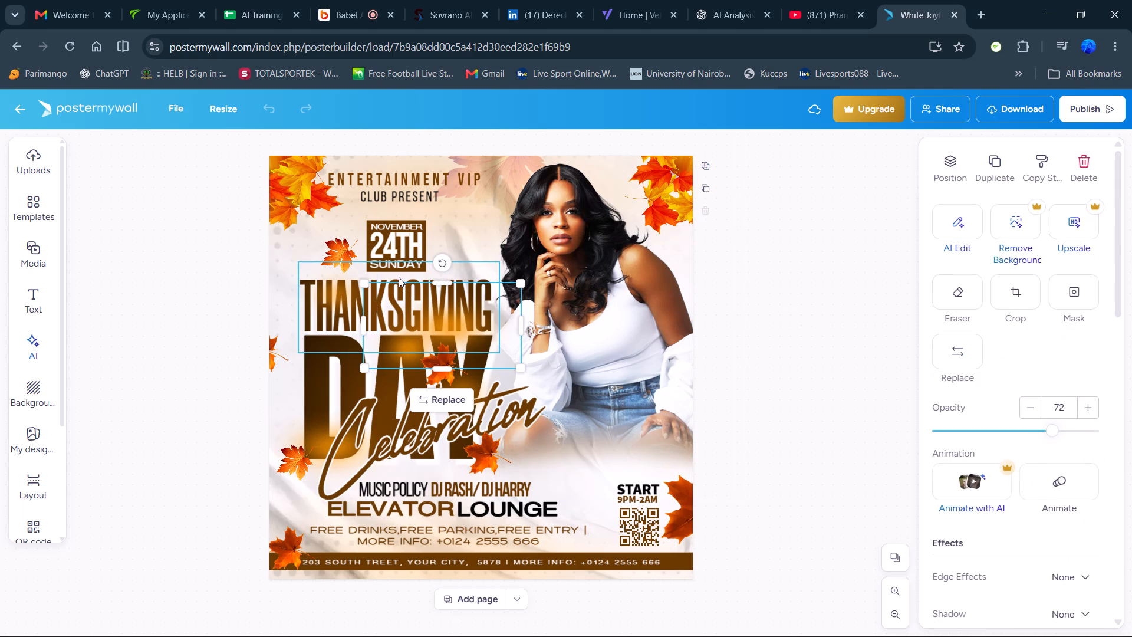
click(402, 272)
click(406, 286)
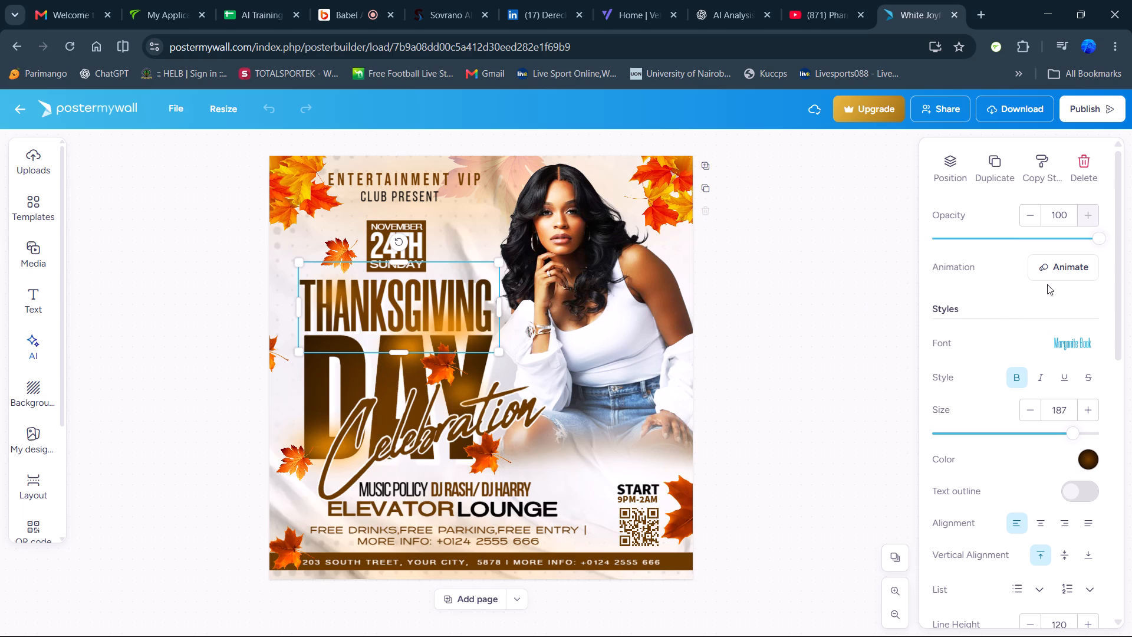
scroll(1058, 371, down, 7)
scroll(1047, 417, down, 2)
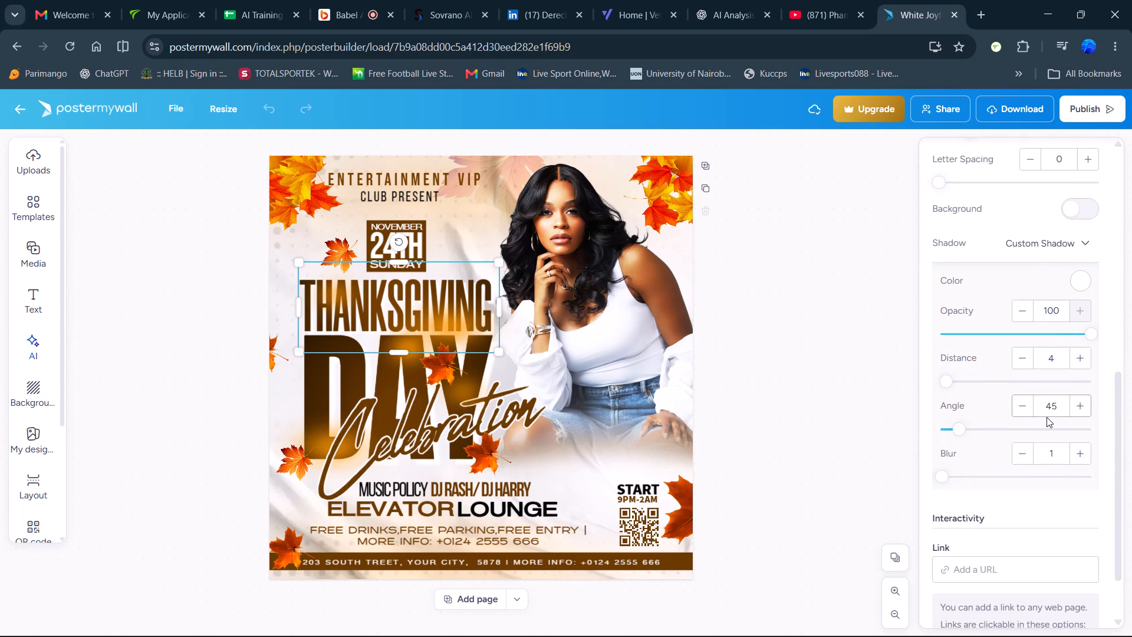
scroll(1047, 417, down, 6)
scroll(1055, 446, up, 6)
scroll(1055, 439, down, 1)
scroll(987, 277, up, 12)
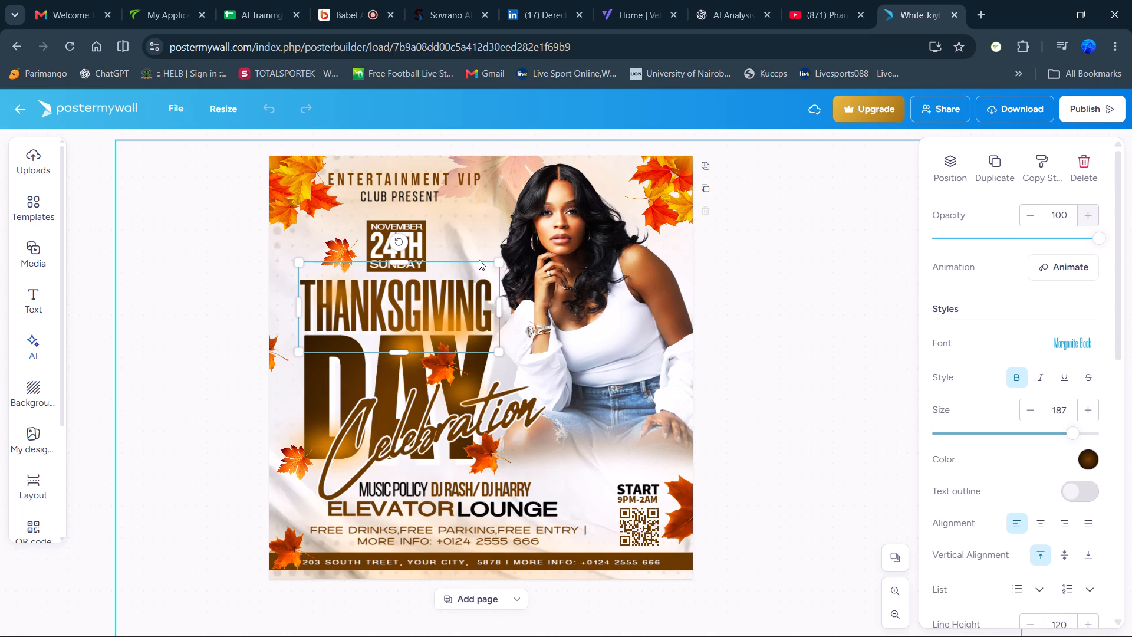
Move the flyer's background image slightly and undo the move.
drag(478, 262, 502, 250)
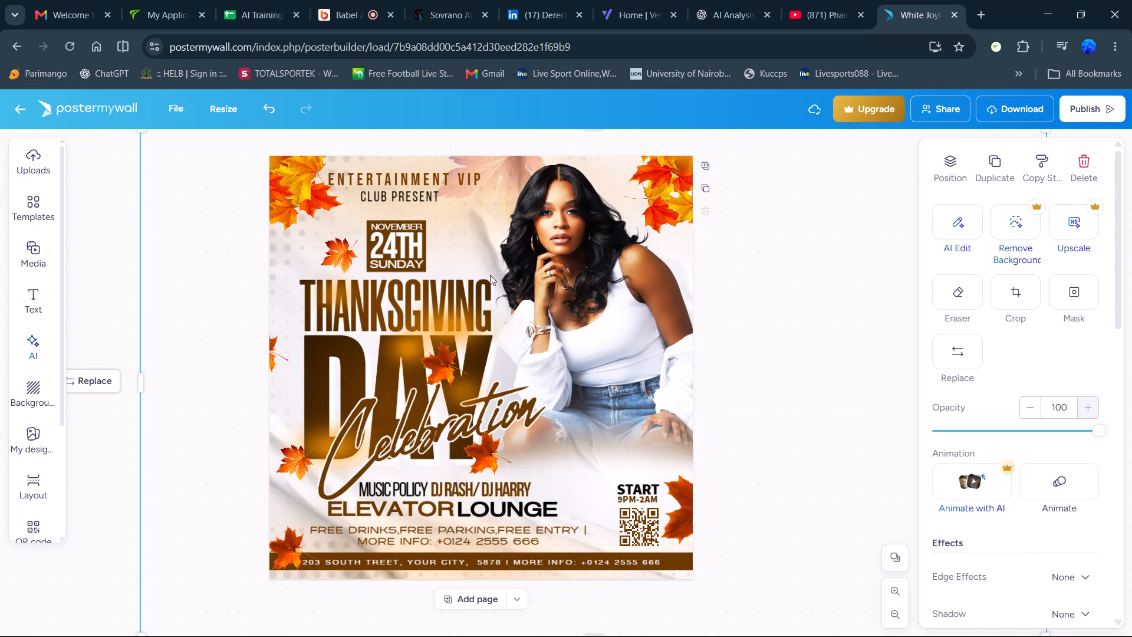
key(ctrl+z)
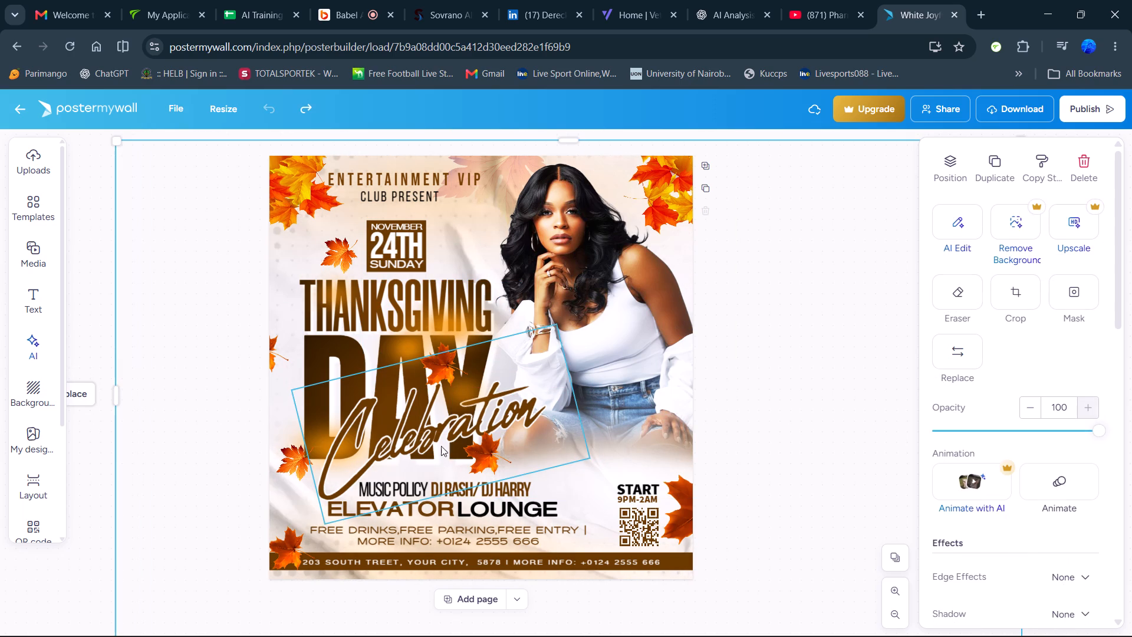
Replace the script word "Celebration" with "Launch".
triple_click(427, 436)
double_click(427, 436)
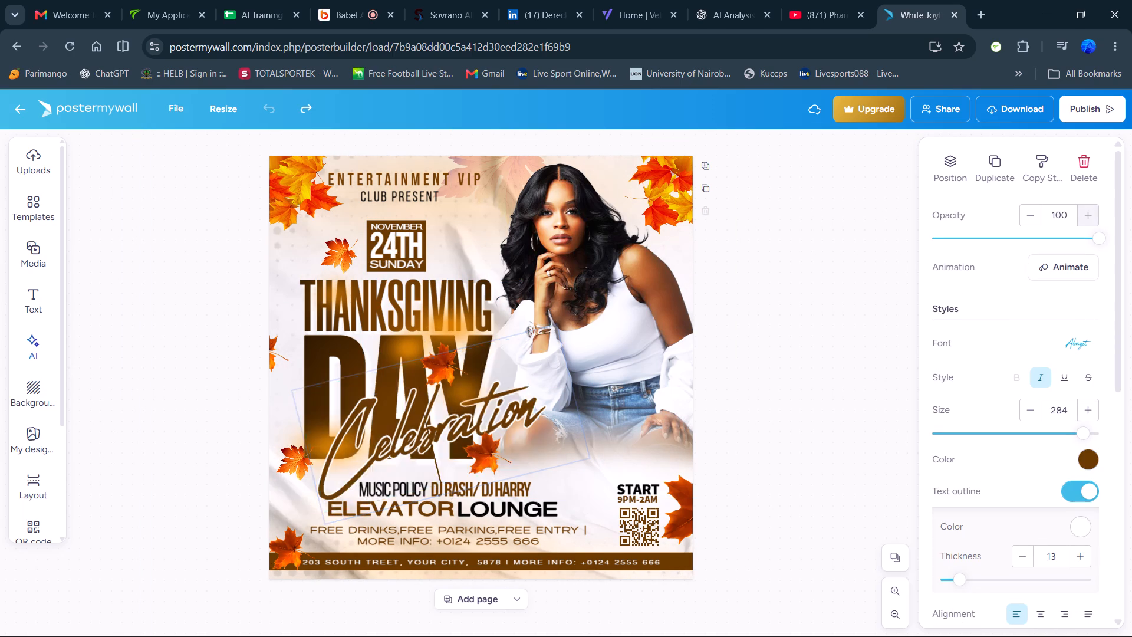
double_click(427, 436)
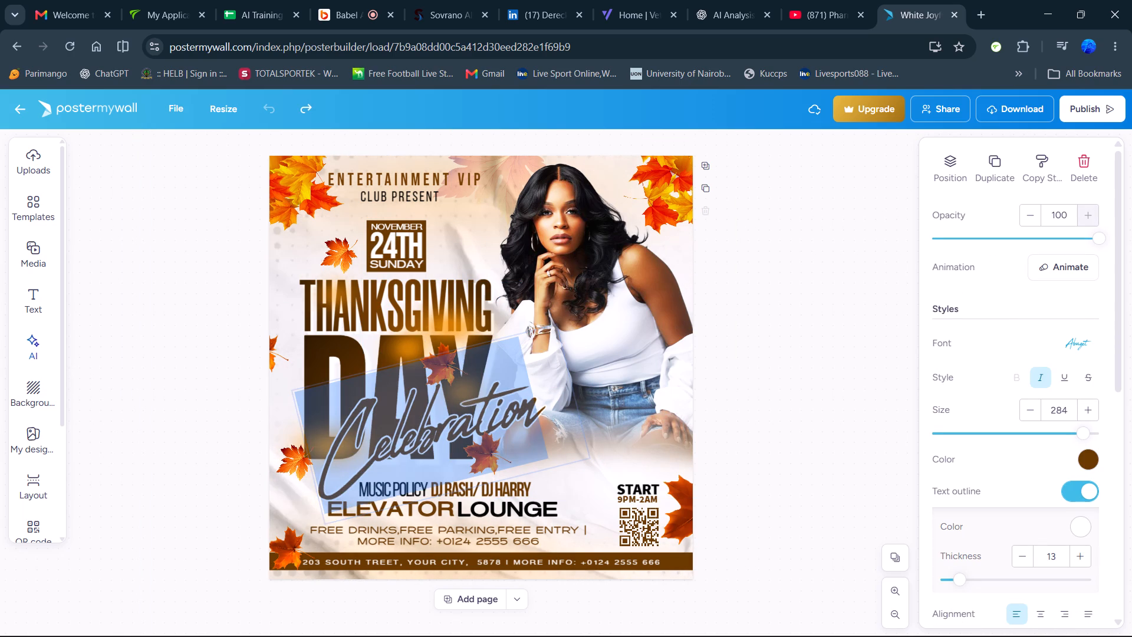
text(lA)
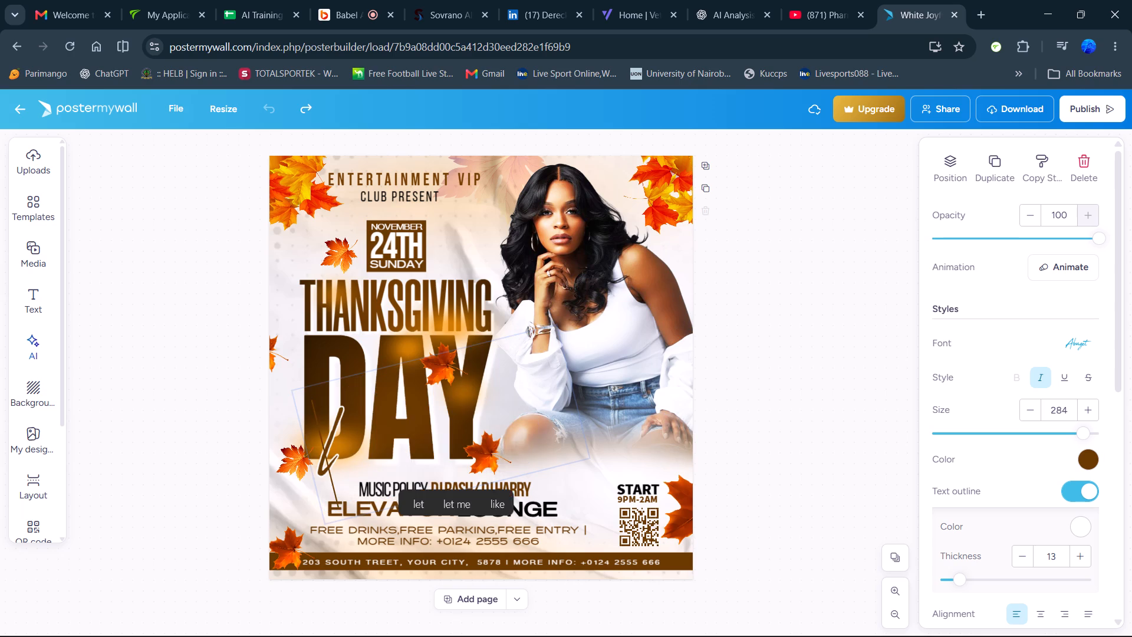
text(UNCH)
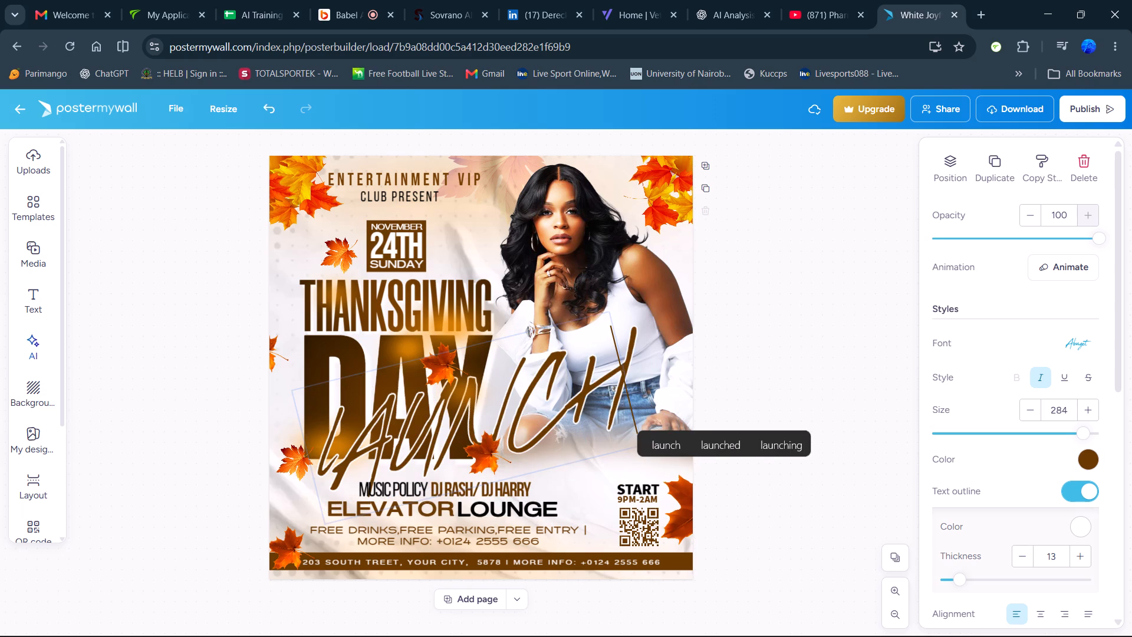
key(BackSpace)
key(BackSpace)
key(BackSpace)
key(BackSpace)
key(BackSpace)
key(BackSpace)
key(BackSpace)
key(BackSpace)
key(BackSpace)
key(BackSpace)
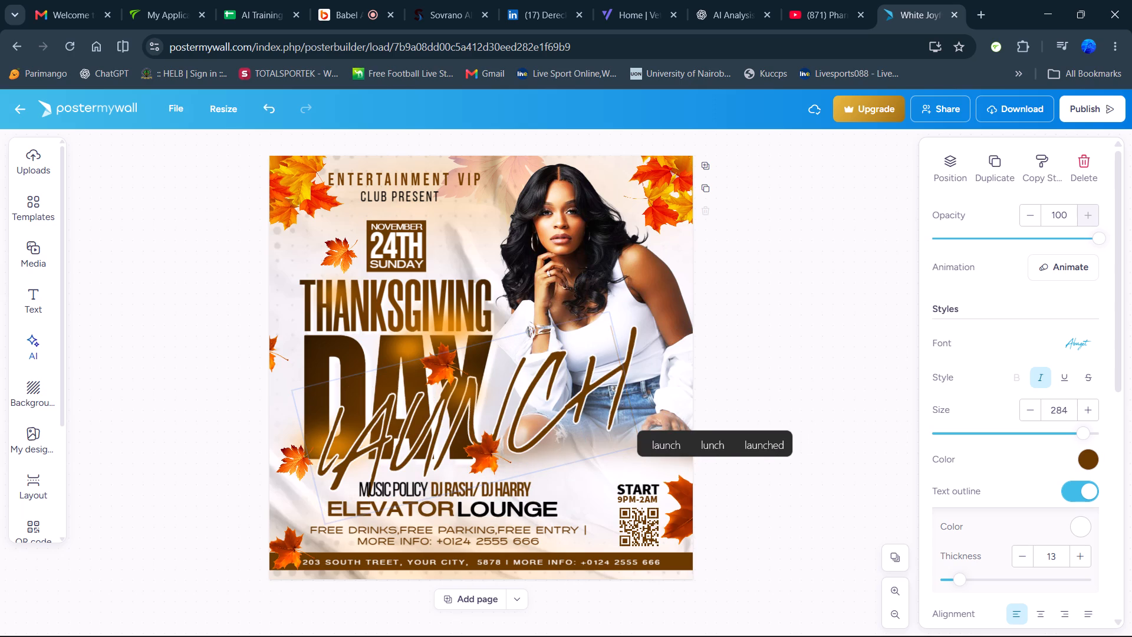
text(Launch)
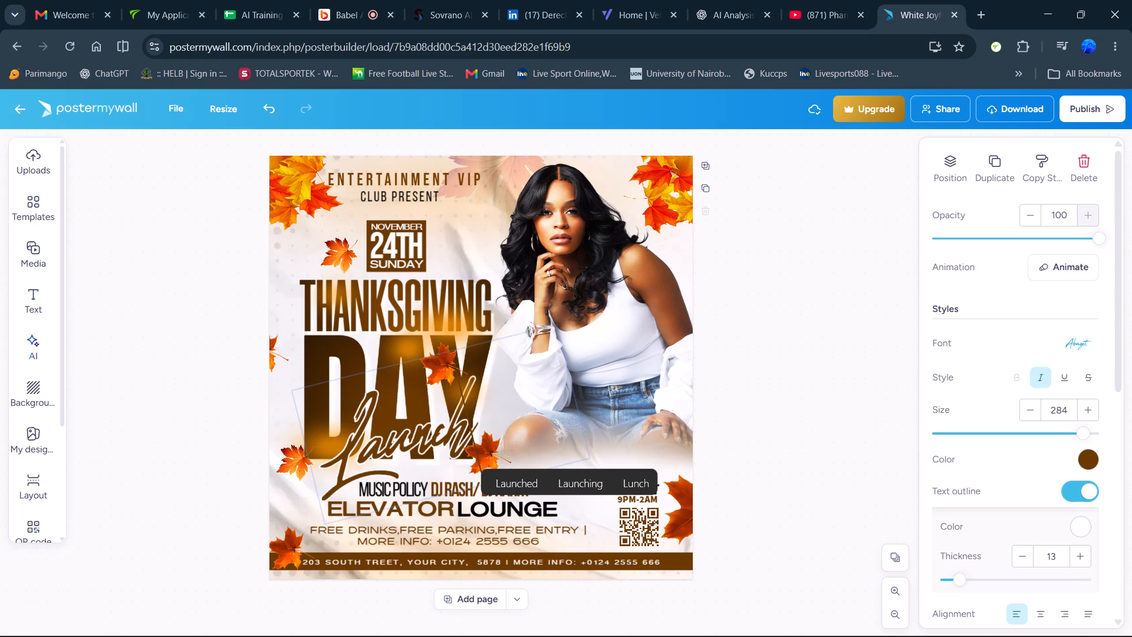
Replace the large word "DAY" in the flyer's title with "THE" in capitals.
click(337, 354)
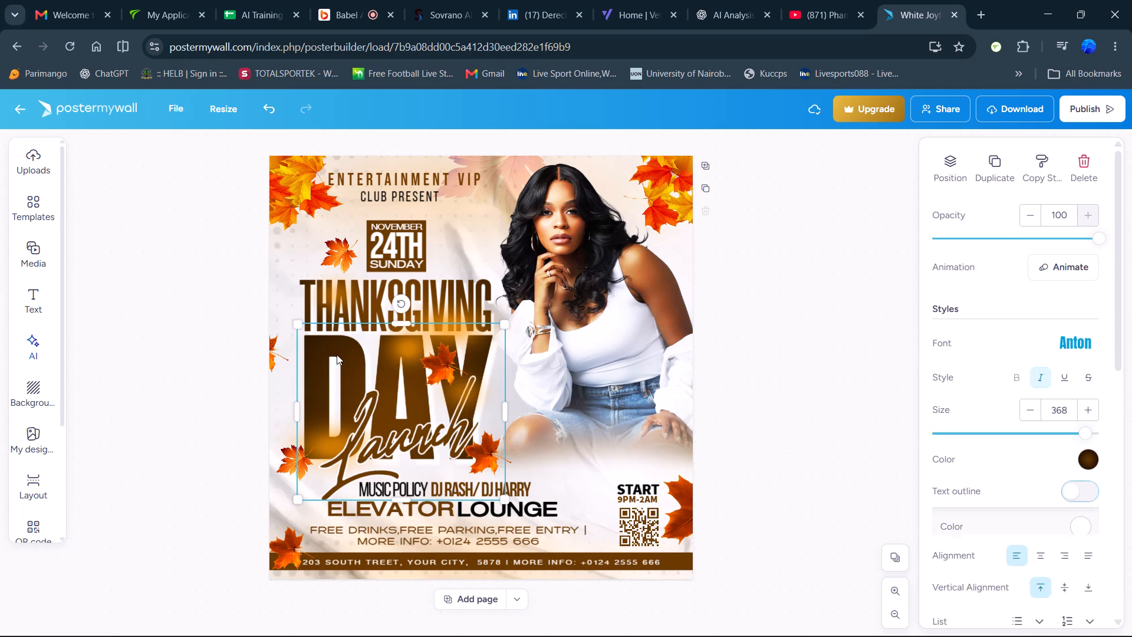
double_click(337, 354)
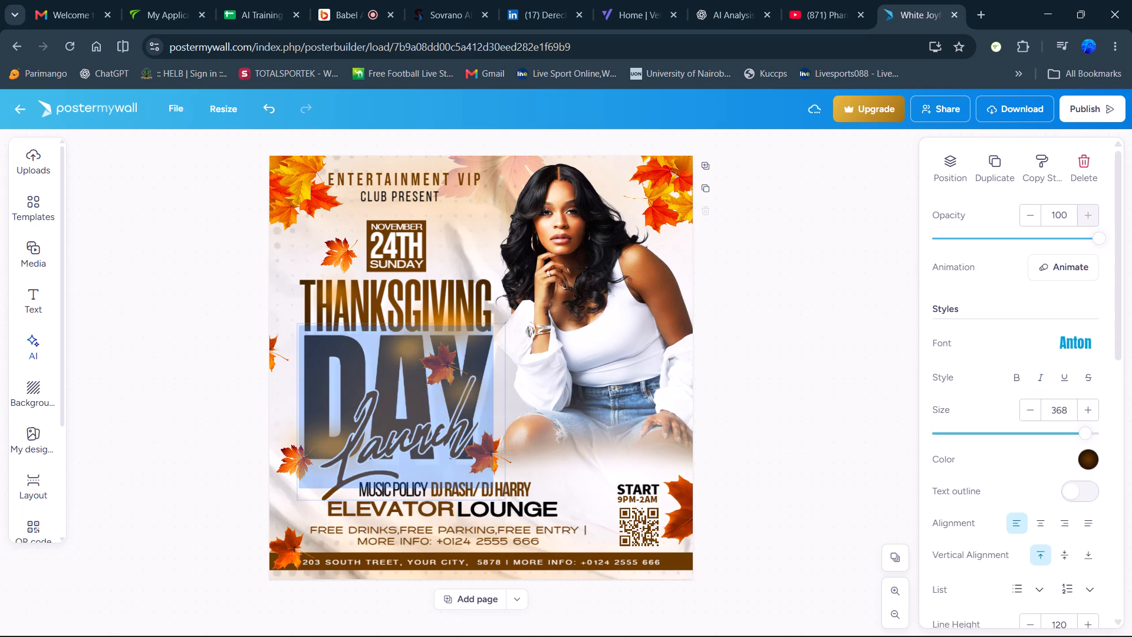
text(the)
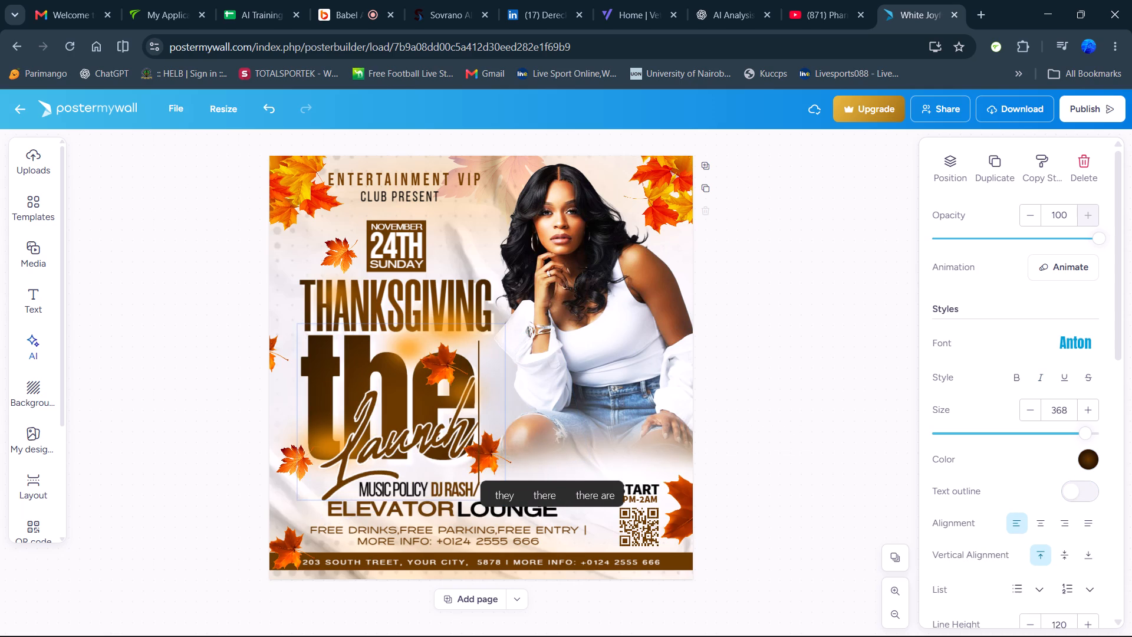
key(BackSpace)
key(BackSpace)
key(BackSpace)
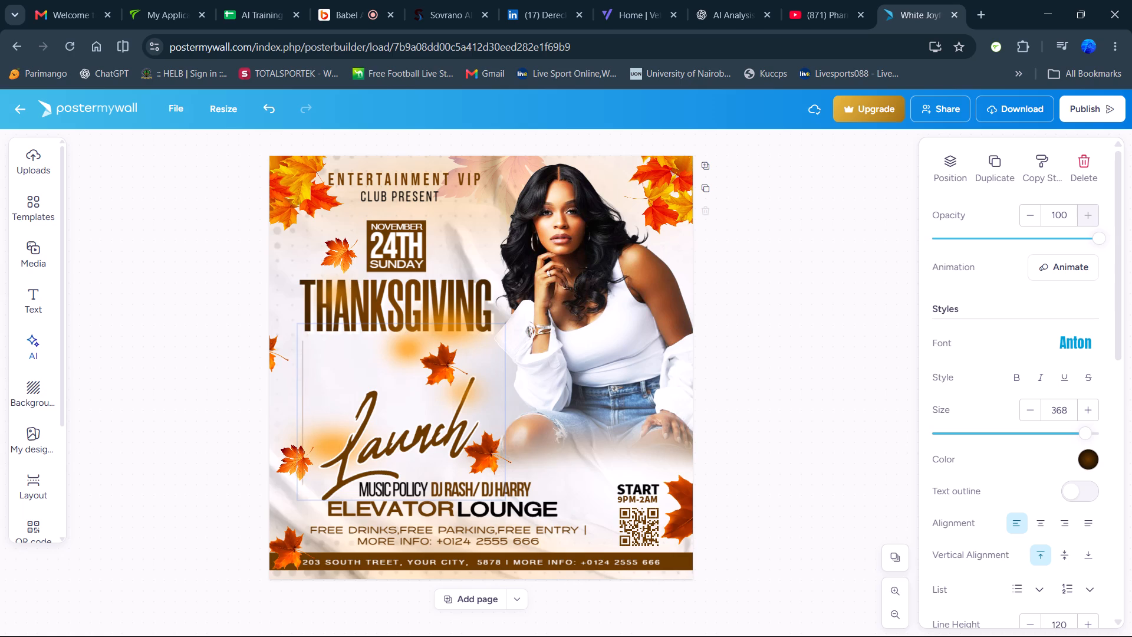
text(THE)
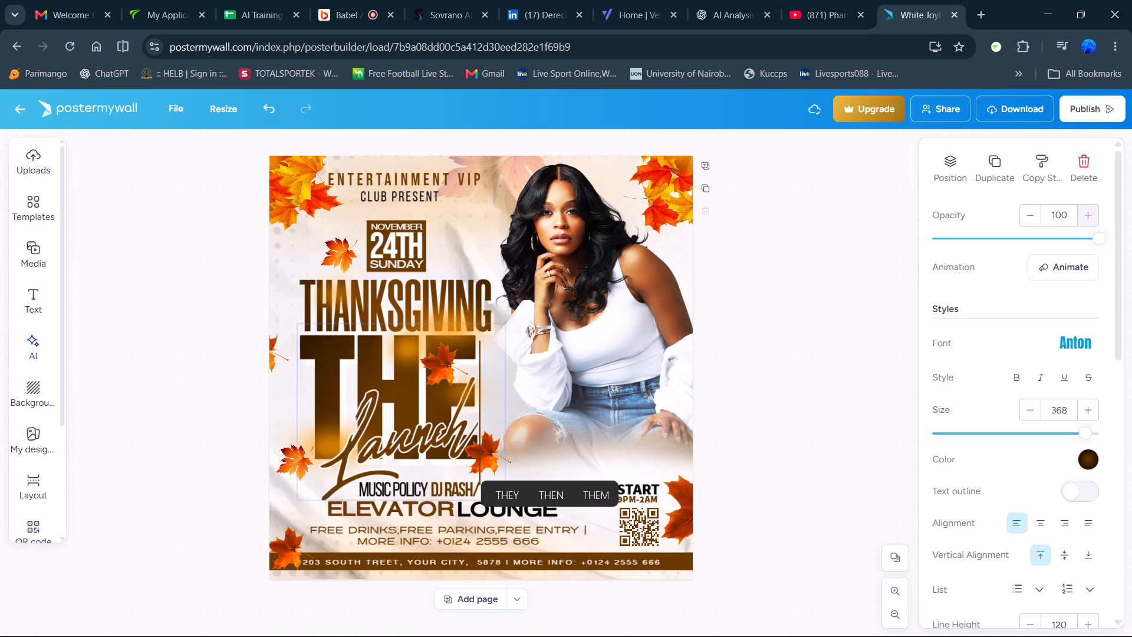
Replace the "THANKSGIVING" heading with "MWANANCHI".
double_click(389, 293)
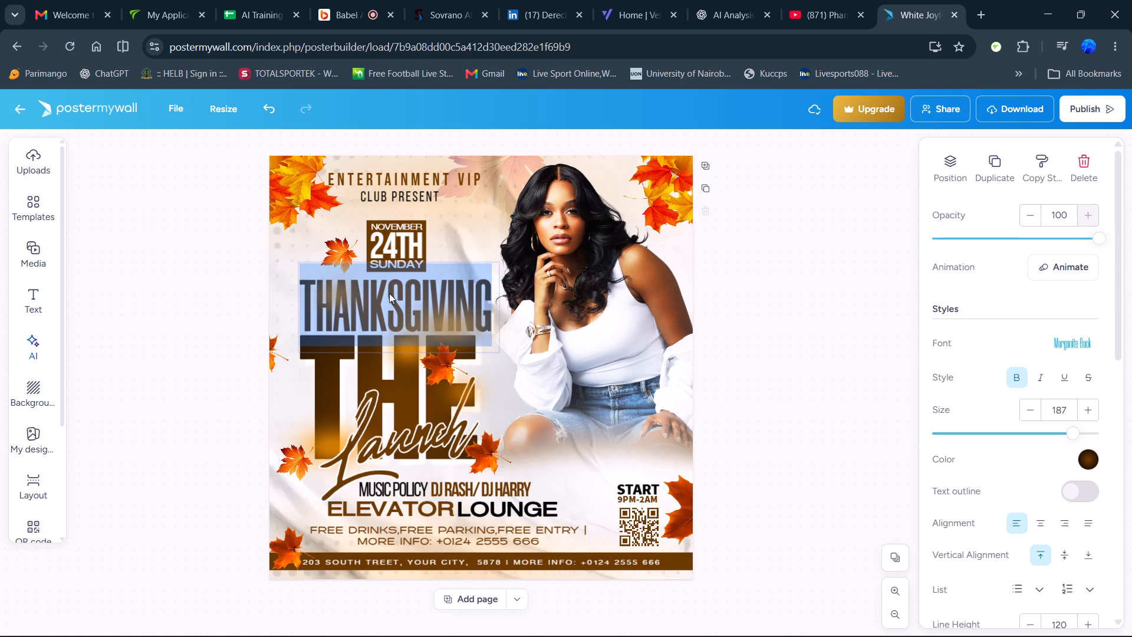
text(MWANACH)
key(BackSpace)
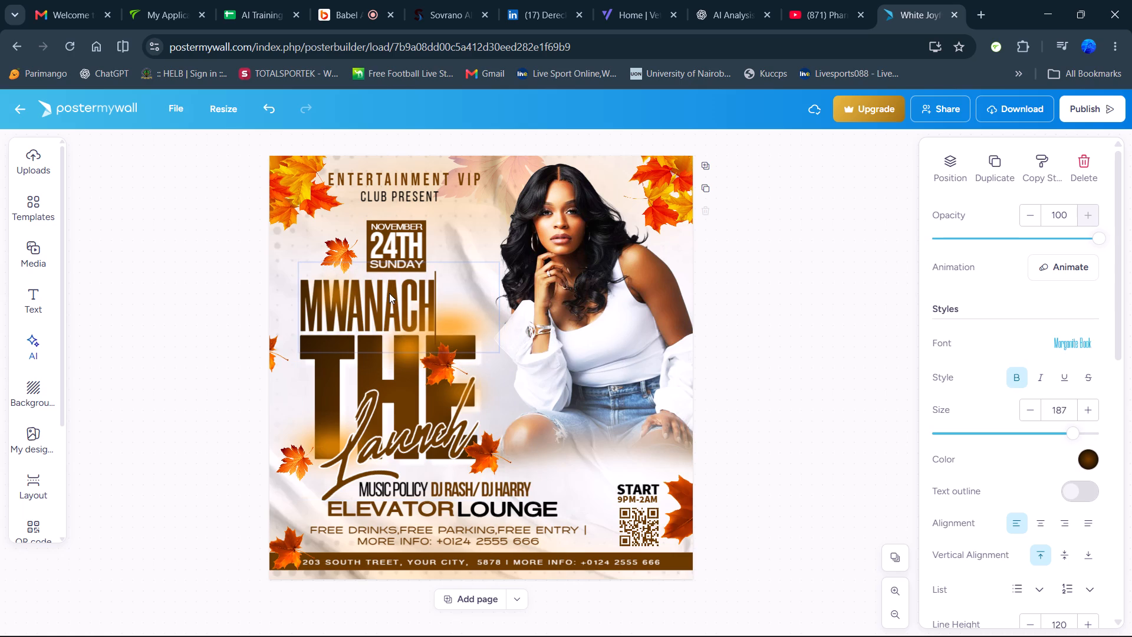
key(BackSpace)
text(NCHI)
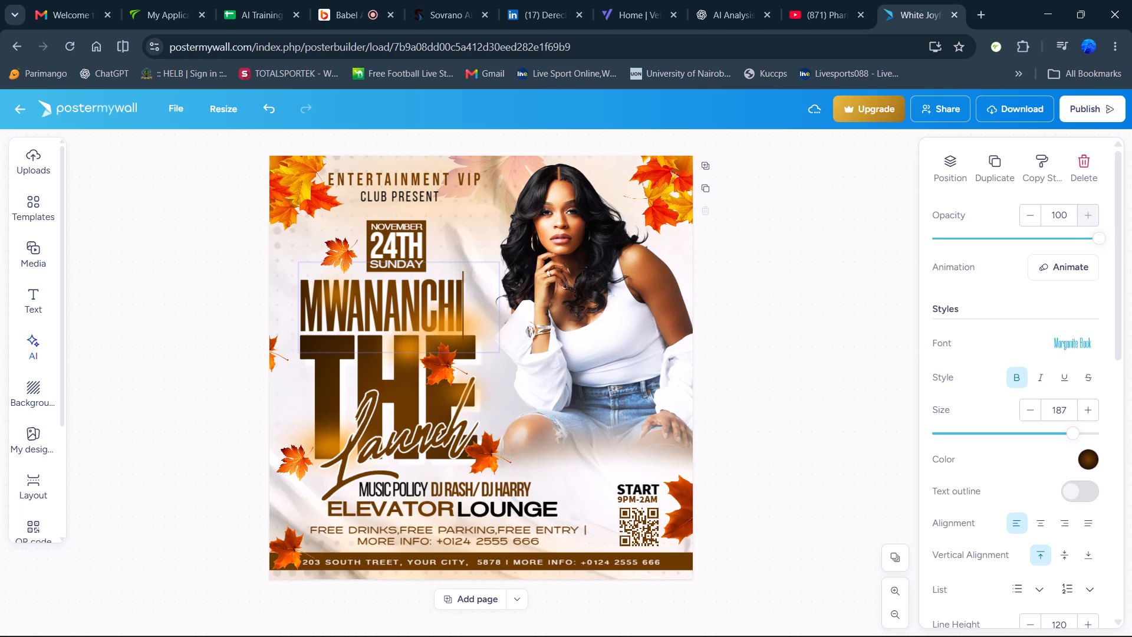
Change the large title word below "MWANANCHI" to "PARTY".
click(381, 379)
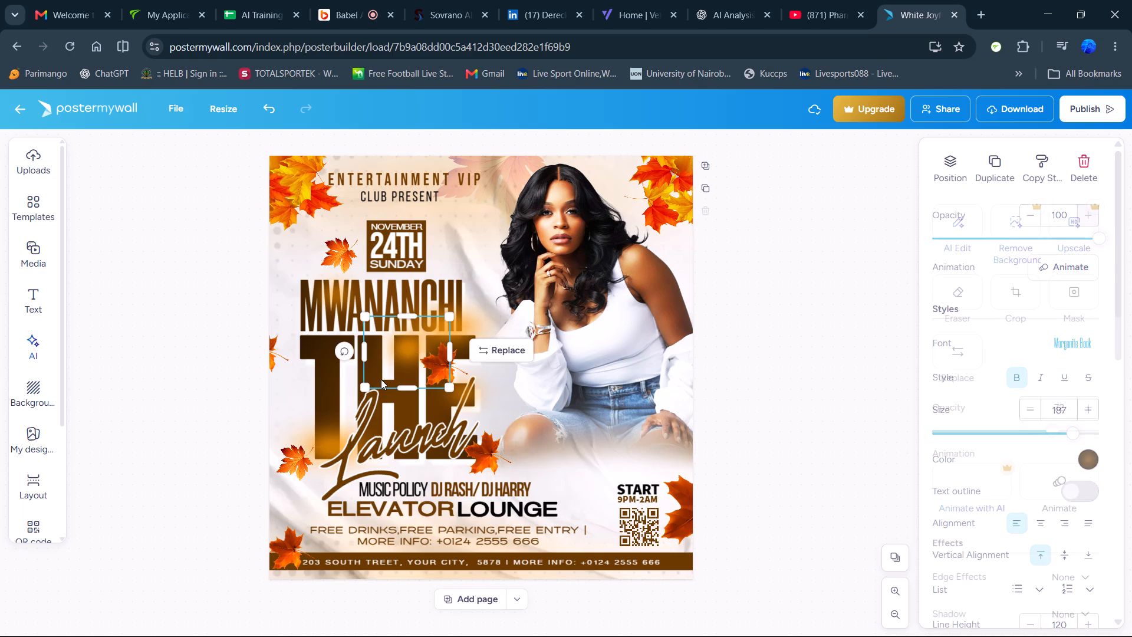
double_click(340, 382)
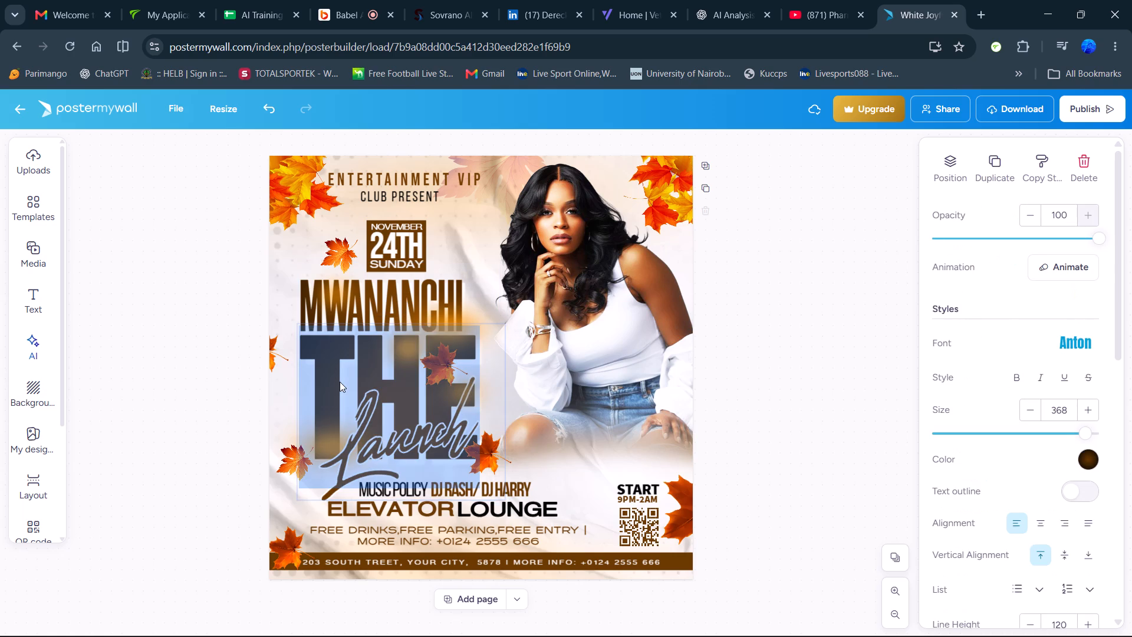
text(PARTY)
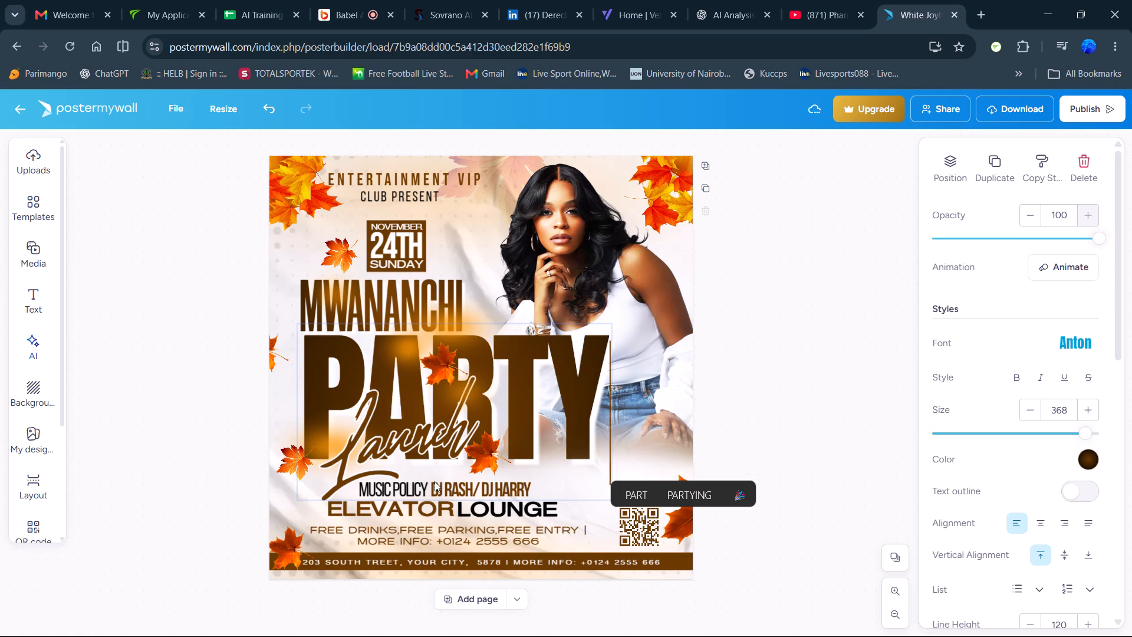
Insert the word "official" before "Launch" in the slanted script text.
click(376, 444)
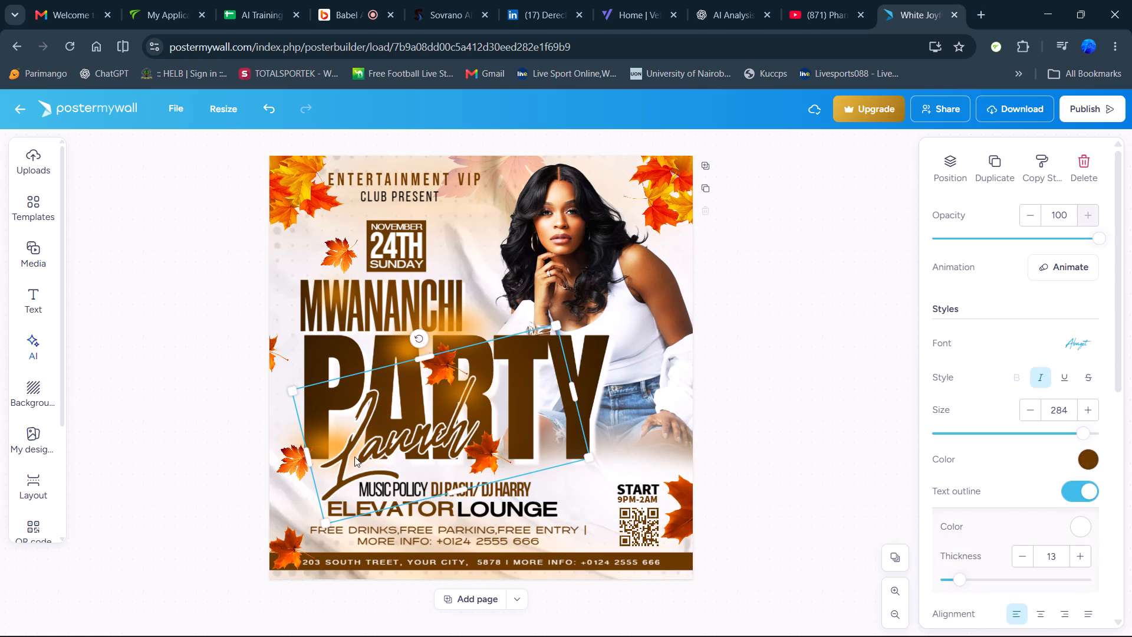
click(338, 456)
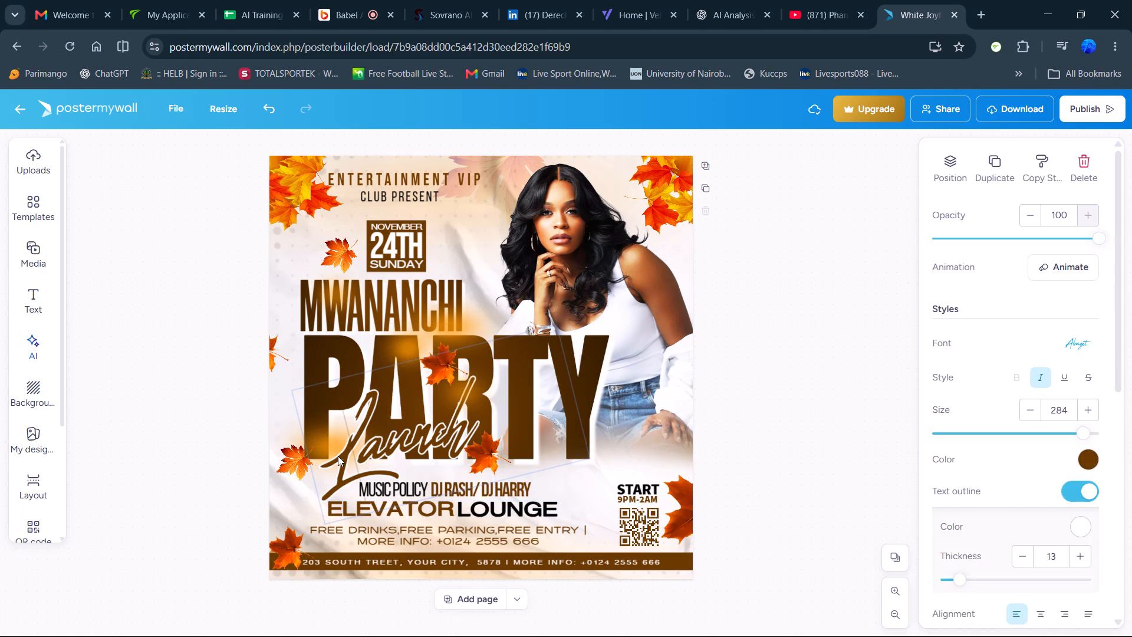
key(Left)
key(shift+o)
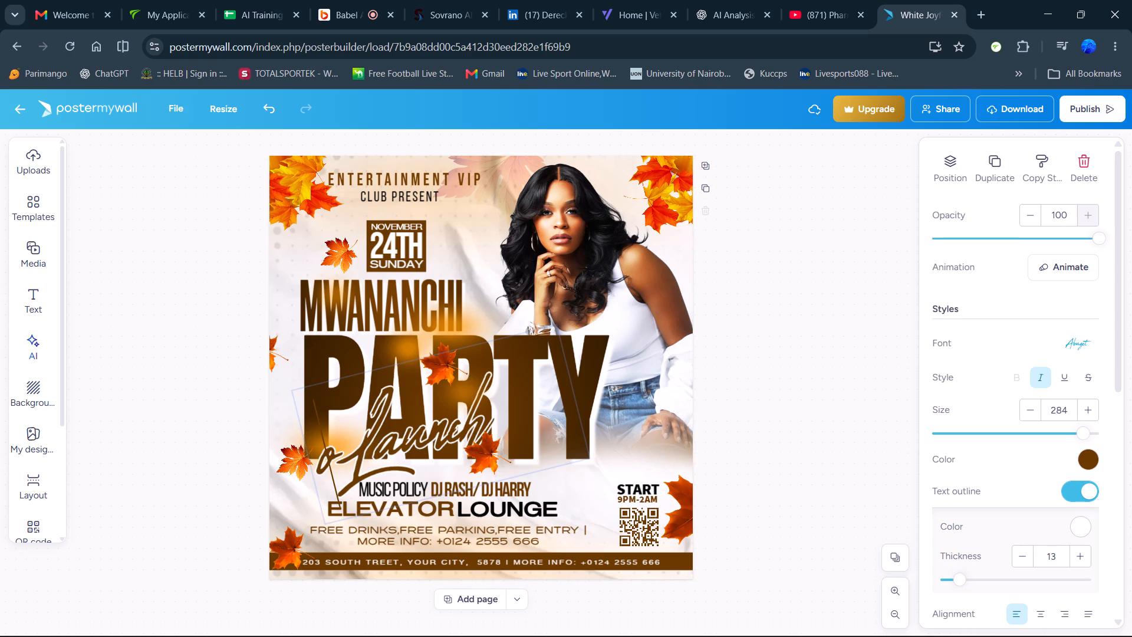
text(ff)
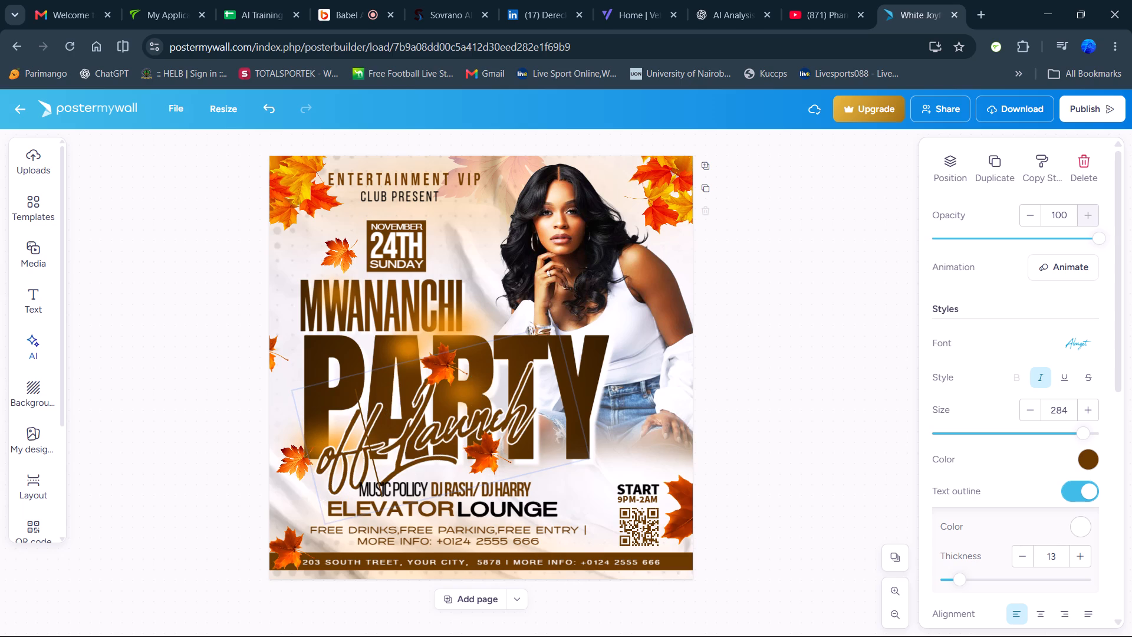
text(icial)
key(space)
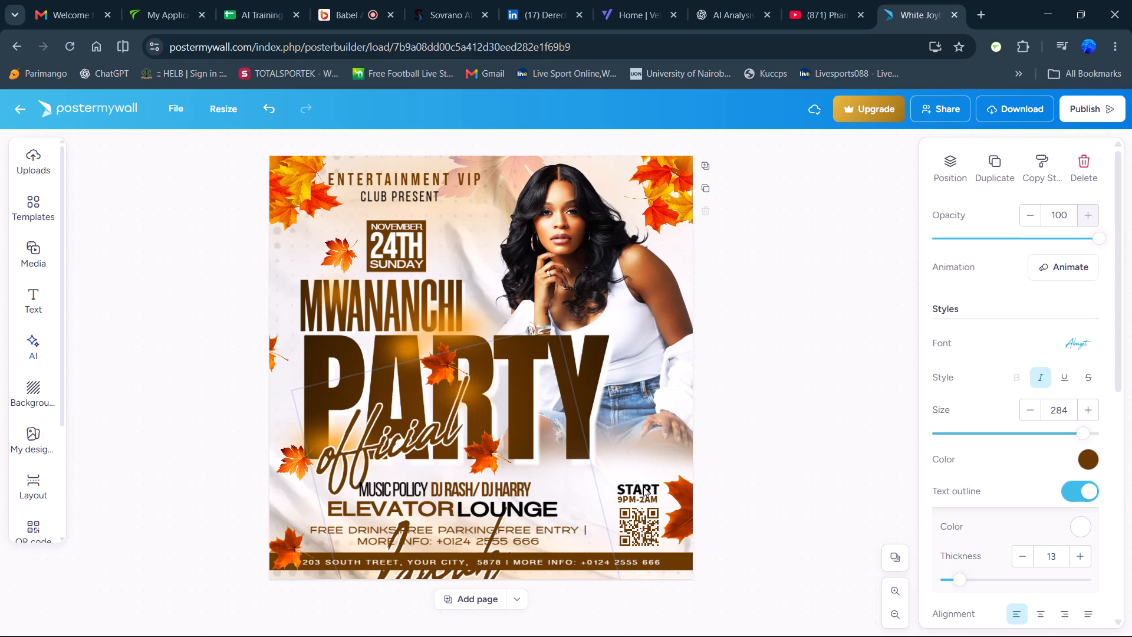
Set the whole "official Launch" script text to outline thickness 12 and line height 117.
click(407, 430)
key(ctrl+a)
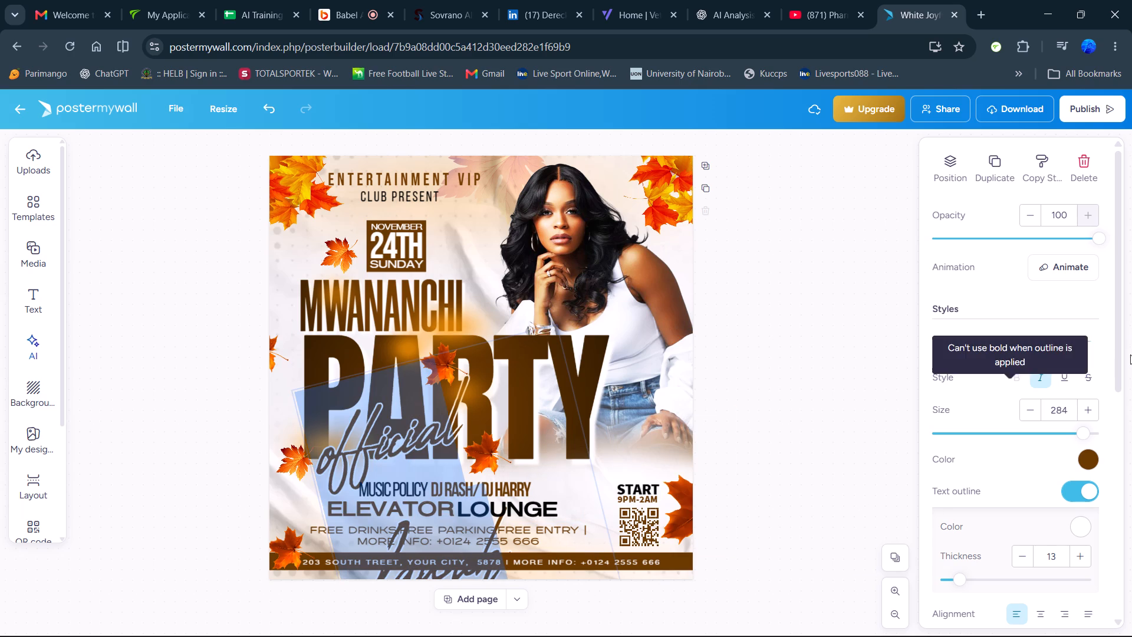
click(1024, 557)
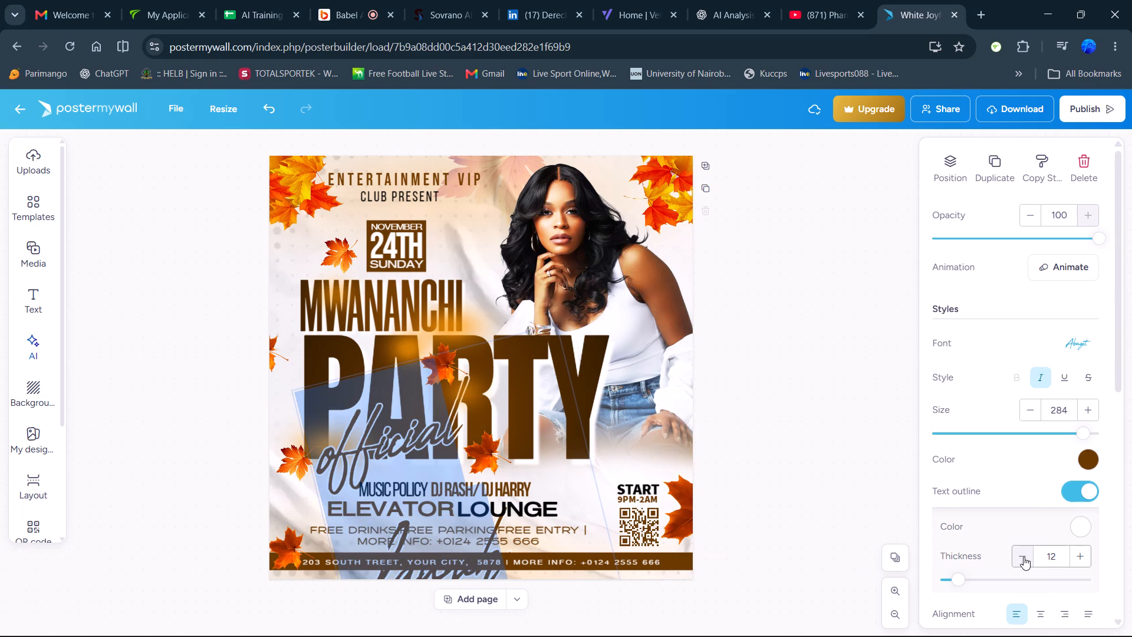
scroll(1022, 543, down, 2)
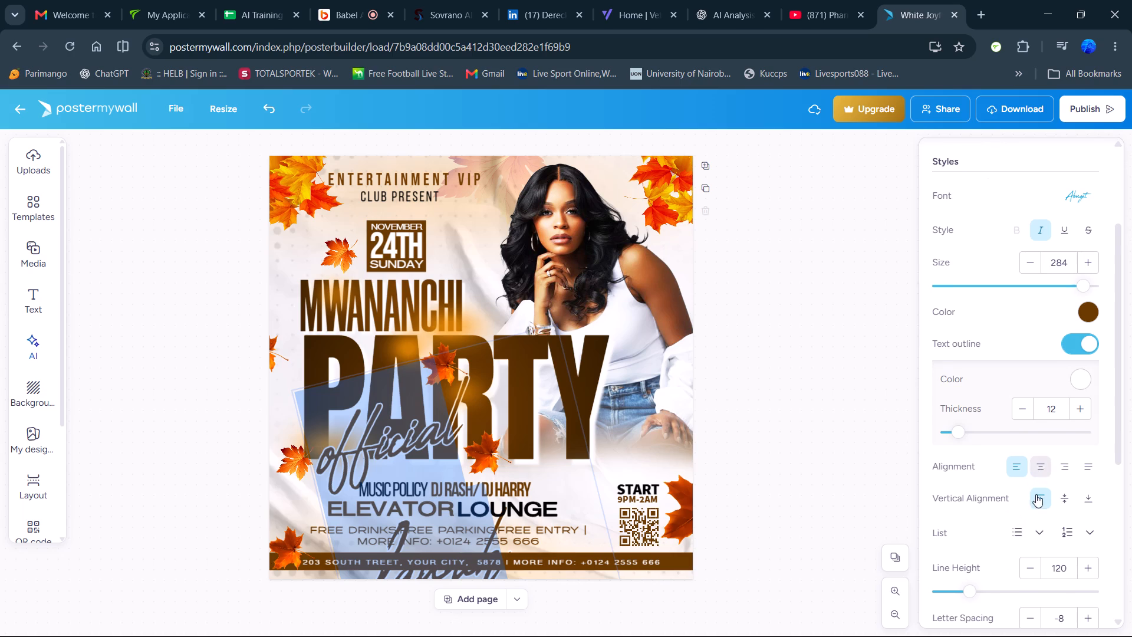
scroll(1038, 517, down, 2)
click(1027, 427)
double_click(1027, 427)
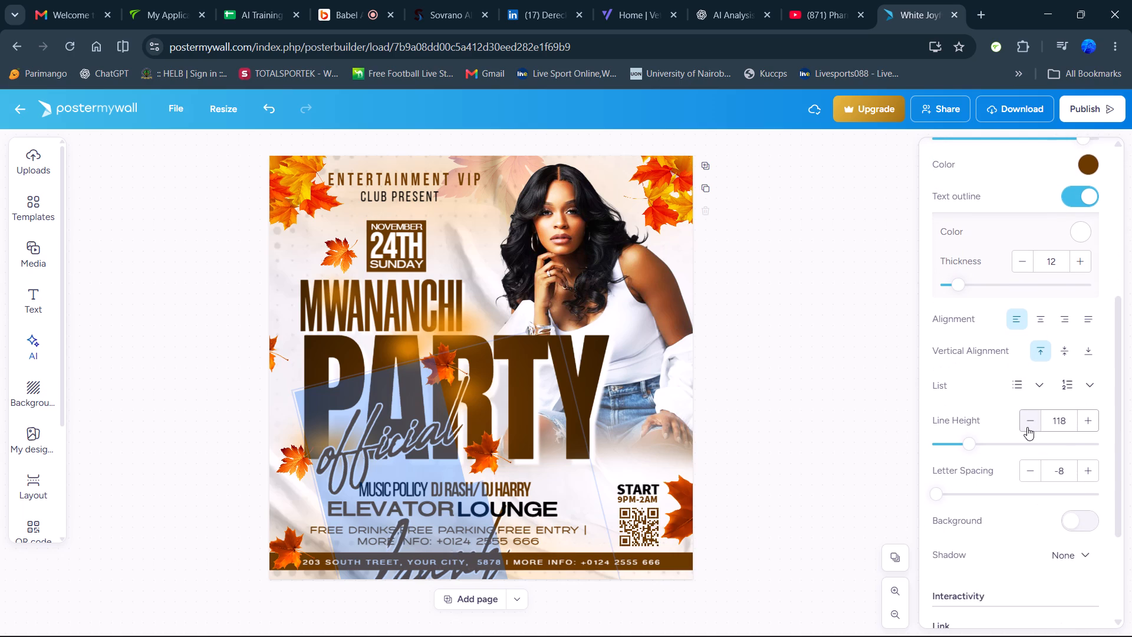
scroll(1045, 468, down, 2)
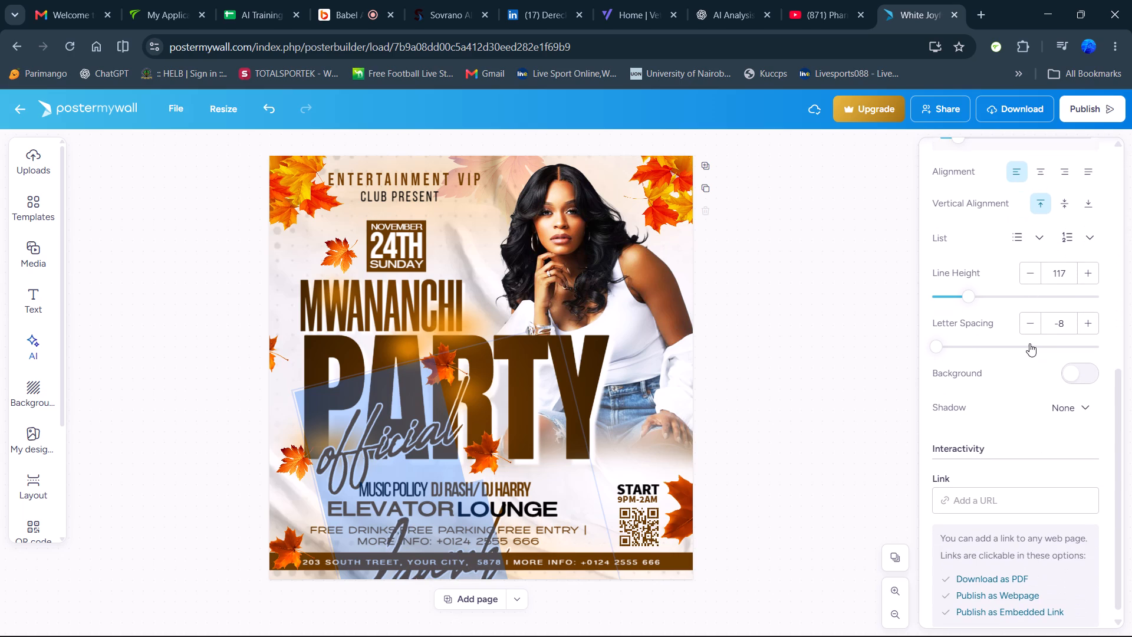
scroll(1025, 428, down, 4)
scroll(1025, 429, up, 9)
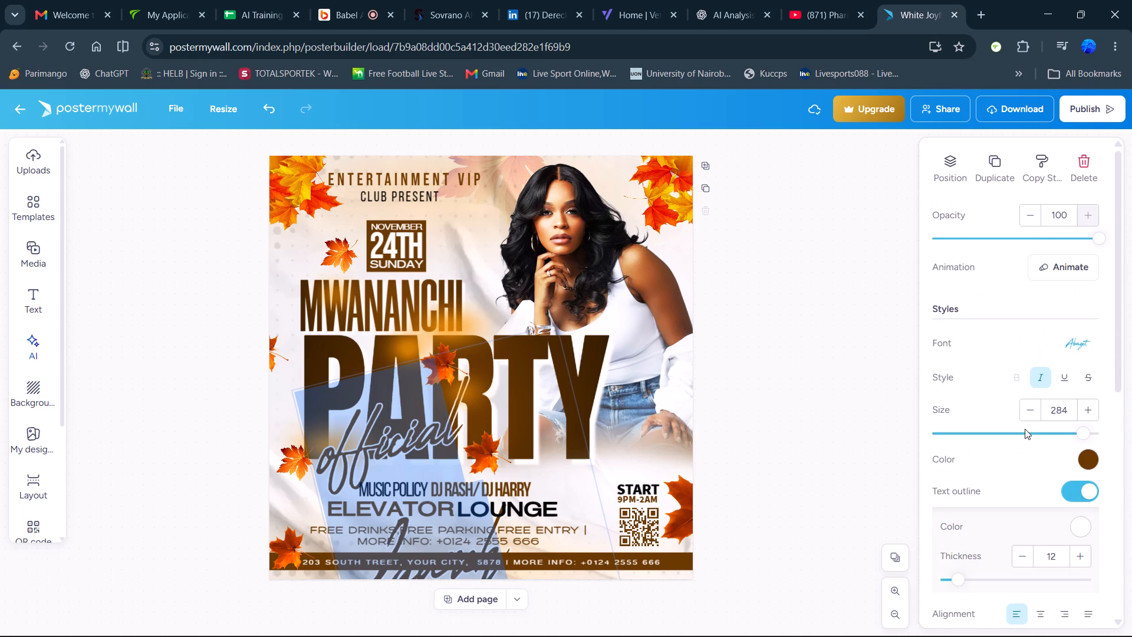
scroll(1025, 429, up, 2)
Reduce the font size of the "official Launch" script text to 243.
triple_click(1039, 411)
triple_click(1039, 411)
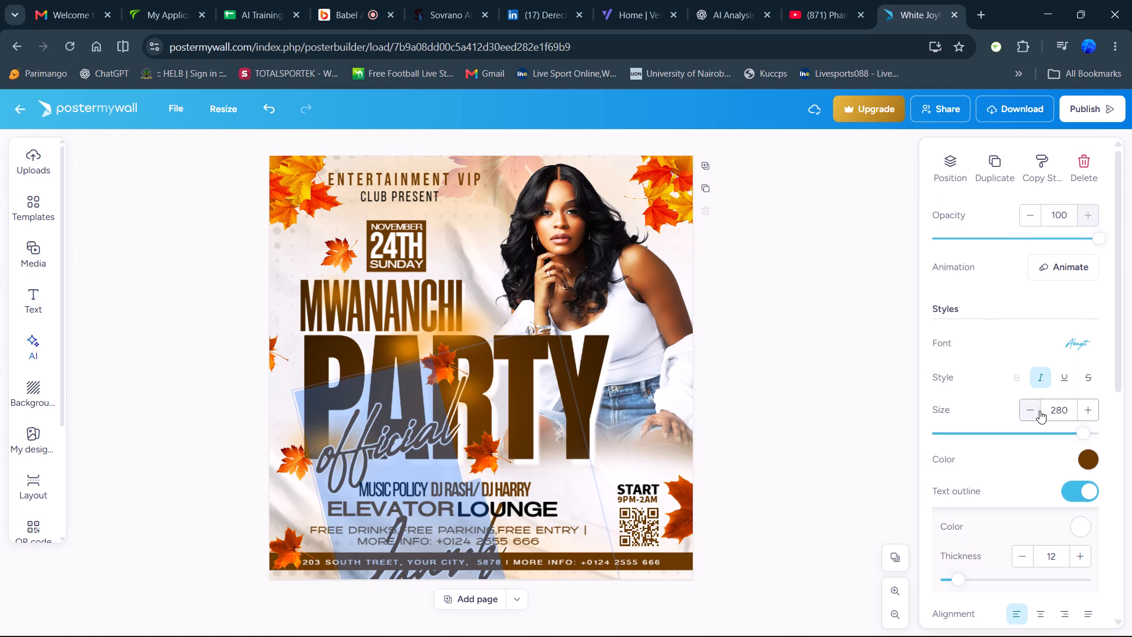
triple_click(1039, 411)
triple_click(1039, 411)
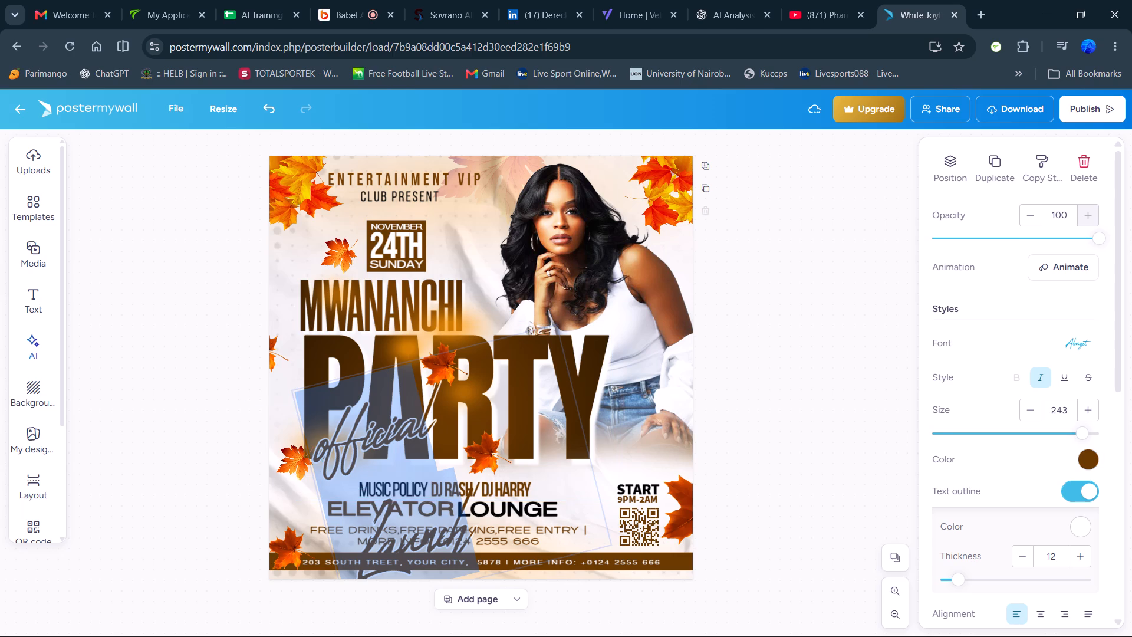
click(192, 471)
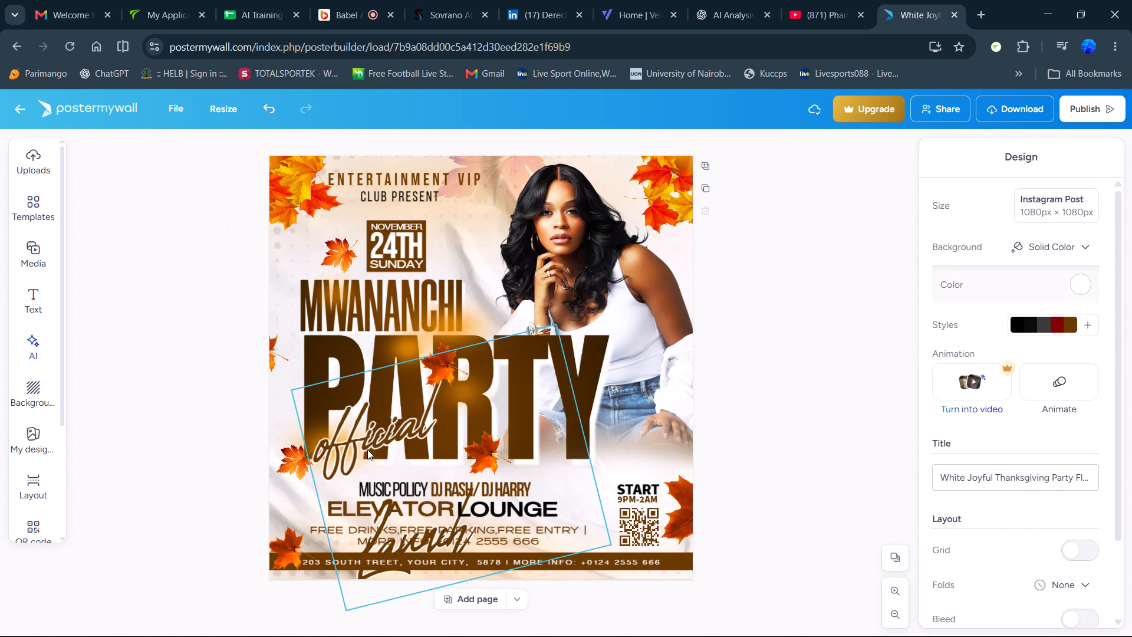
Widen the script text box so that "official Launch" fits on a single line across "PARTY".
click(368, 446)
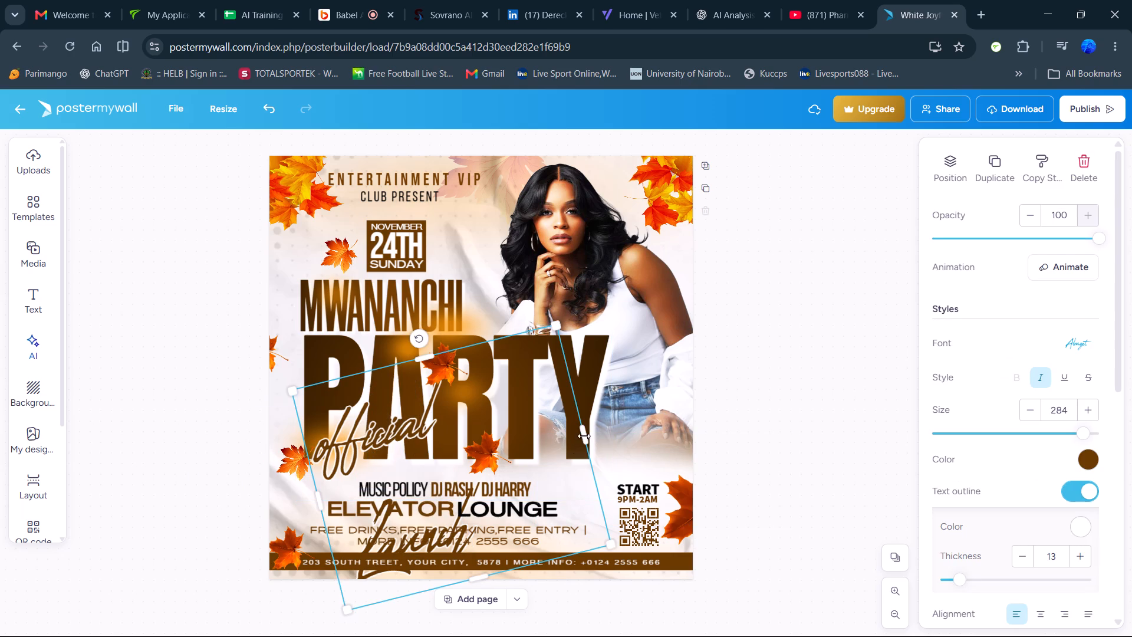
drag(582, 437, 643, 422)
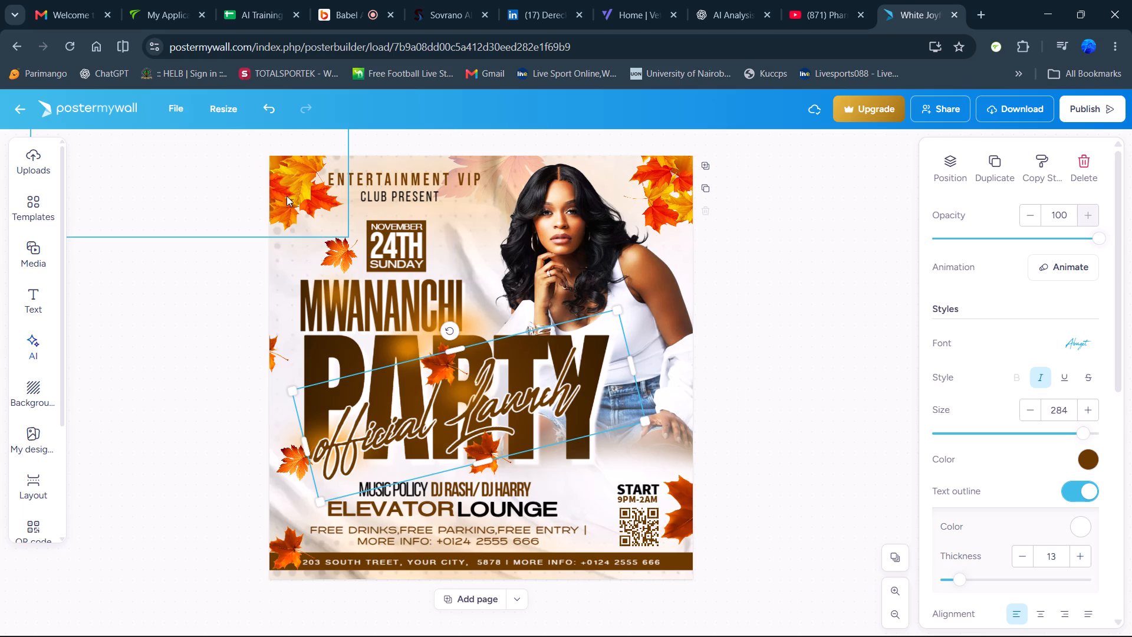
Examine the effect and adjustment settings available for the flyer's background image.
click(280, 305)
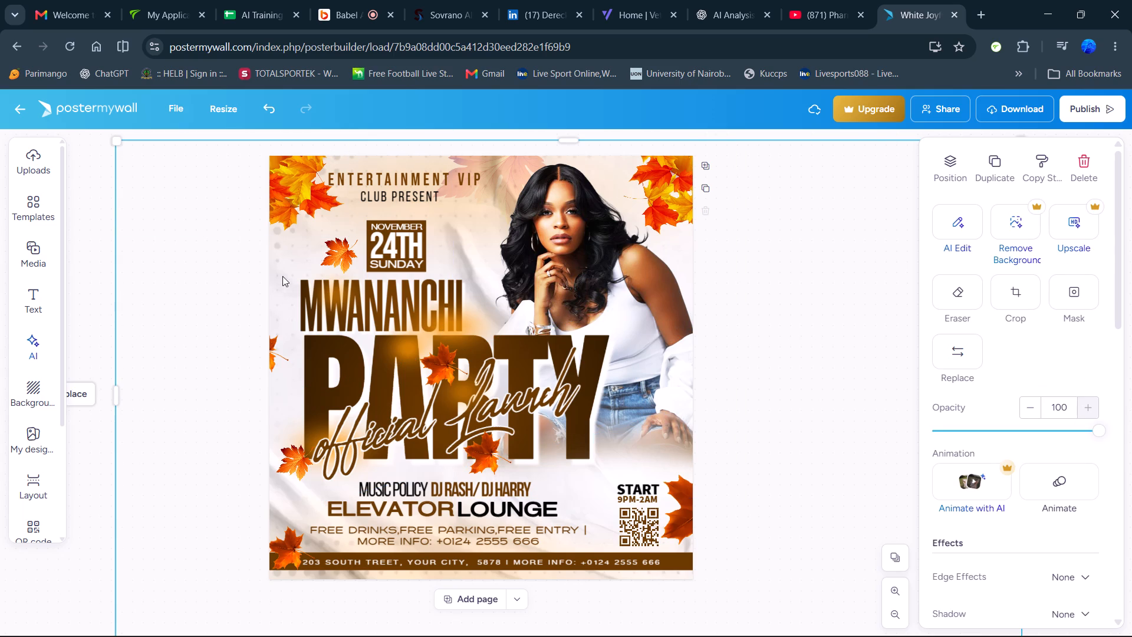
click(281, 266)
click(886, 323)
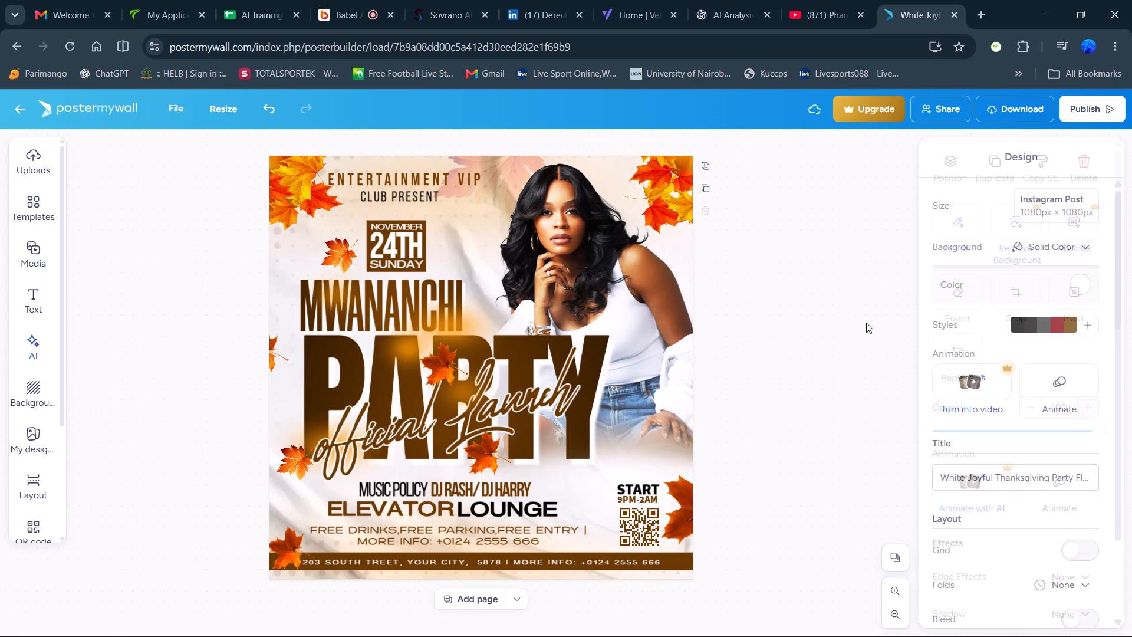
click(678, 266)
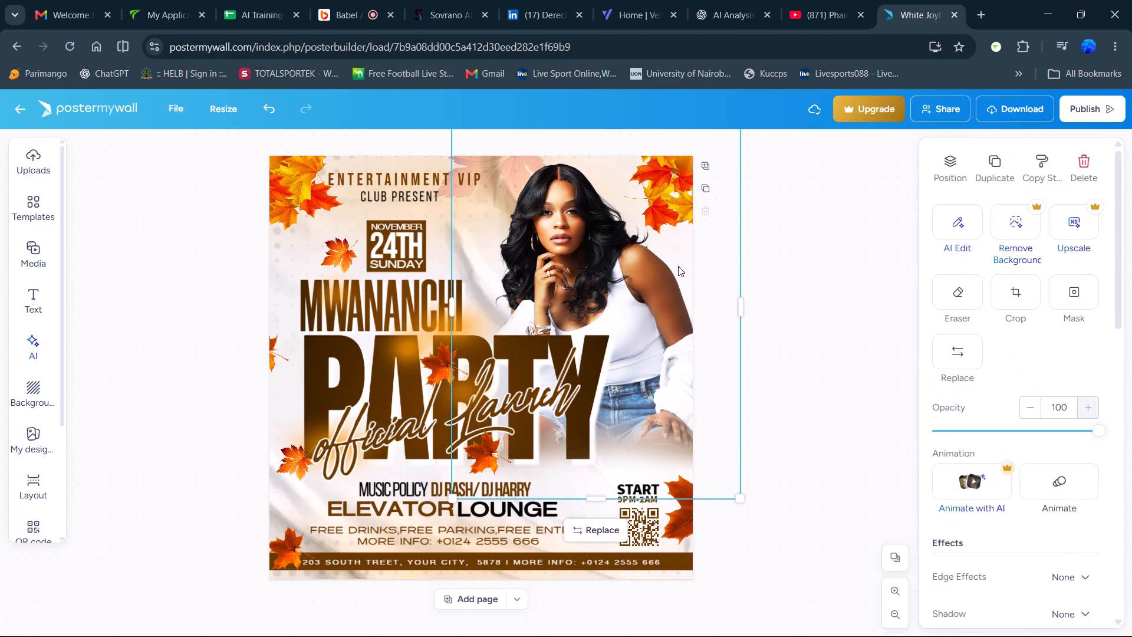
click(288, 290)
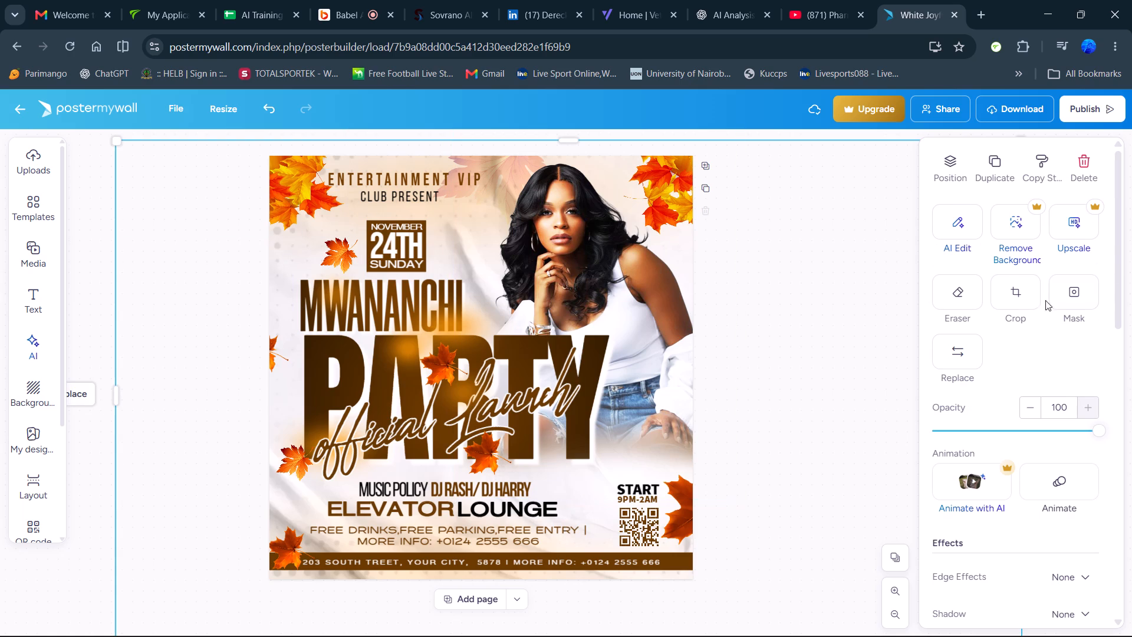
scroll(1032, 340, down, 4)
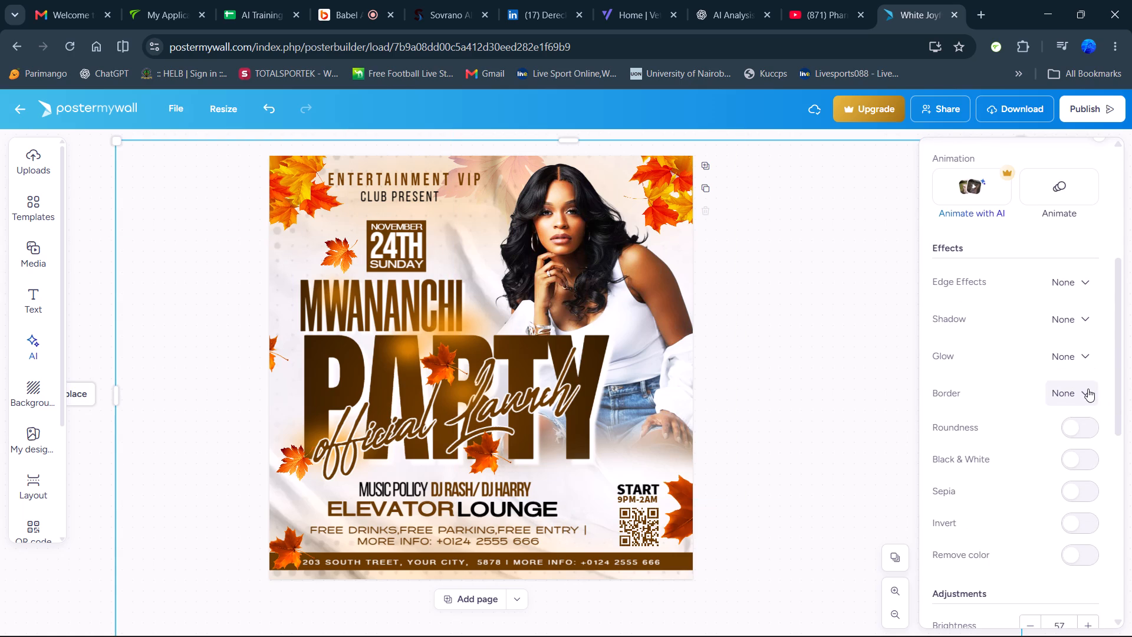
scroll(1098, 380, down, 7)
scroll(1074, 398, up, 2)
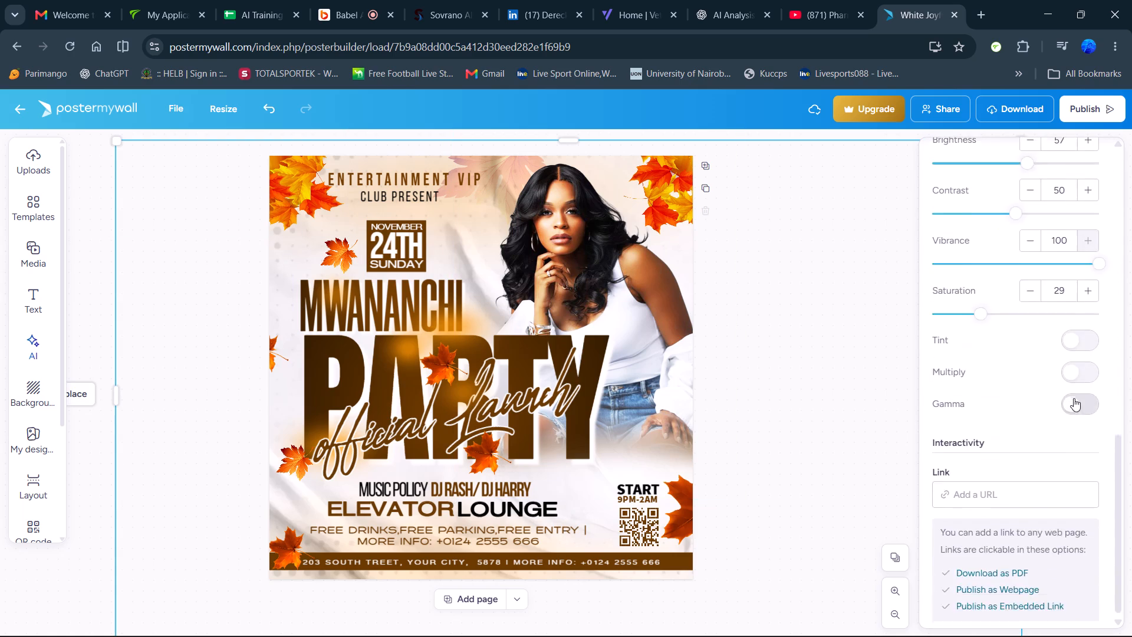
scroll(1074, 398, up, 10)
scroll(1068, 351, up, 3)
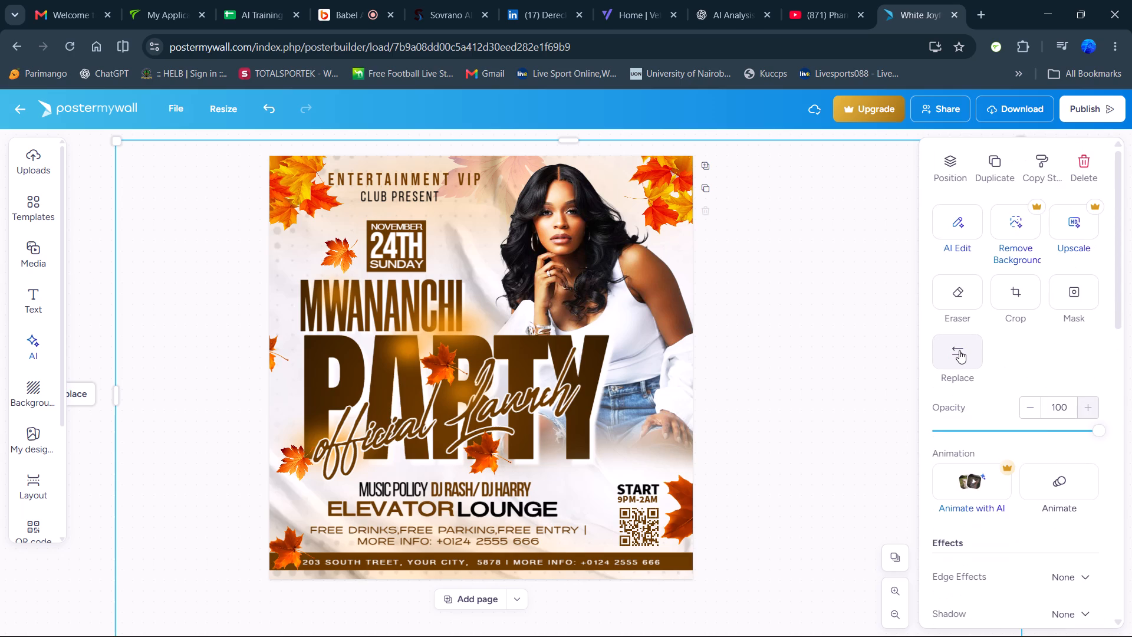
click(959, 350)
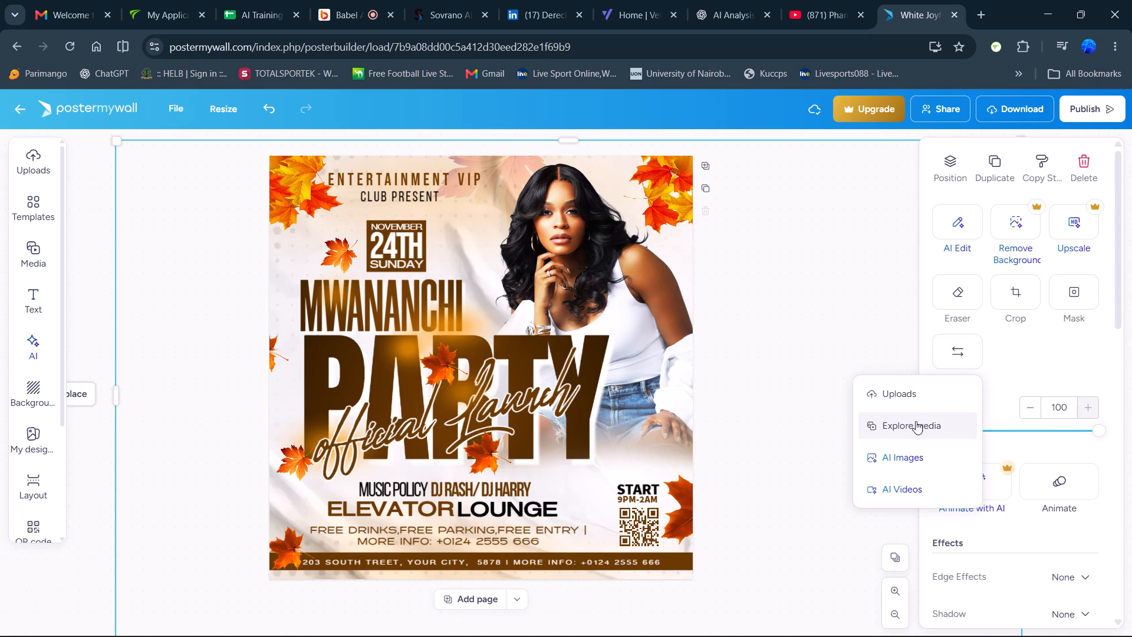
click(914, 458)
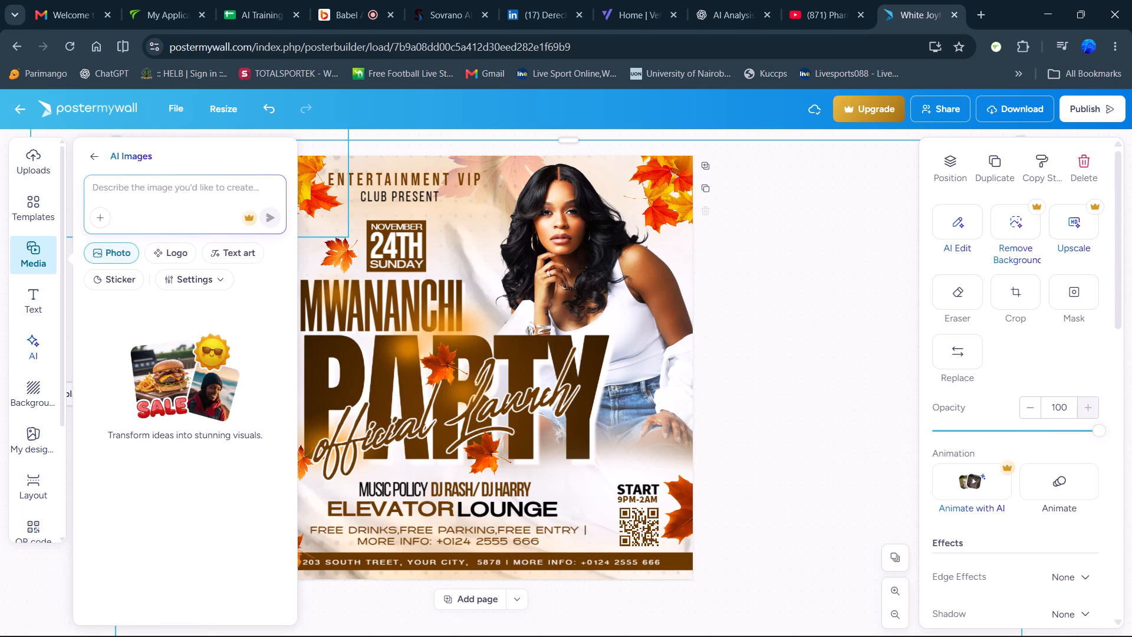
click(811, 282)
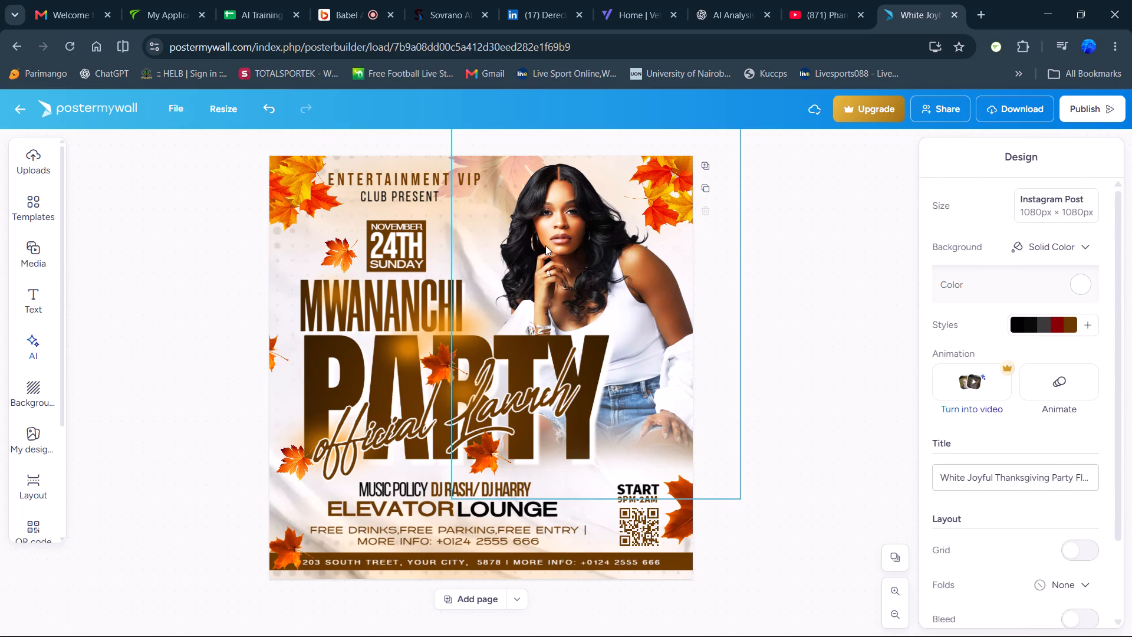
Search Google Images for "babu owino" in a new browser tab.
click(545, 245)
click(982, 16)
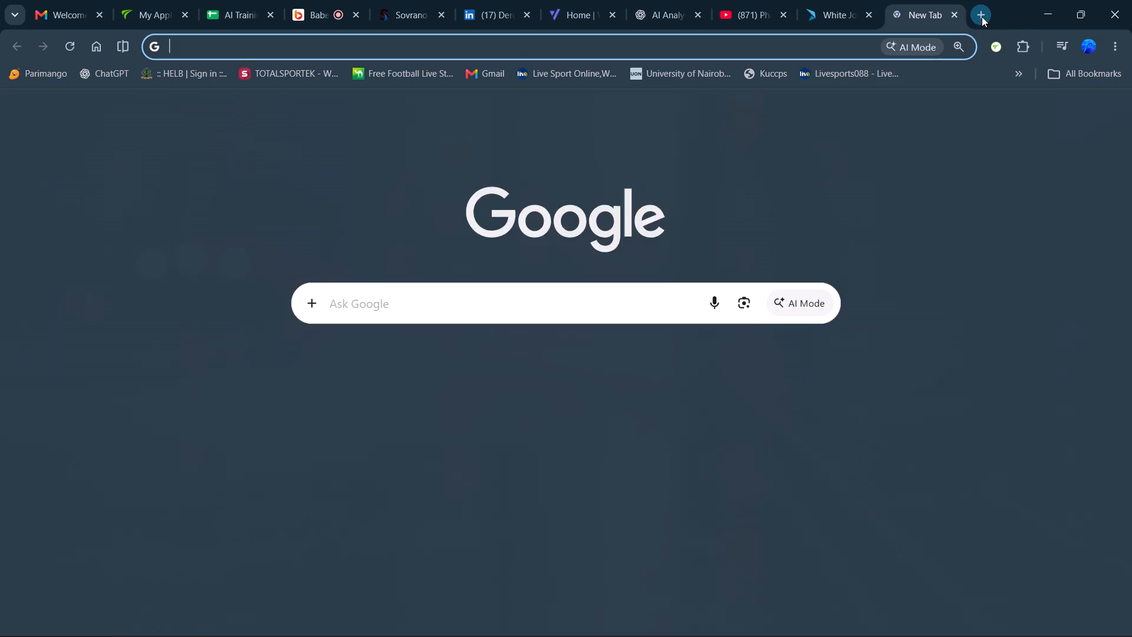
text(bab)
text(u owino)
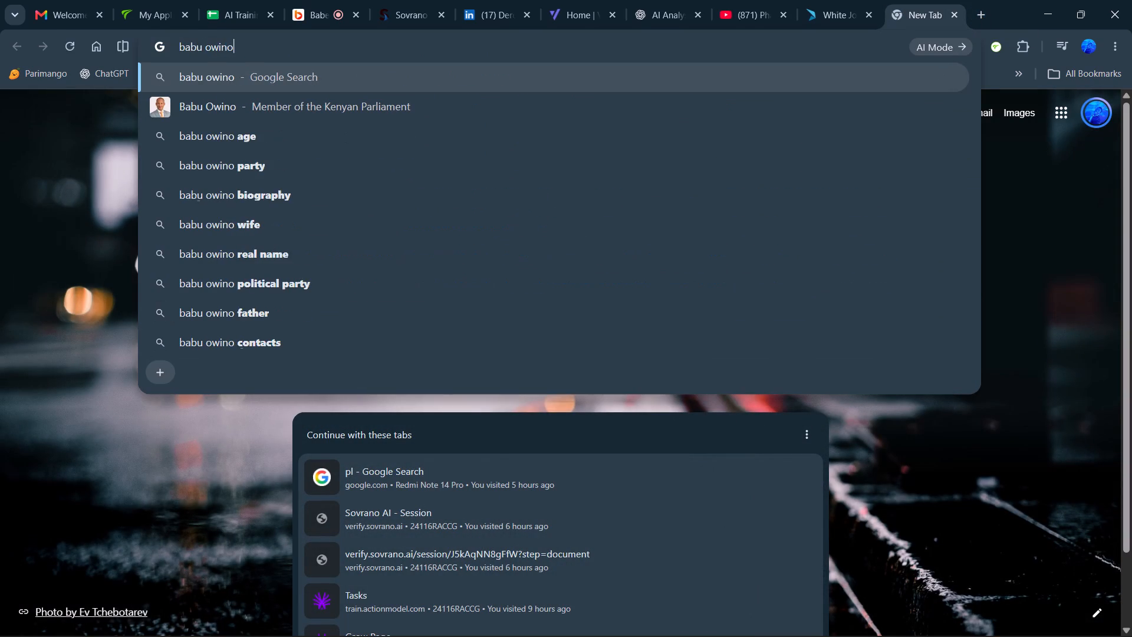
key(Return)
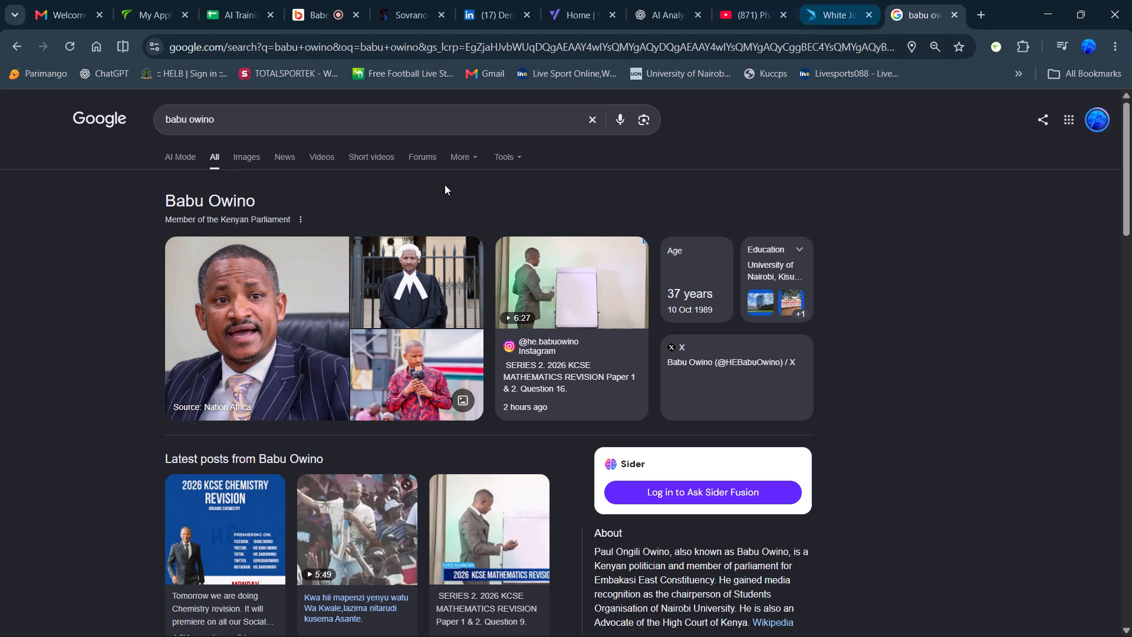
click(247, 157)
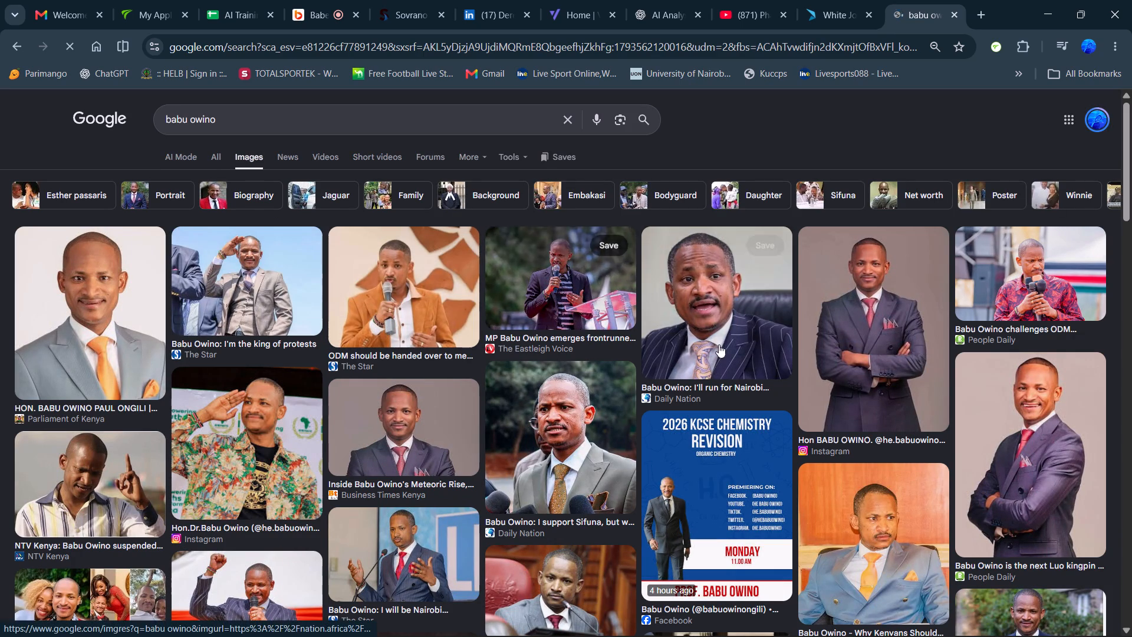
Refine the Google Images search to "babu owino full hd photos".
click(1023, 449)
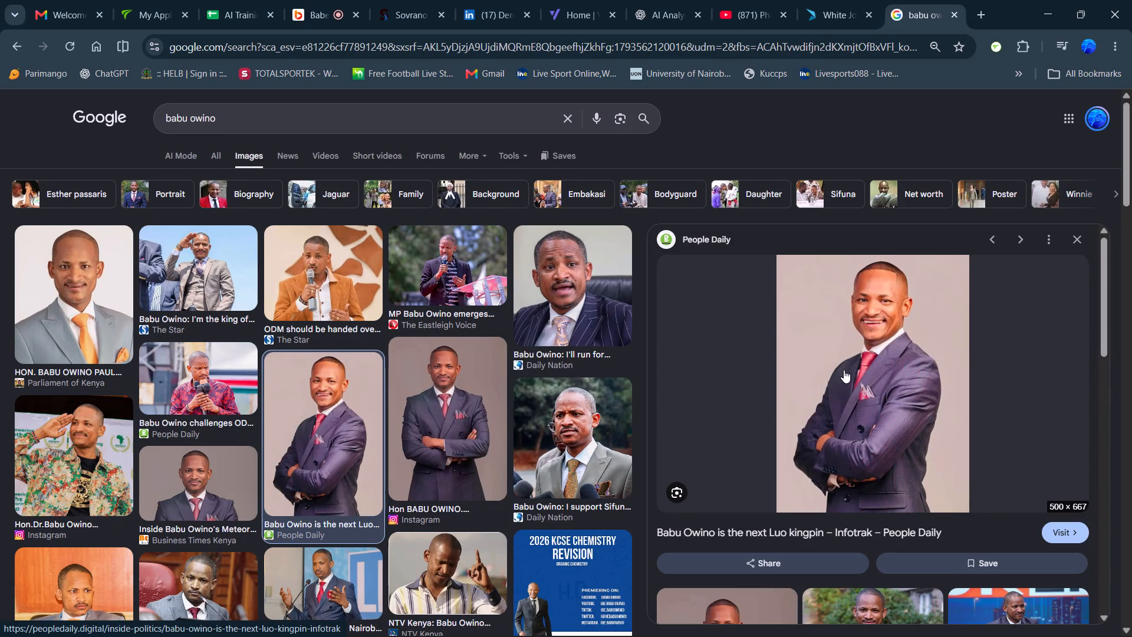
scroll(548, 455, down, 1)
scroll(531, 428, up, 5)
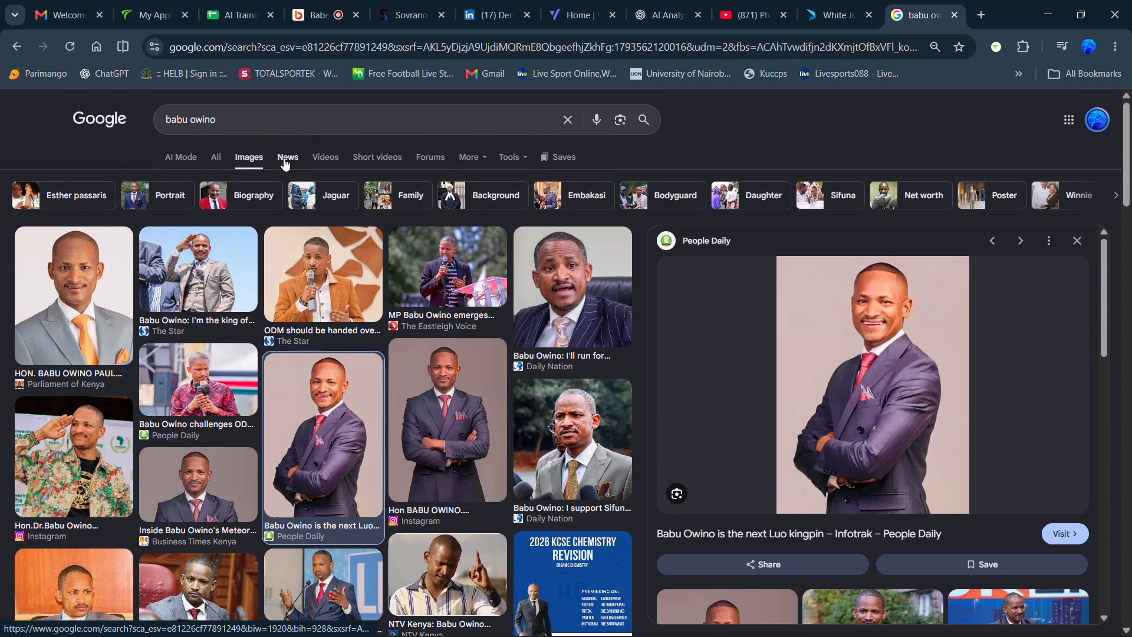
click(264, 120)
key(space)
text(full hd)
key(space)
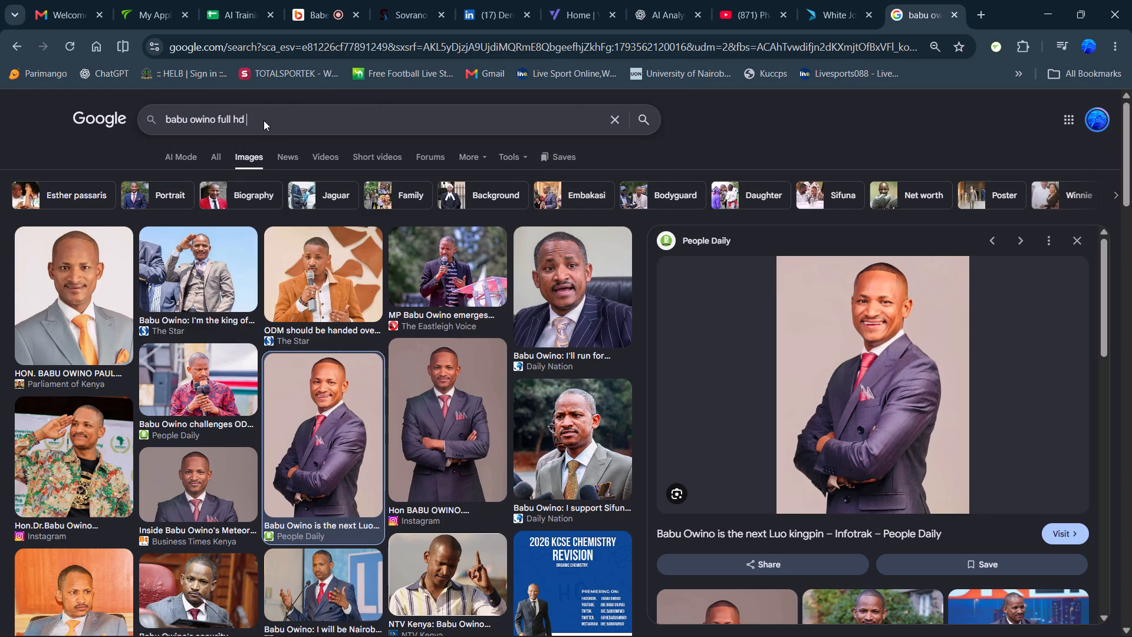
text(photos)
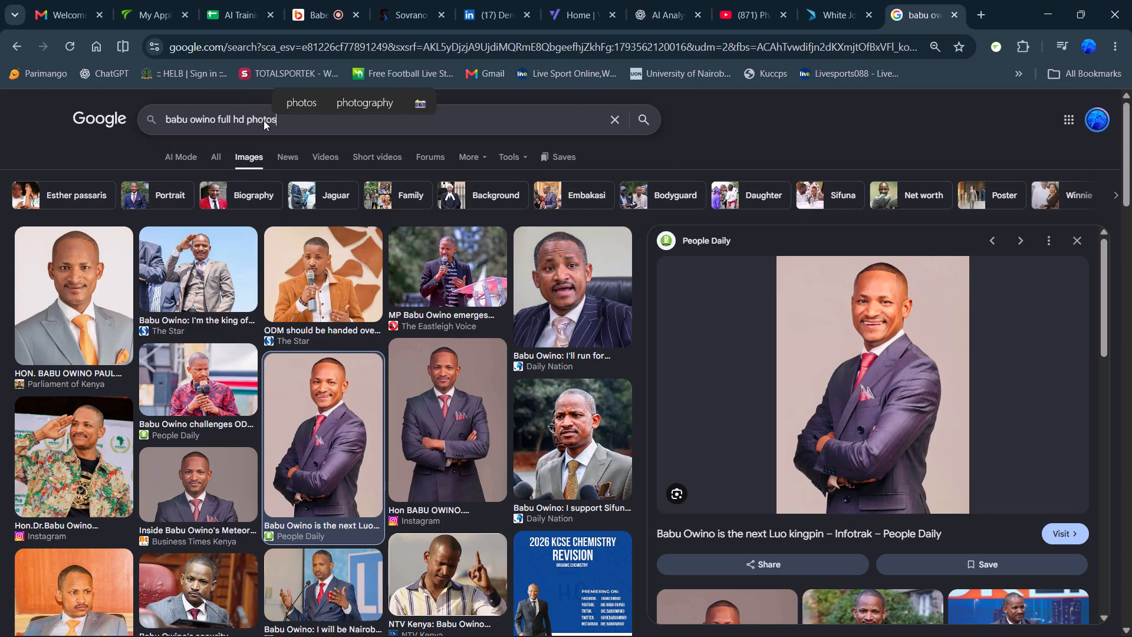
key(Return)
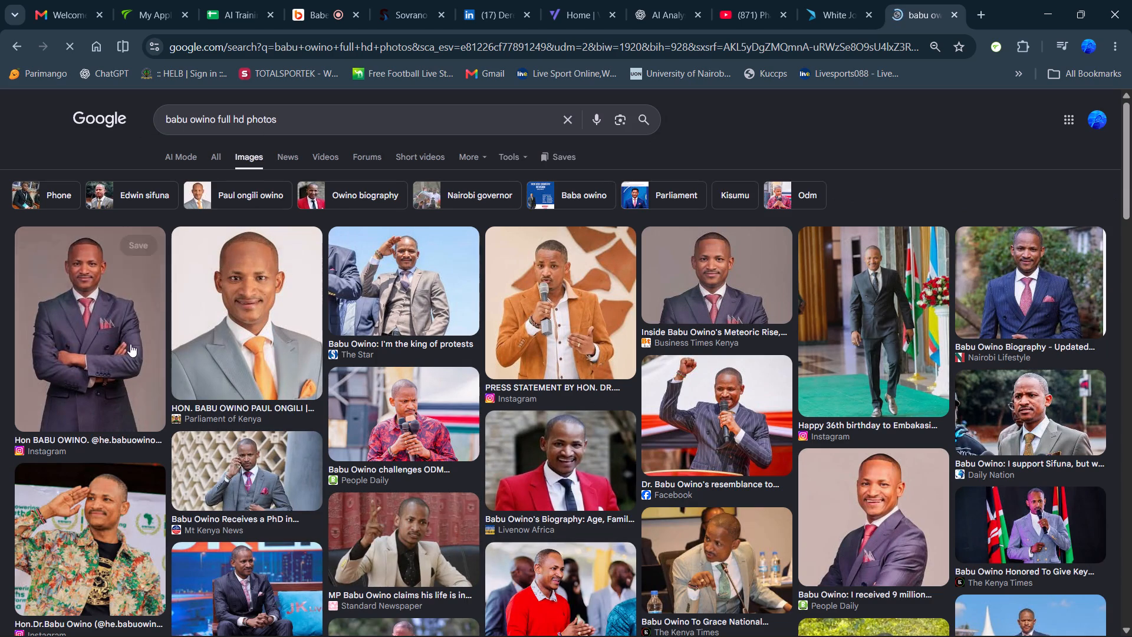
Preview and compare several photos in the image results to find a suitable high-resolution portrait of Babu Owino.
click(123, 329)
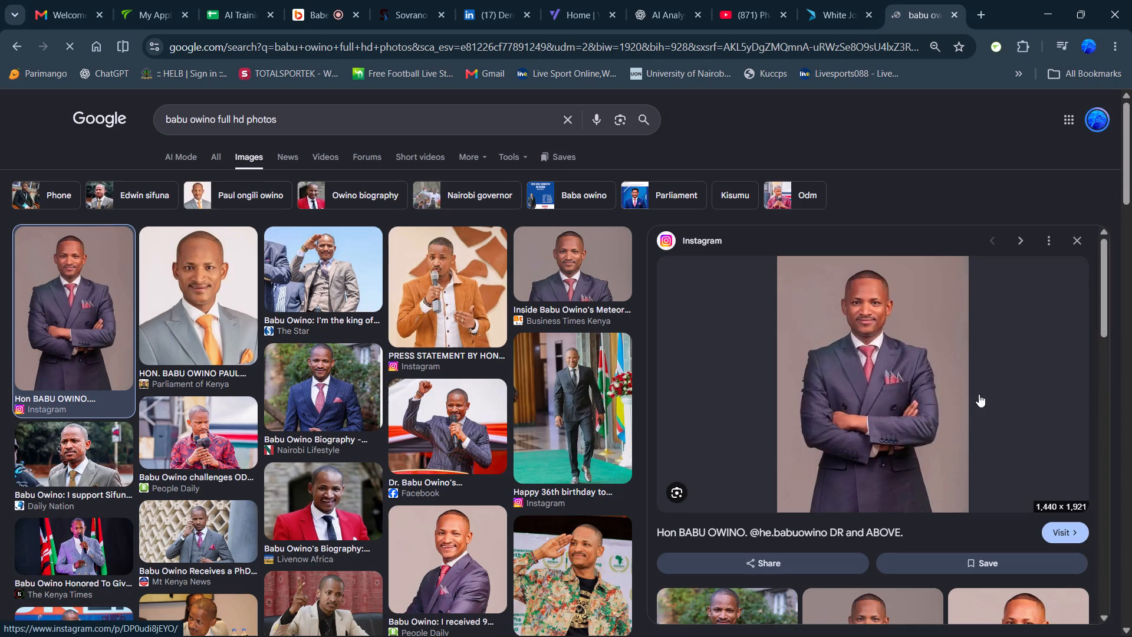
right_click(882, 379)
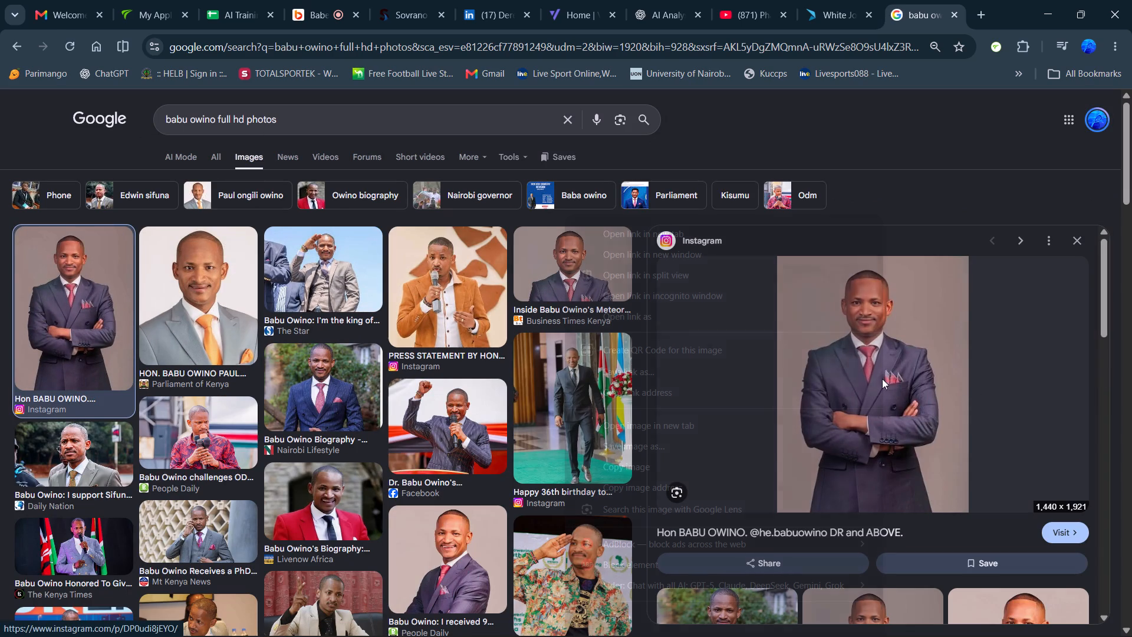
click(535, 396)
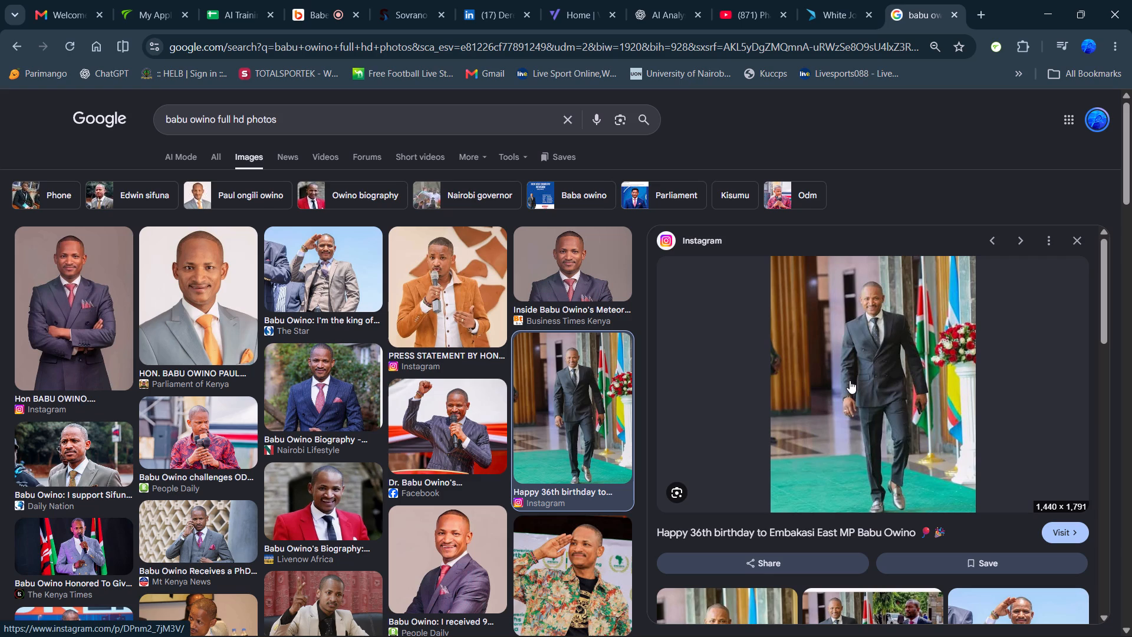
click(455, 301)
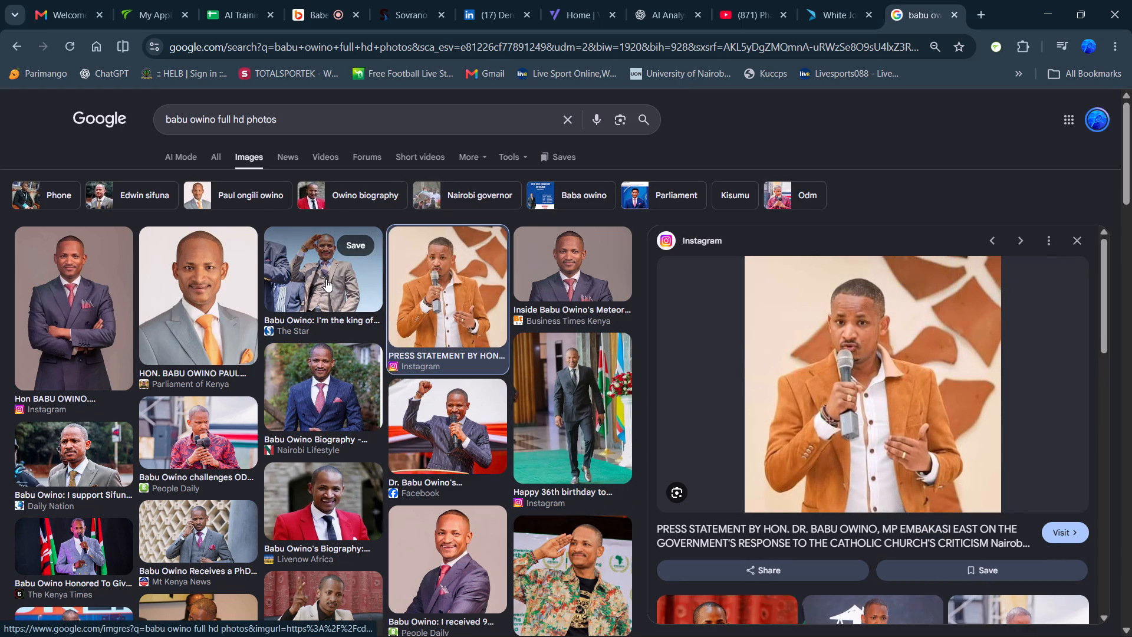
click(183, 288)
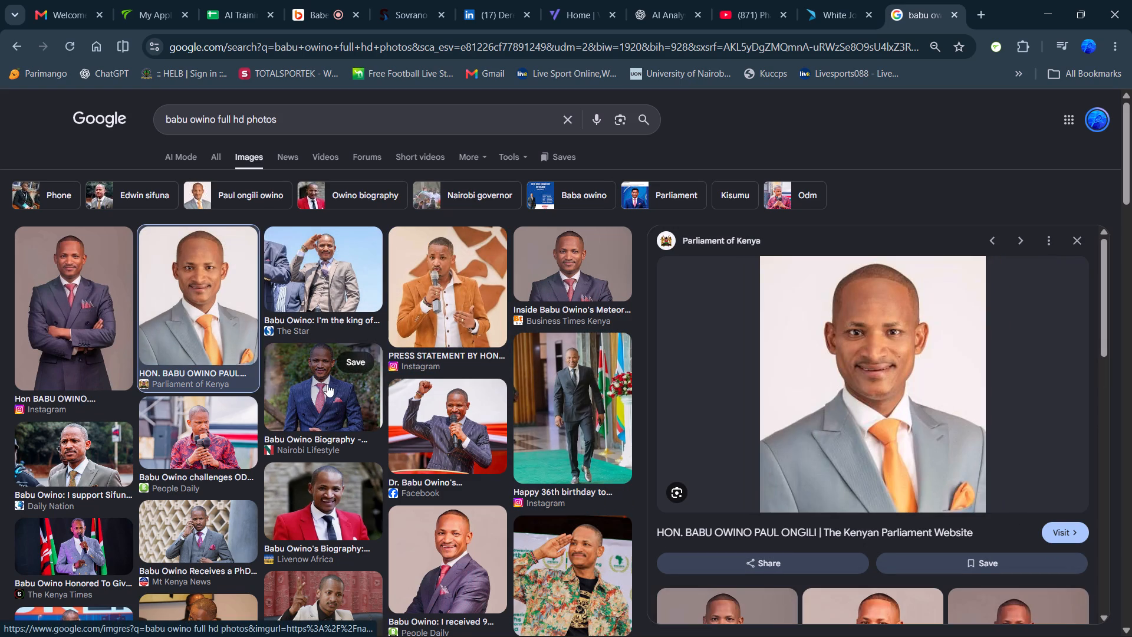
click(327, 382)
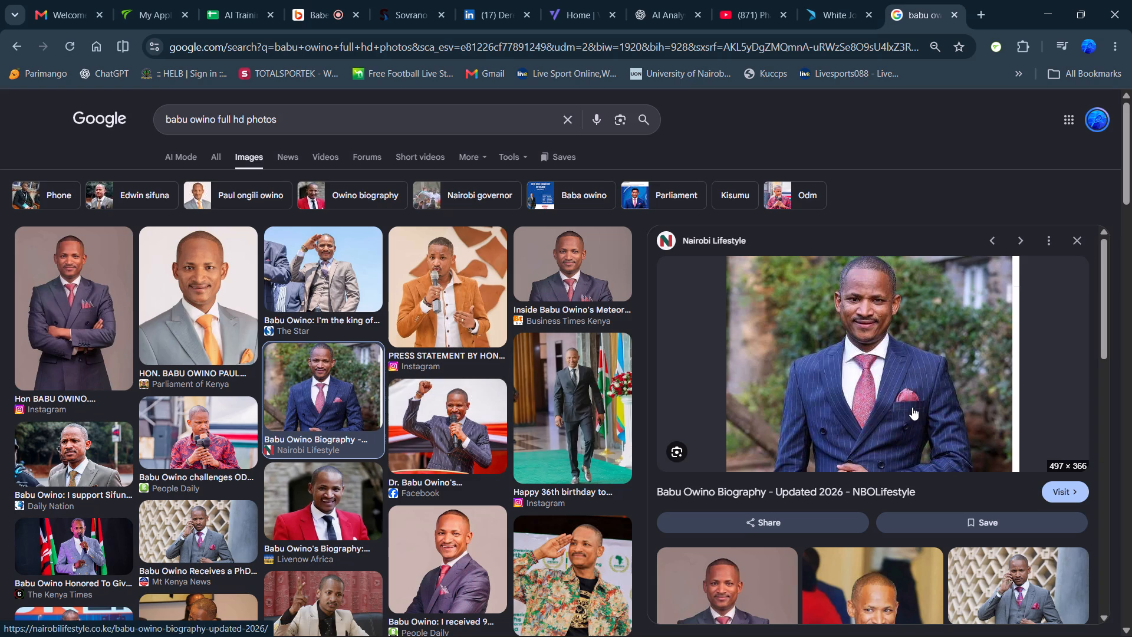
scroll(537, 435, down, 2)
click(559, 431)
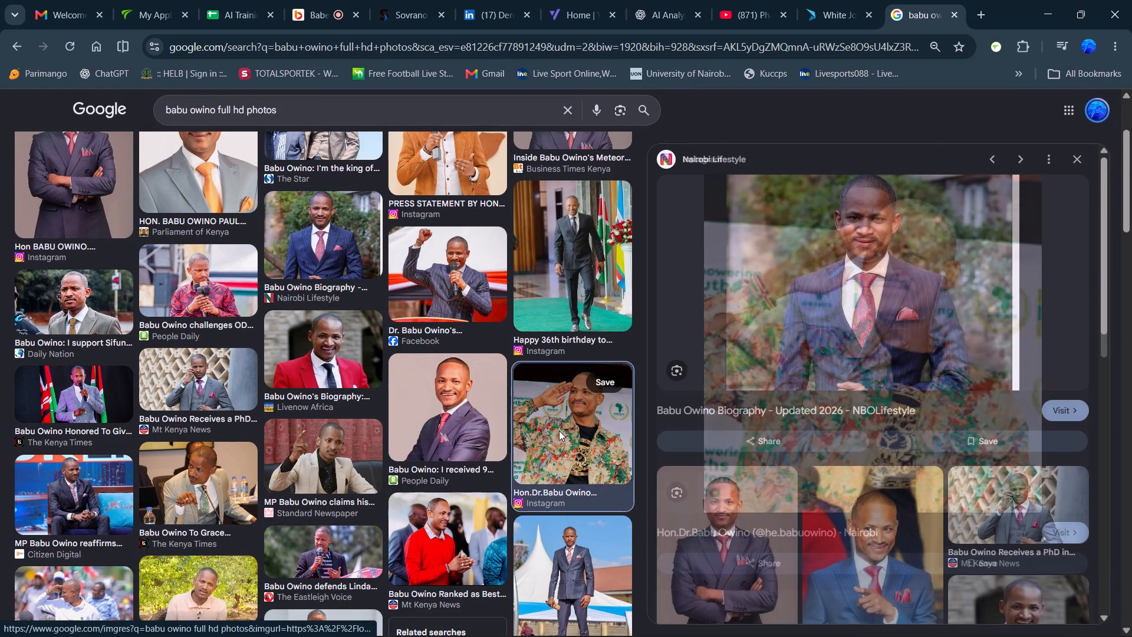
click(445, 406)
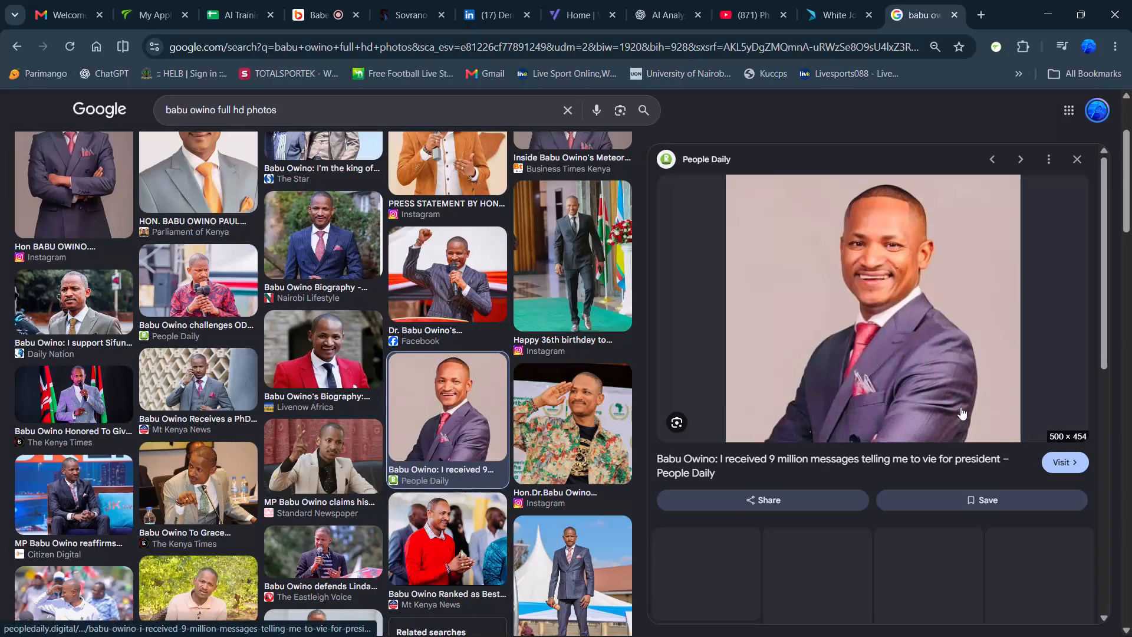
click(63, 477)
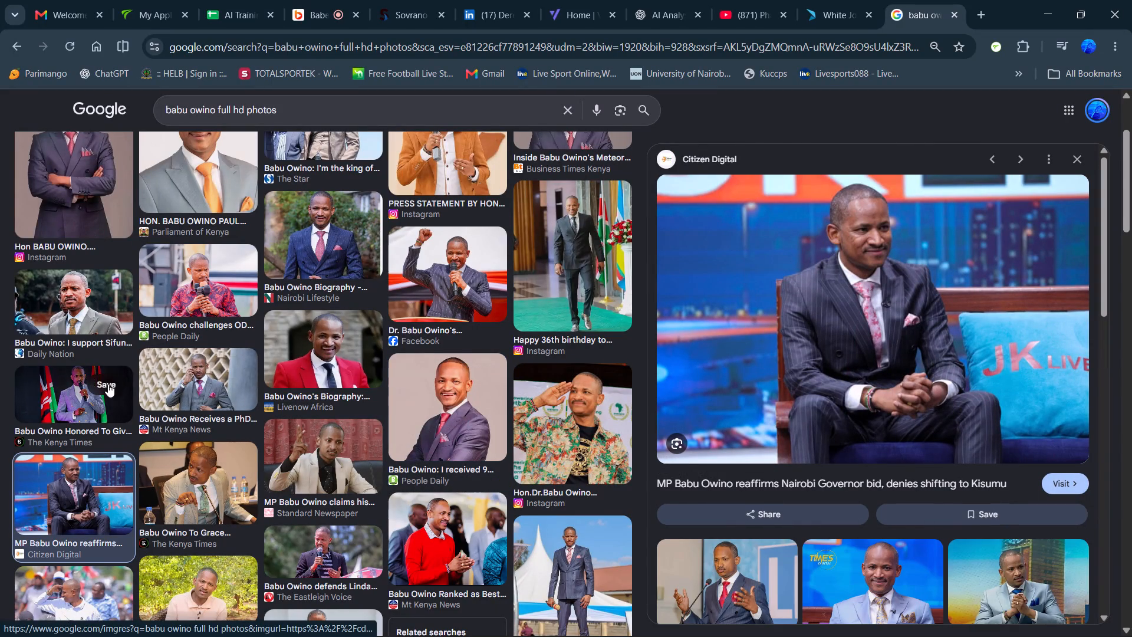
scroll(205, 413, down, 8)
scroll(255, 439, down, 4)
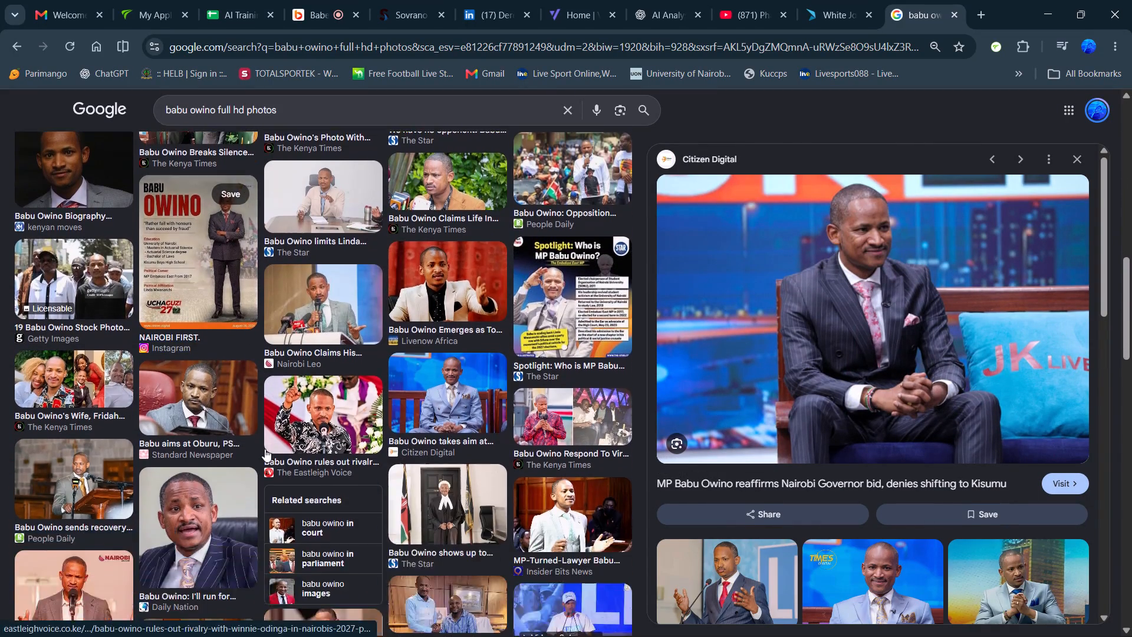
scroll(278, 443, up, 18)
scroll(287, 436, down, 1)
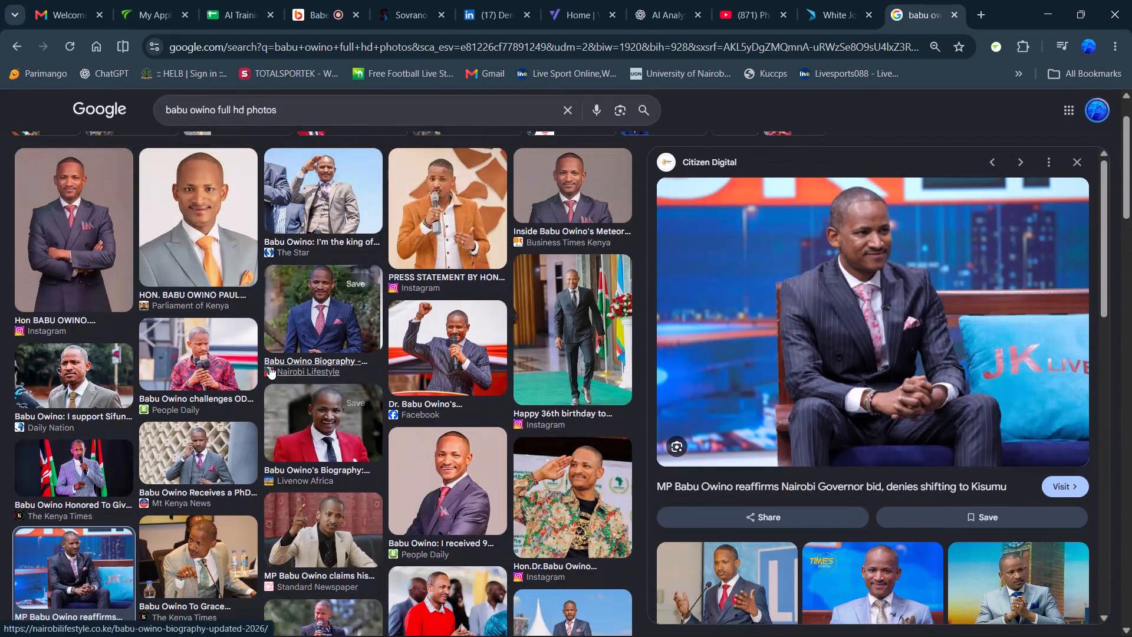
Save the Instagram portrait of Babu Owino with crossed arms to Downloads as a JPG named "babu".
click(89, 220)
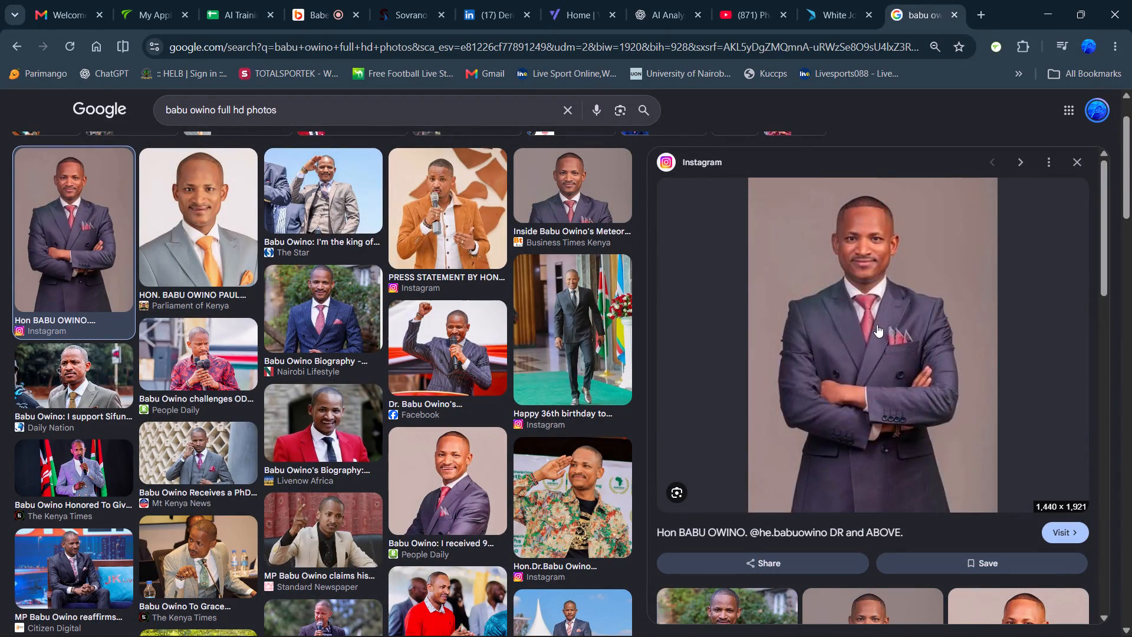
right_click(872, 321)
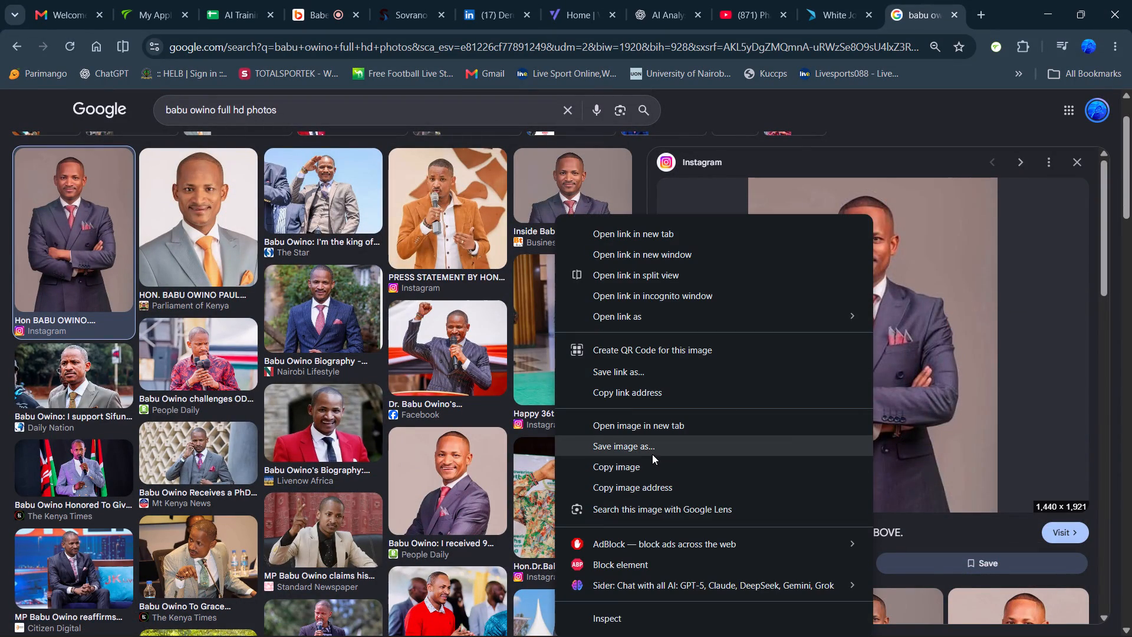
click(653, 453)
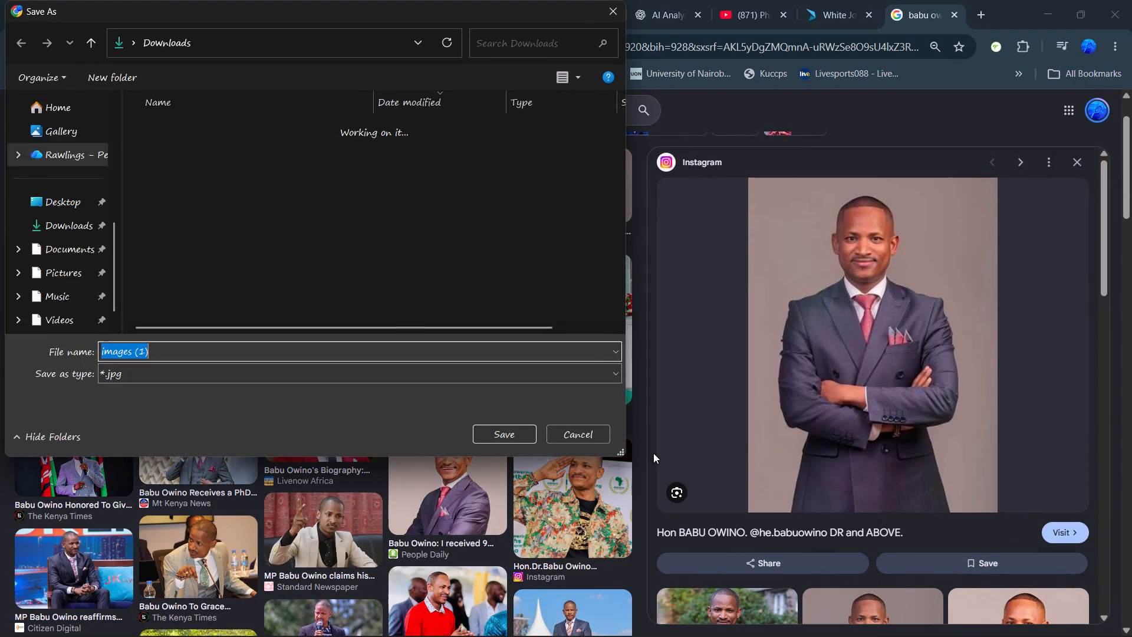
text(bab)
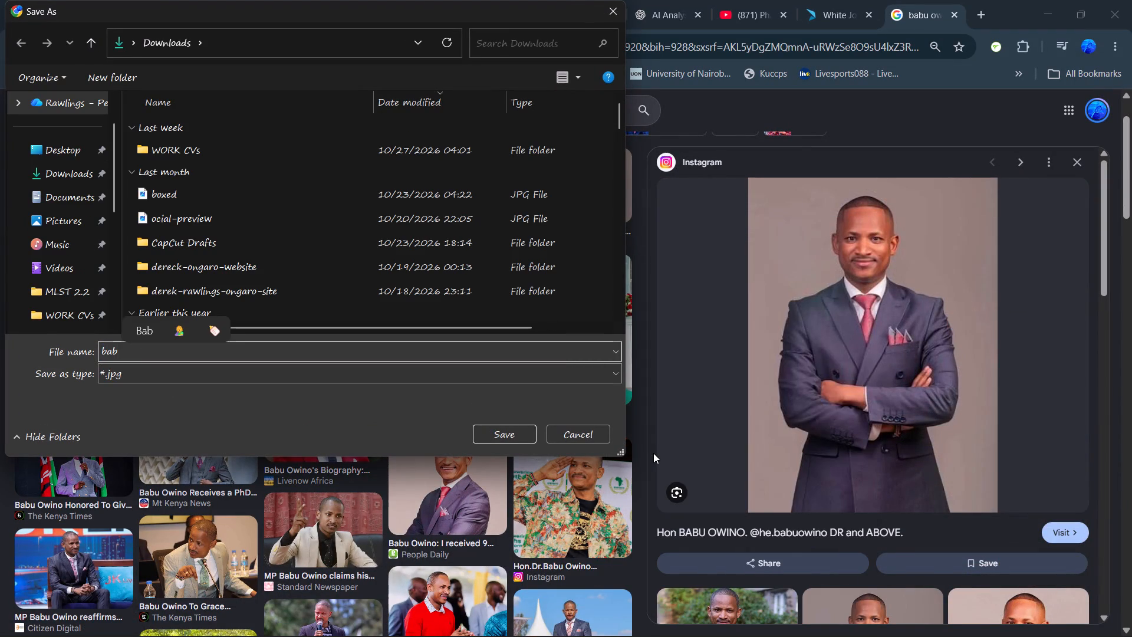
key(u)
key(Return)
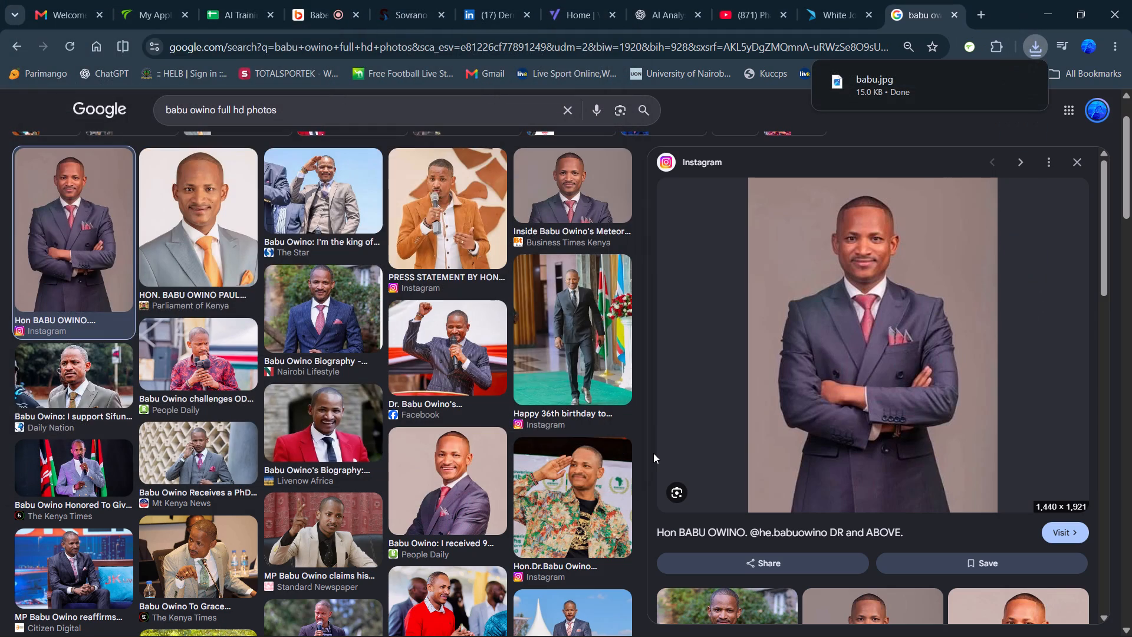
Back in the flyer, replace the woman's photo with the "babu" image uploaded from Downloads.
click(837, 14)
click(957, 352)
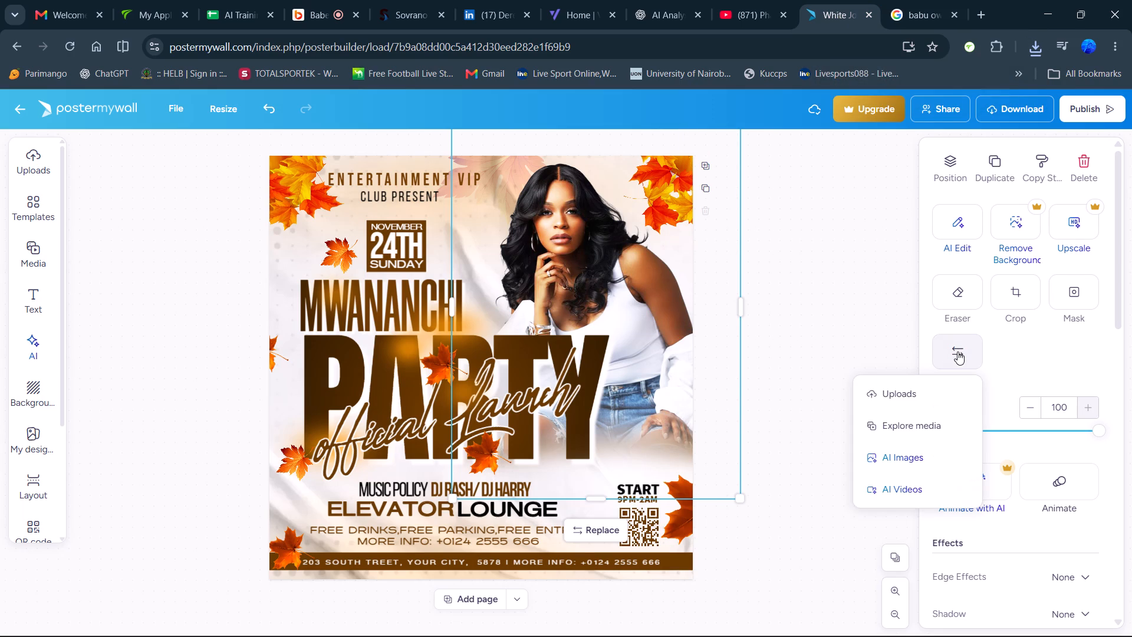
click(890, 383)
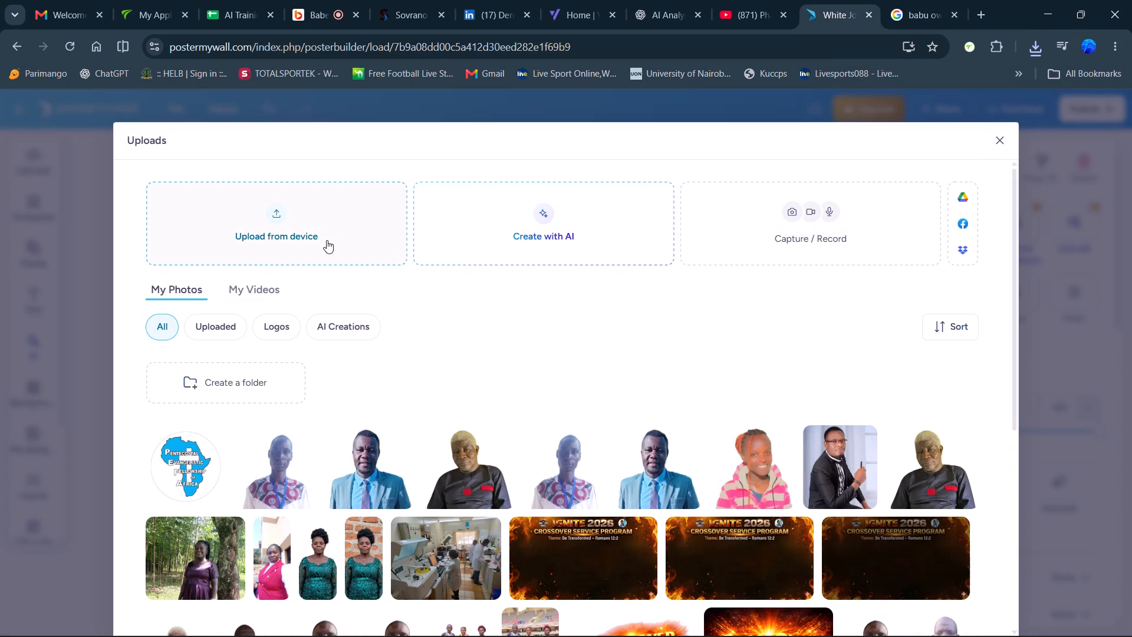
click(320, 237)
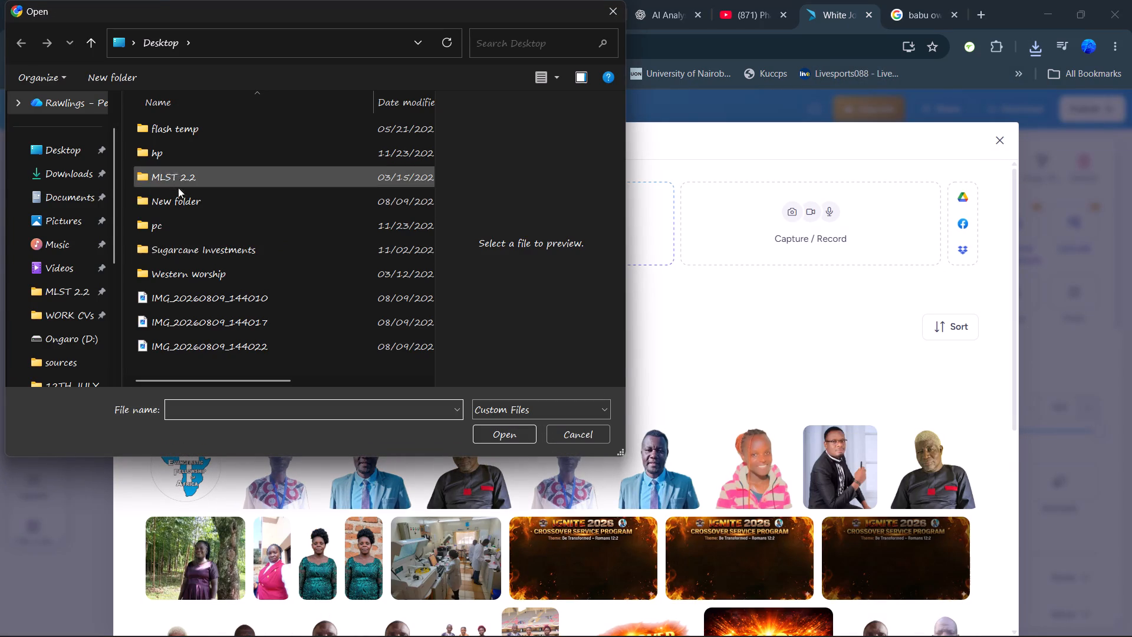
scroll(227, 293, down, 2)
scroll(228, 293, up, 4)
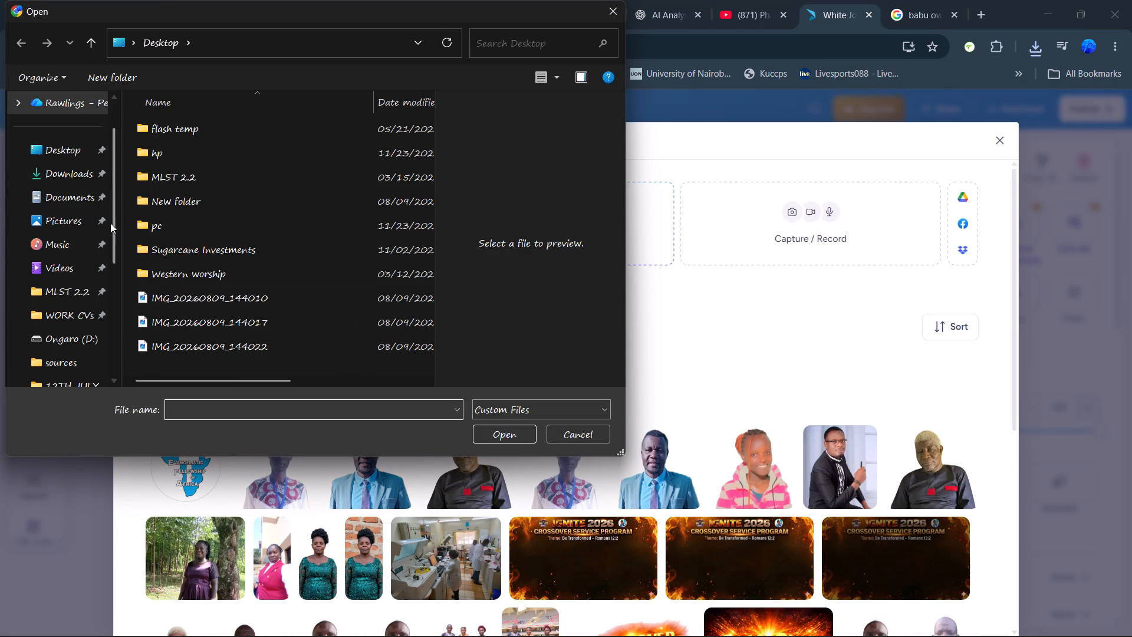
click(88, 172)
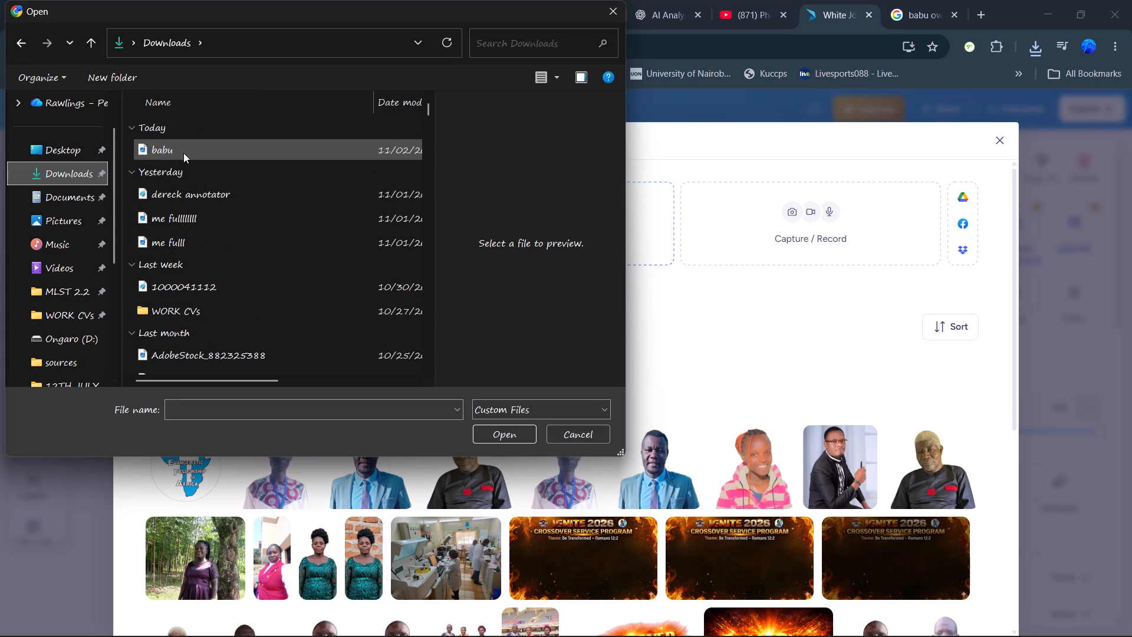
click(183, 153)
click(183, 153)
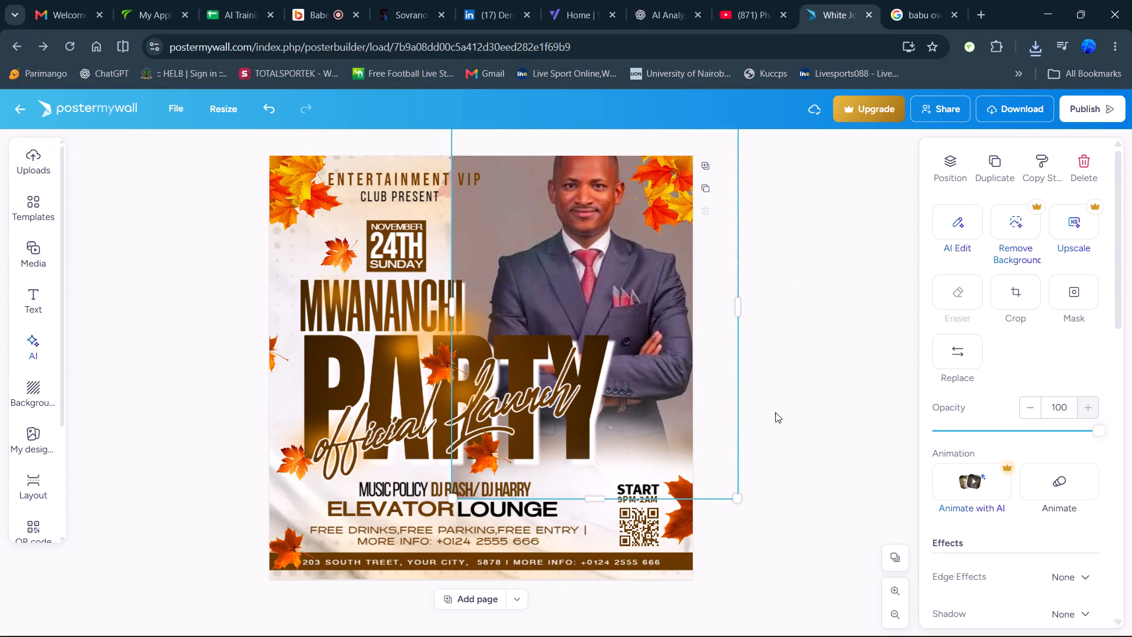
Scale the man's photo down to about 614 px wide and lower it until its upper edge meets the flyer's top.
scroll(842, 346, up, 3)
drag(713, 419, 718, 430)
drag(718, 430, 717, 456)
drag(739, 498, 738, 498)
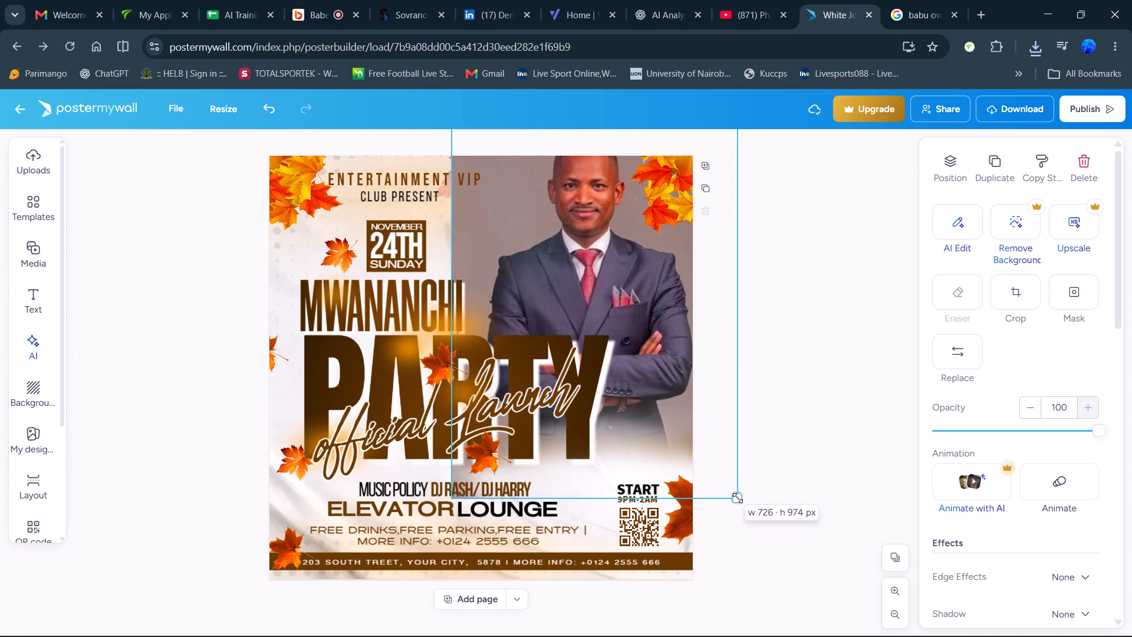
drag(738, 498, 692, 442)
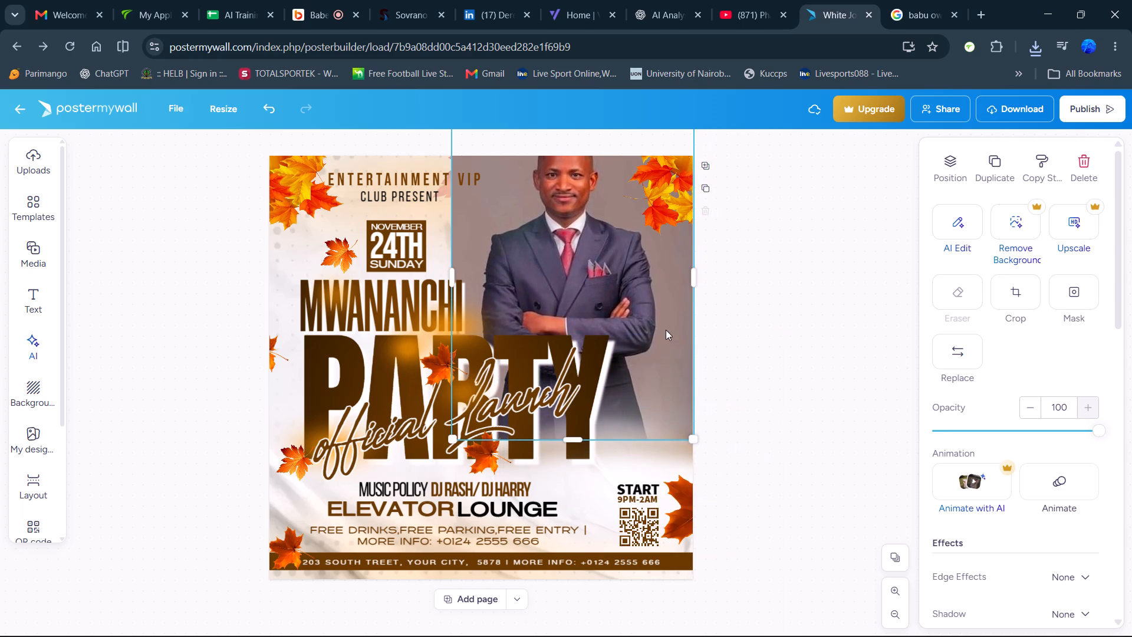
drag(633, 233, 639, 280)
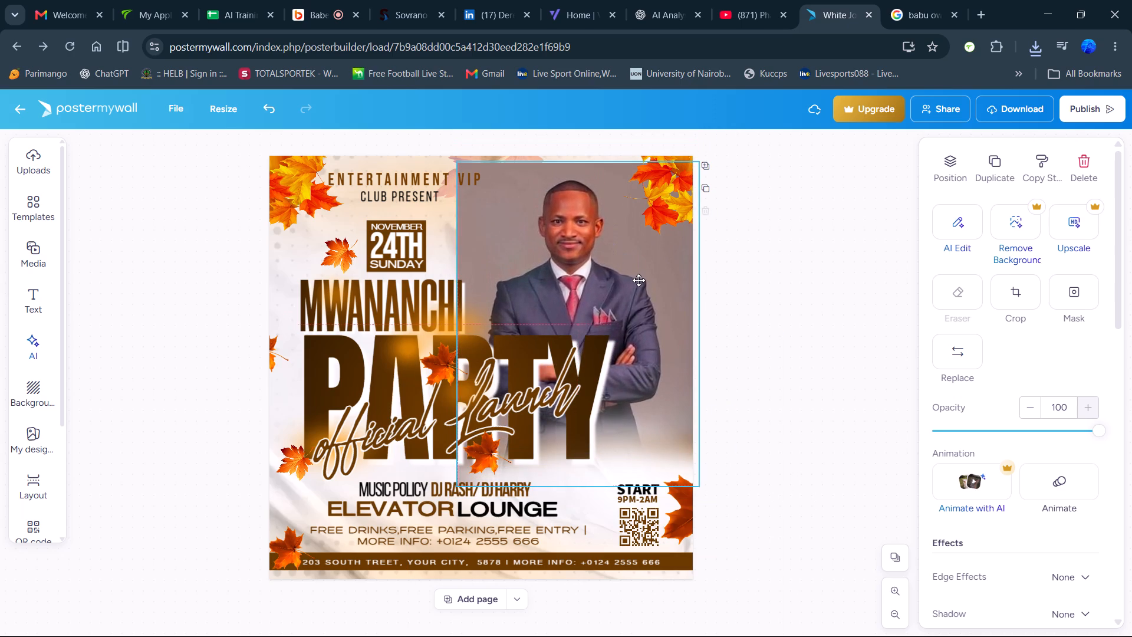
drag(639, 280, 637, 275)
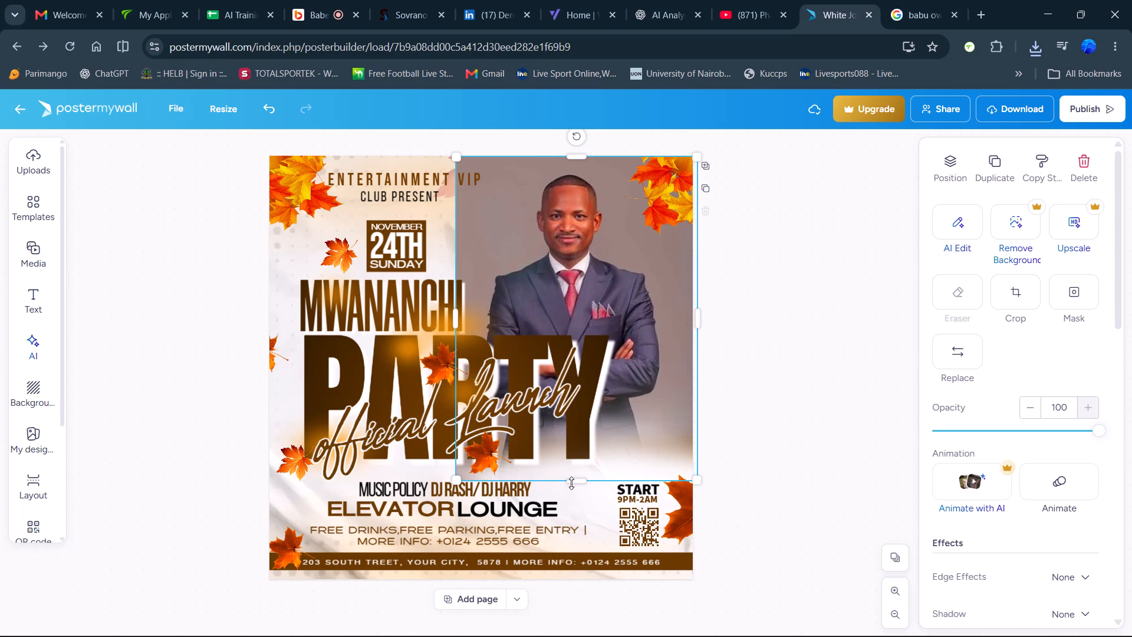
Extend the photo's lower edge downward, making the image about 880 px tall.
drag(577, 481, 592, 531)
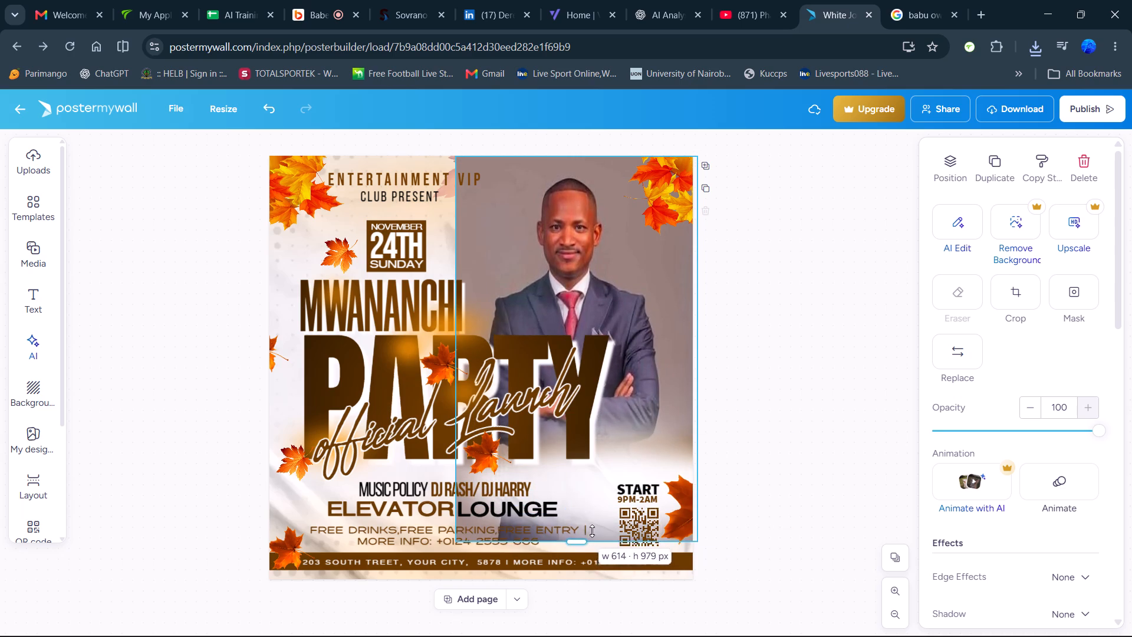
drag(592, 531, 593, 503)
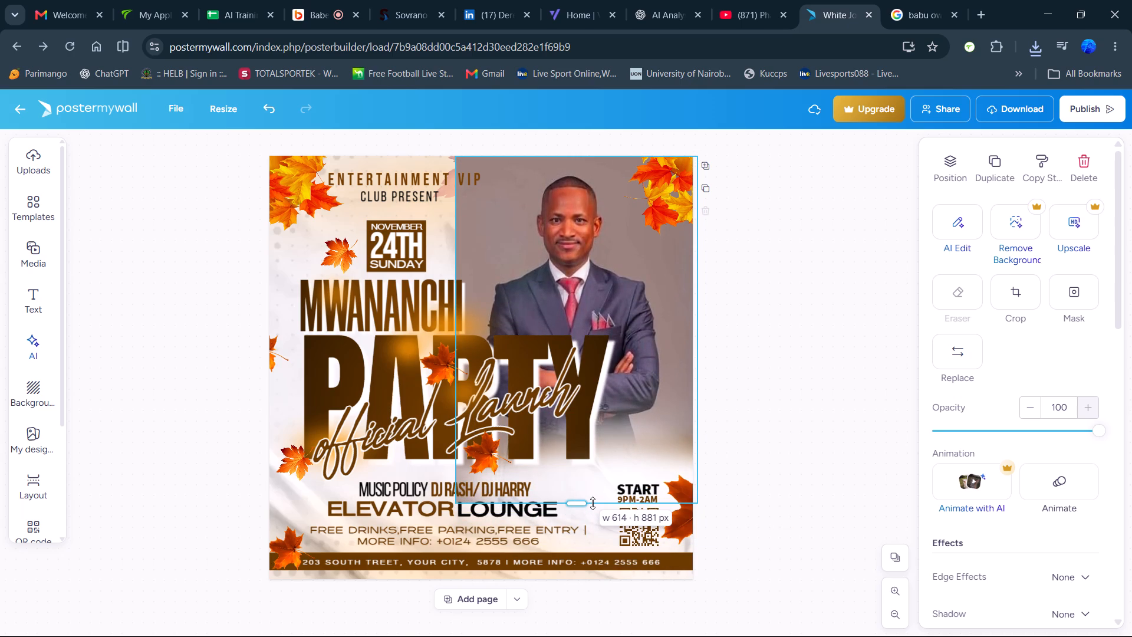
drag(593, 503, 590, 500)
Replace the DJ names beside "MUSIC POLICY" with "PRINCE INDAH".
double_click(406, 486)
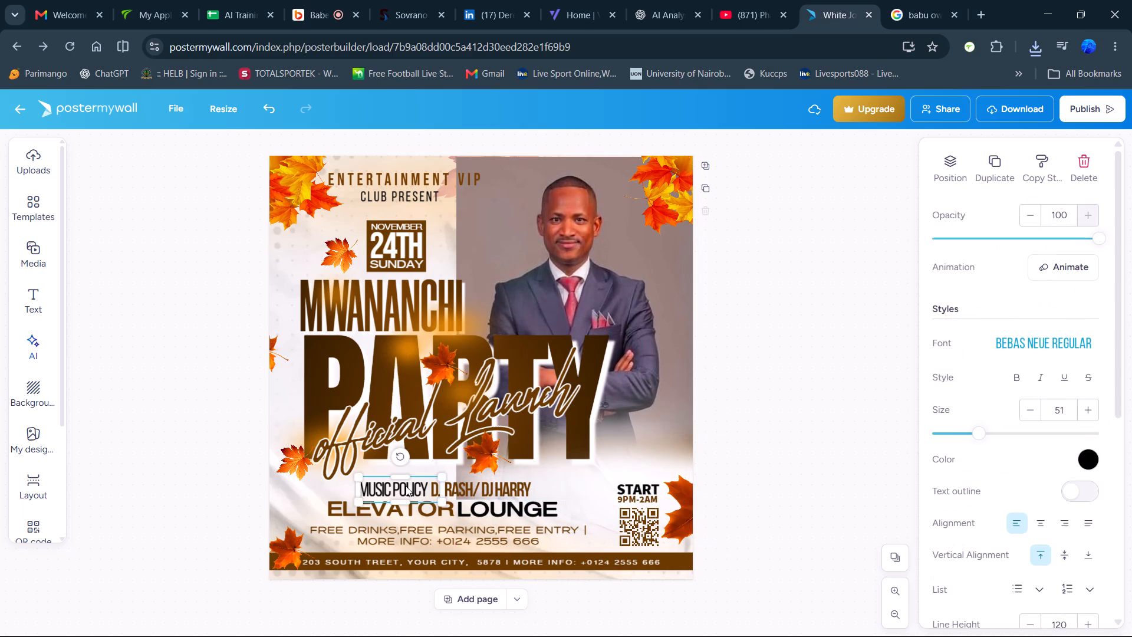
click(393, 484)
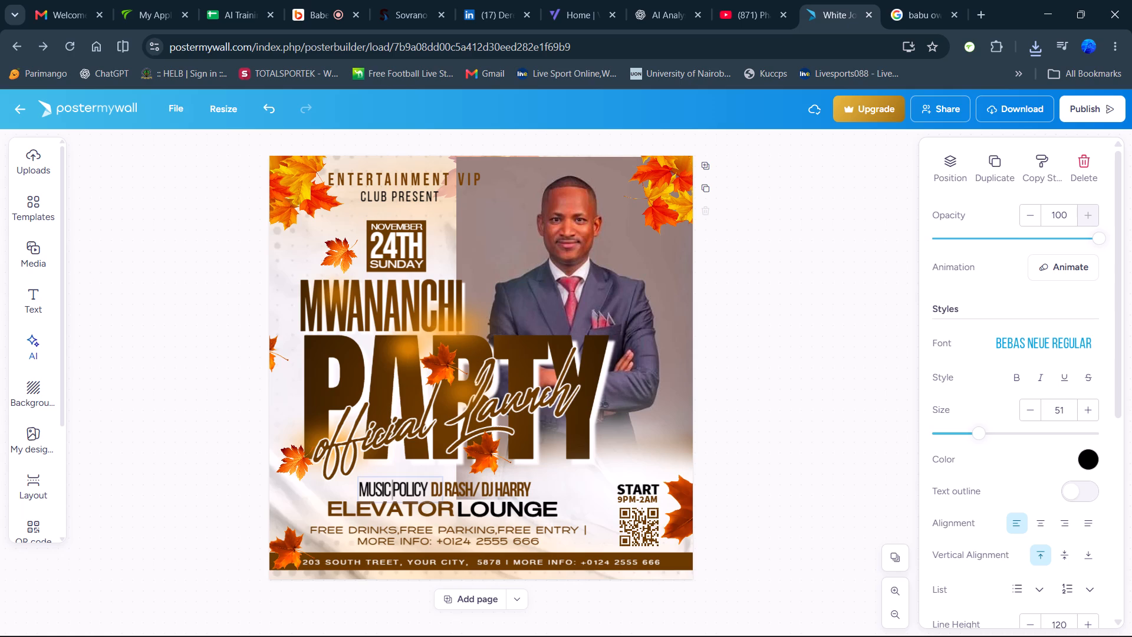
drag(430, 488, 371, 483)
drag(371, 483, 393, 489)
double_click(457, 481)
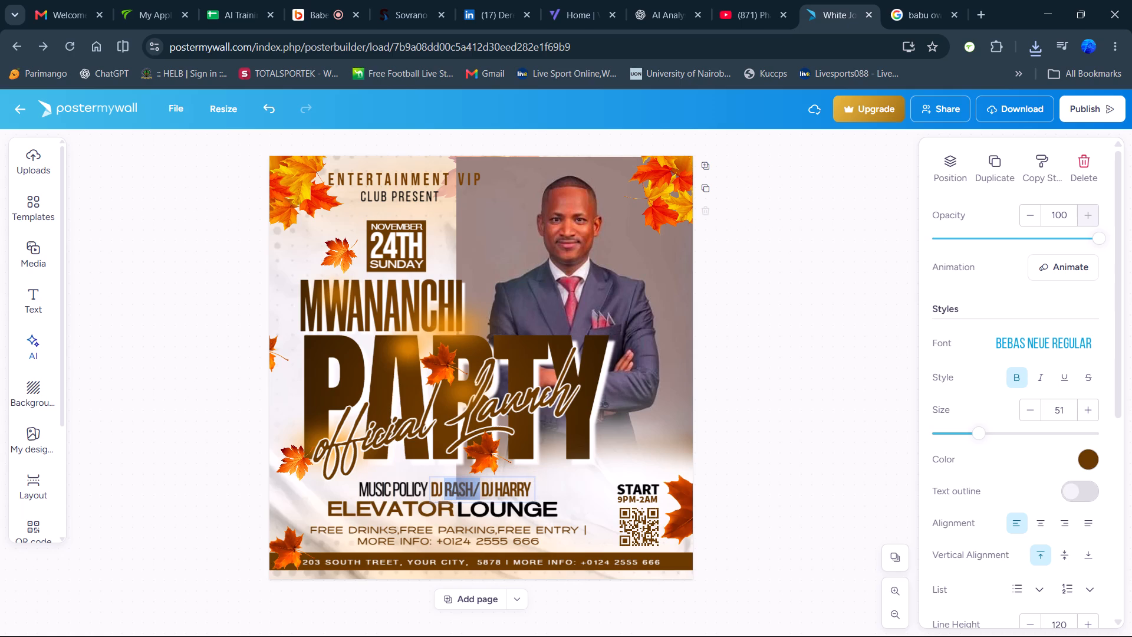
key(ctrl+a)
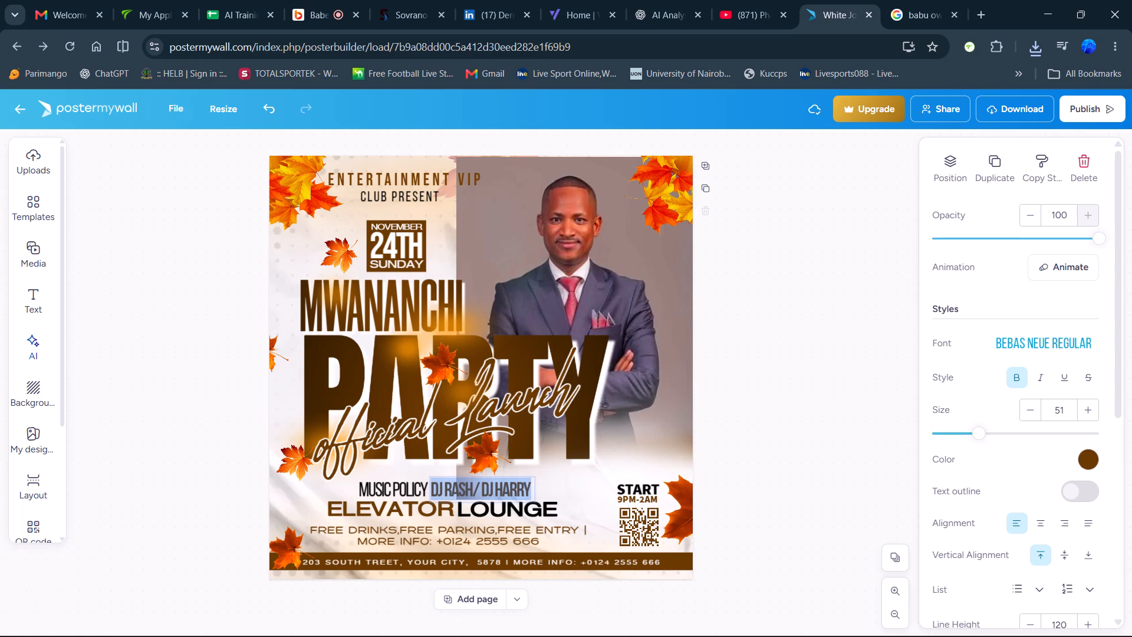
text(PRINCE INDAH)
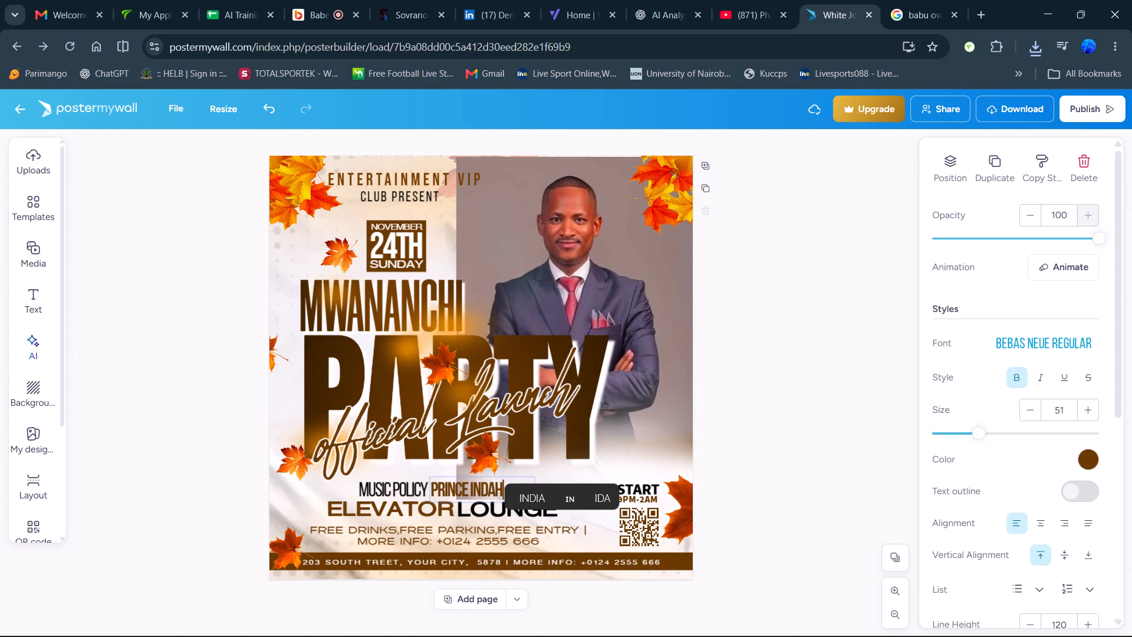
Change the two words of the venue line to "JACARANDA" and "GROUNDS".
double_click(421, 513)
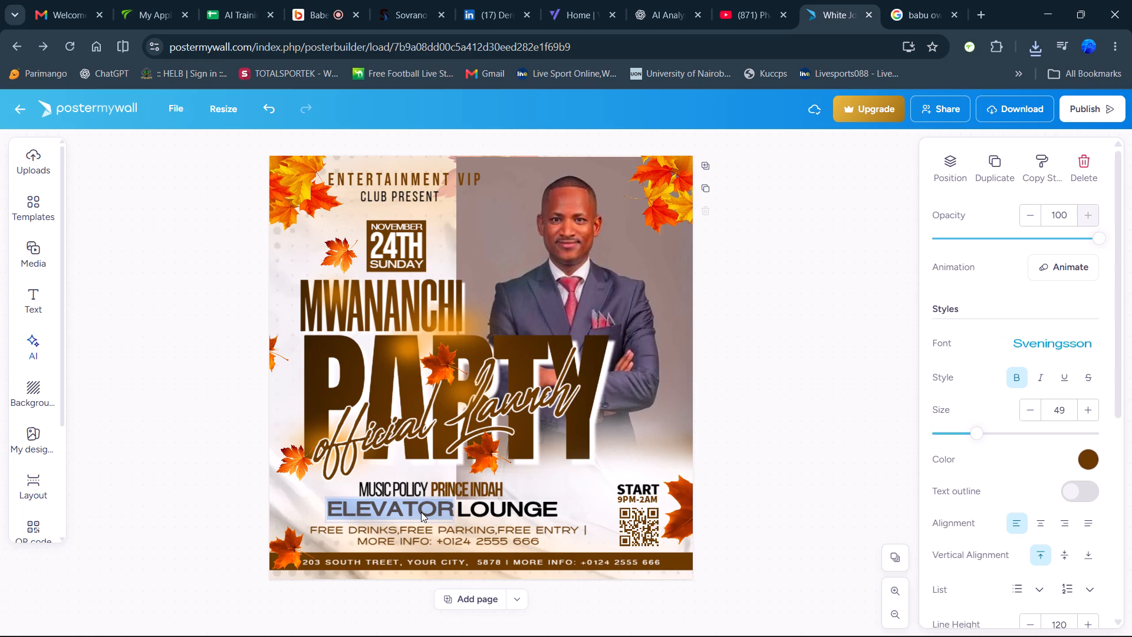
text(JACARANDA)
key(space)
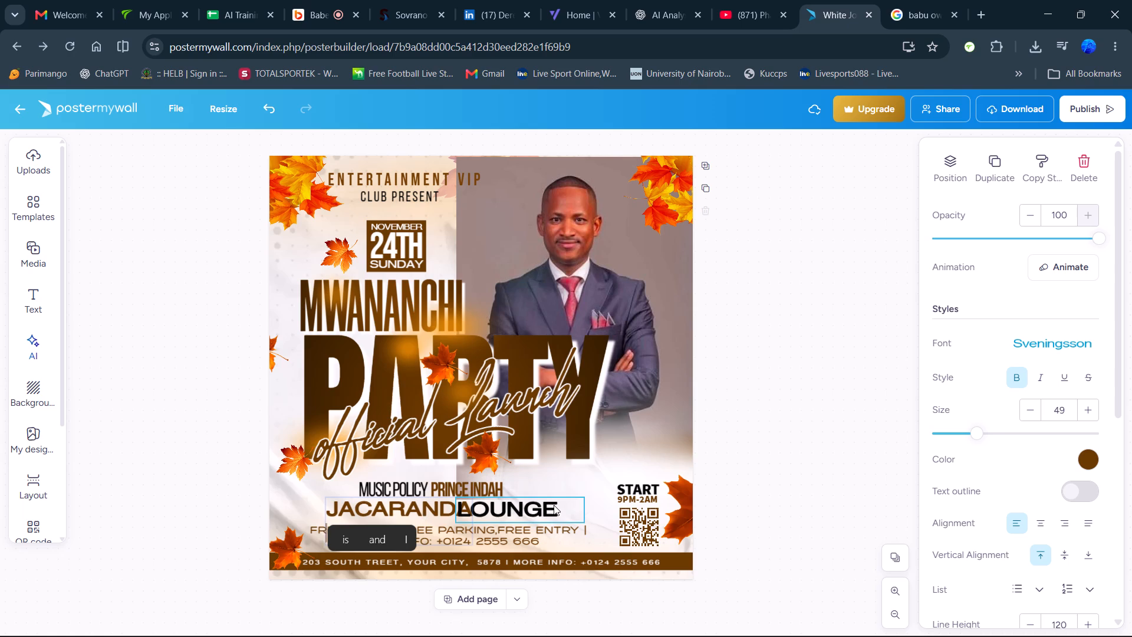
key(BackSpace)
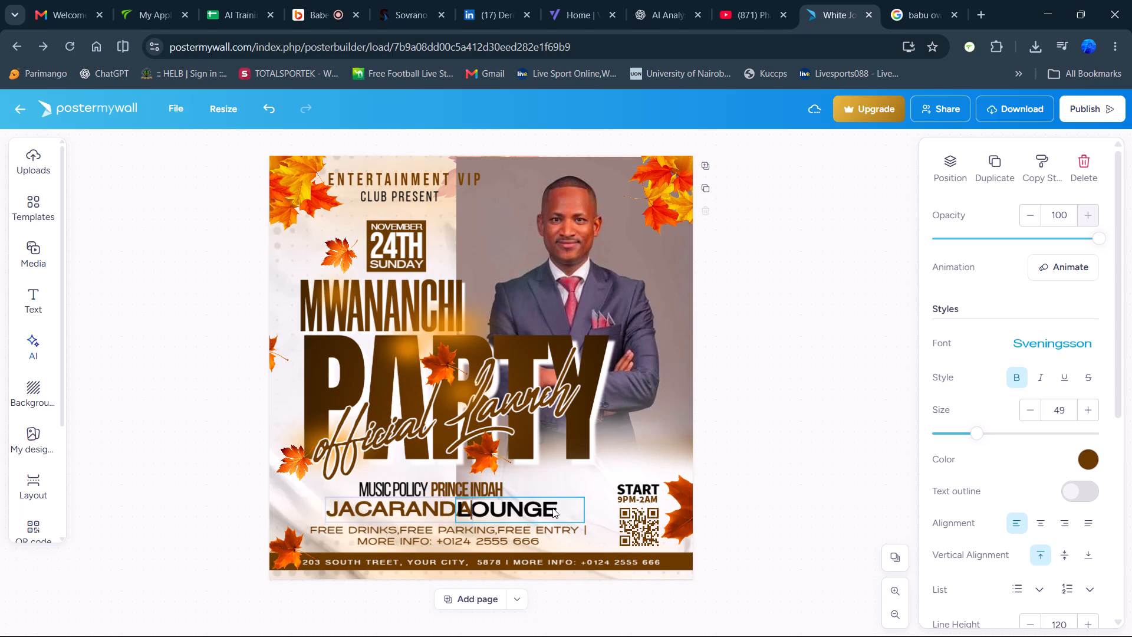
click(520, 503)
double_click(515, 505)
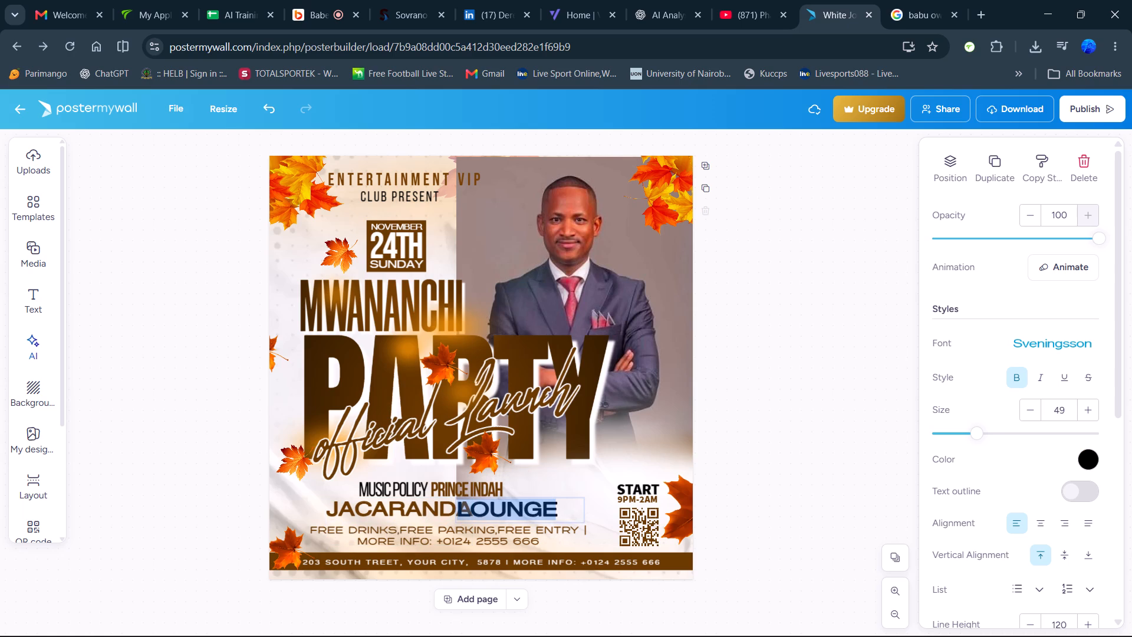
text(GROUNDS)
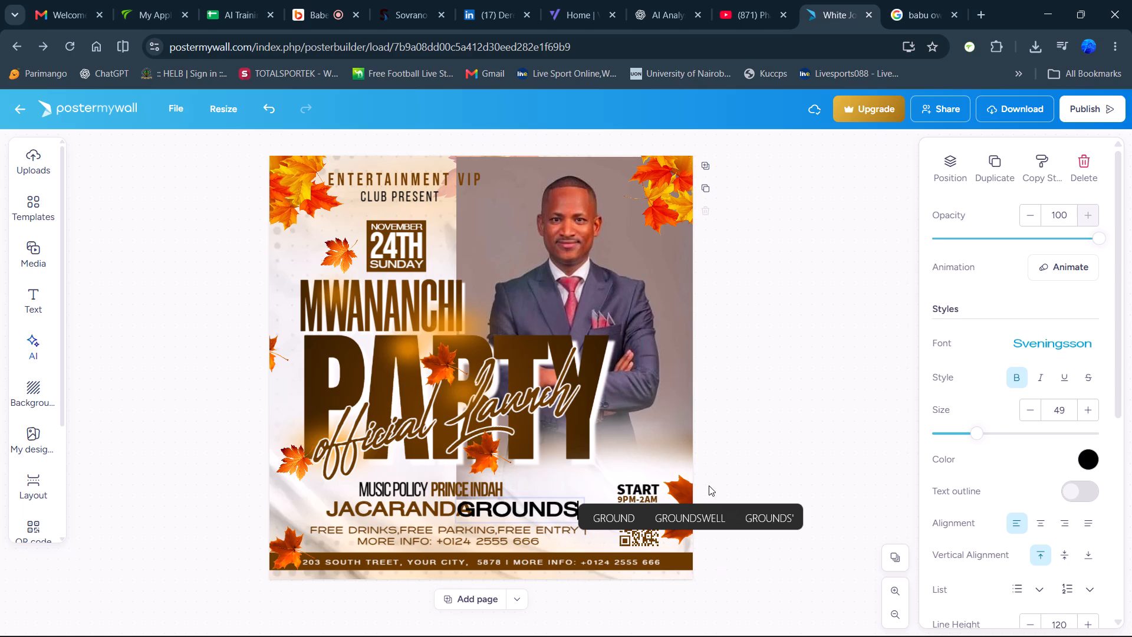
click(830, 339)
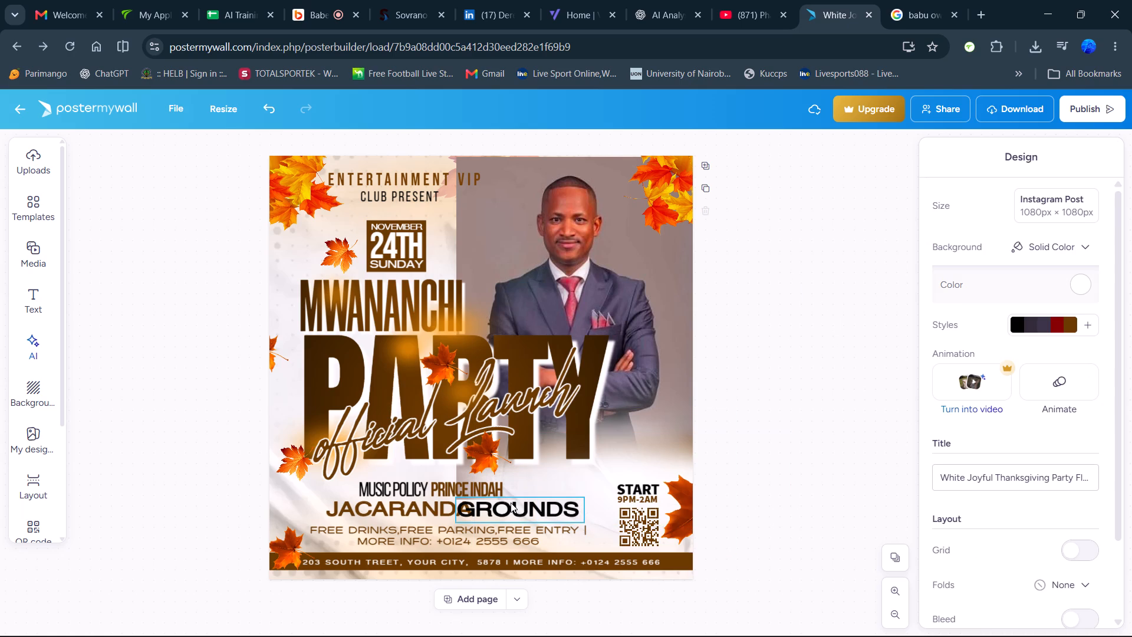
Move "GROUNDS" slightly to the right so it no longer overlaps "JACARANDA".
drag(510, 503, 528, 501)
click(817, 492)
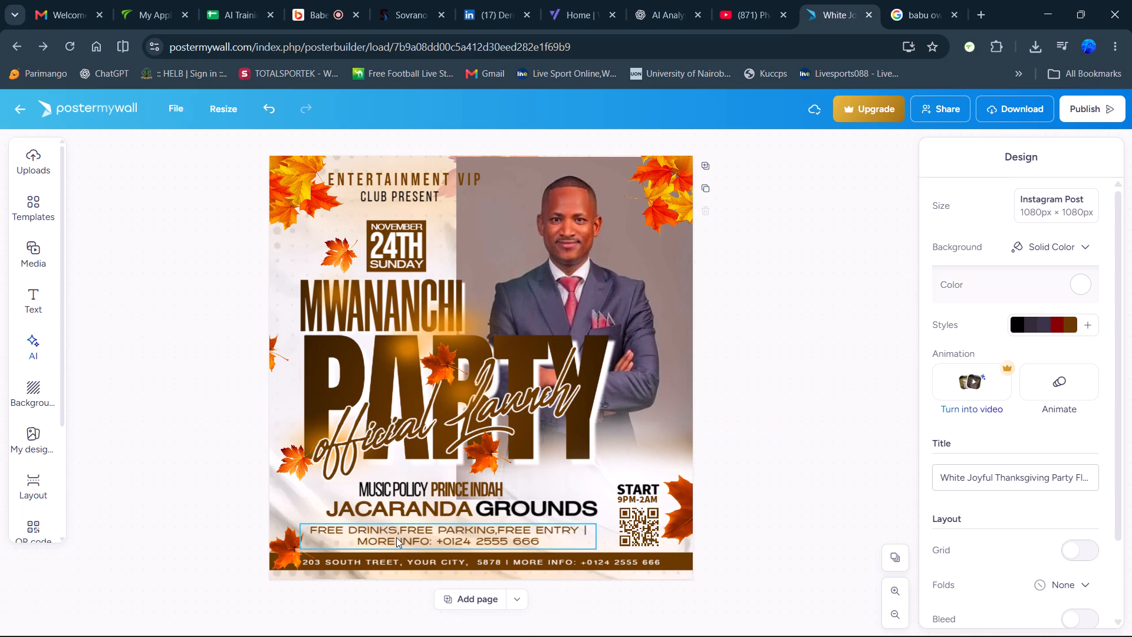
Delete the "MORE INFO" phone line and the trailing divider from the "FREE DRINKS, FREE PARKING, FREE ENTRY" text.
double_click(445, 538)
drag(547, 541, 548, 541)
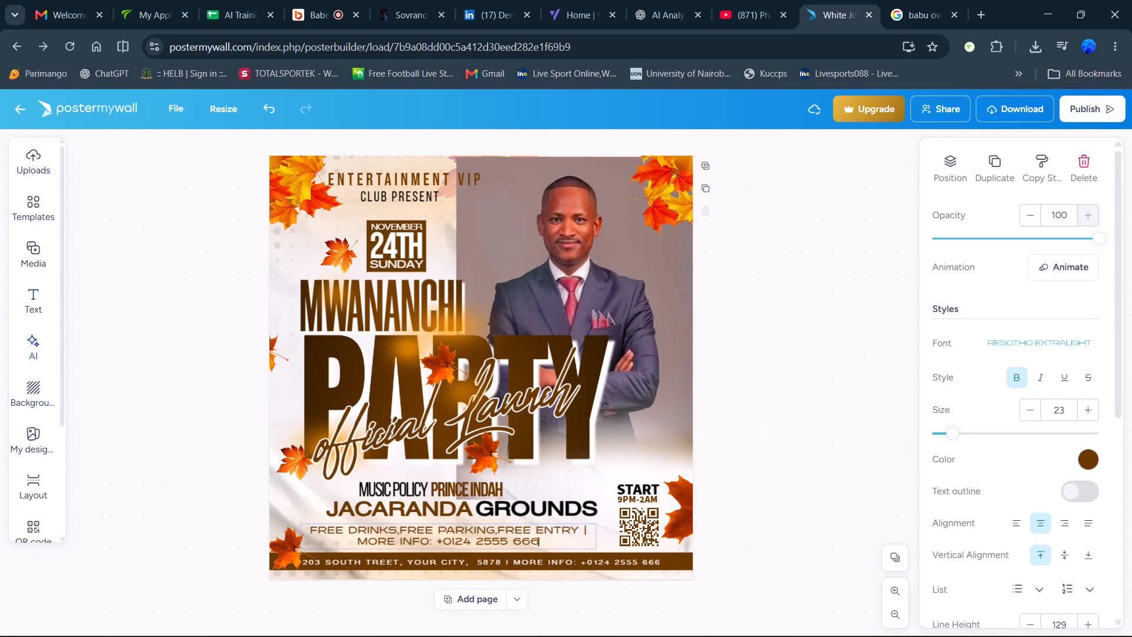
drag(548, 541, 429, 540)
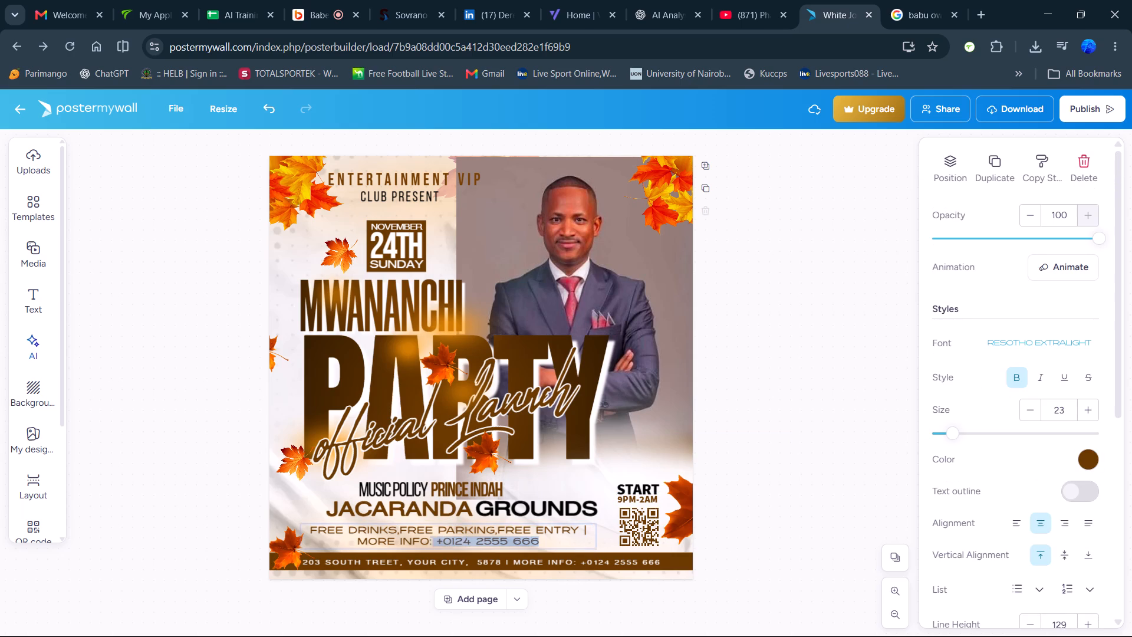
drag(429, 540, 357, 540)
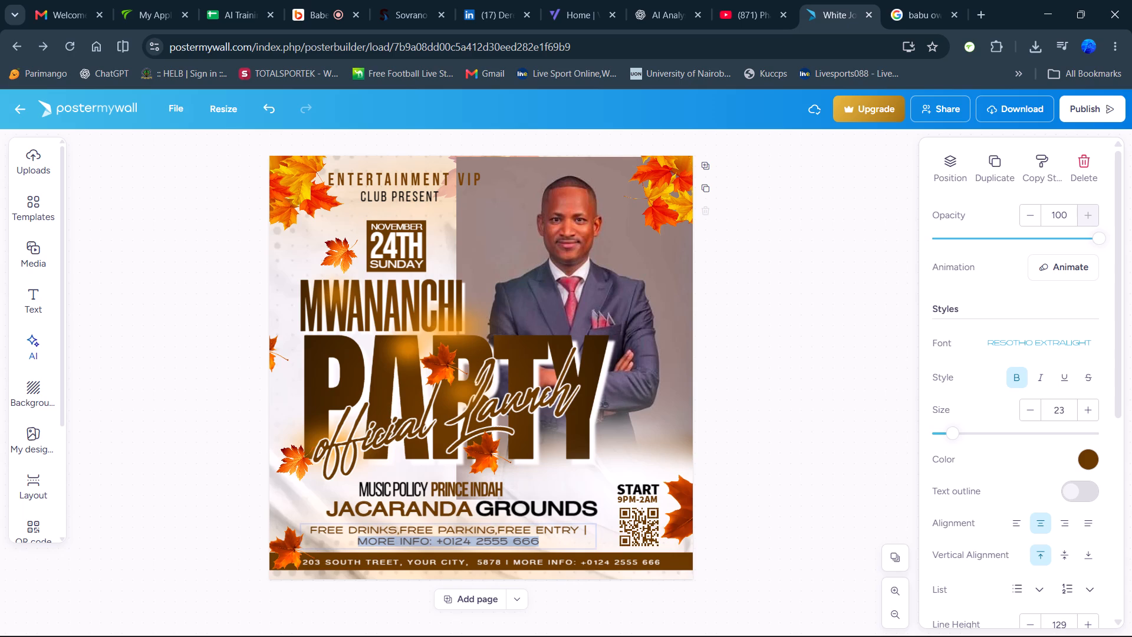
key(BackSpace)
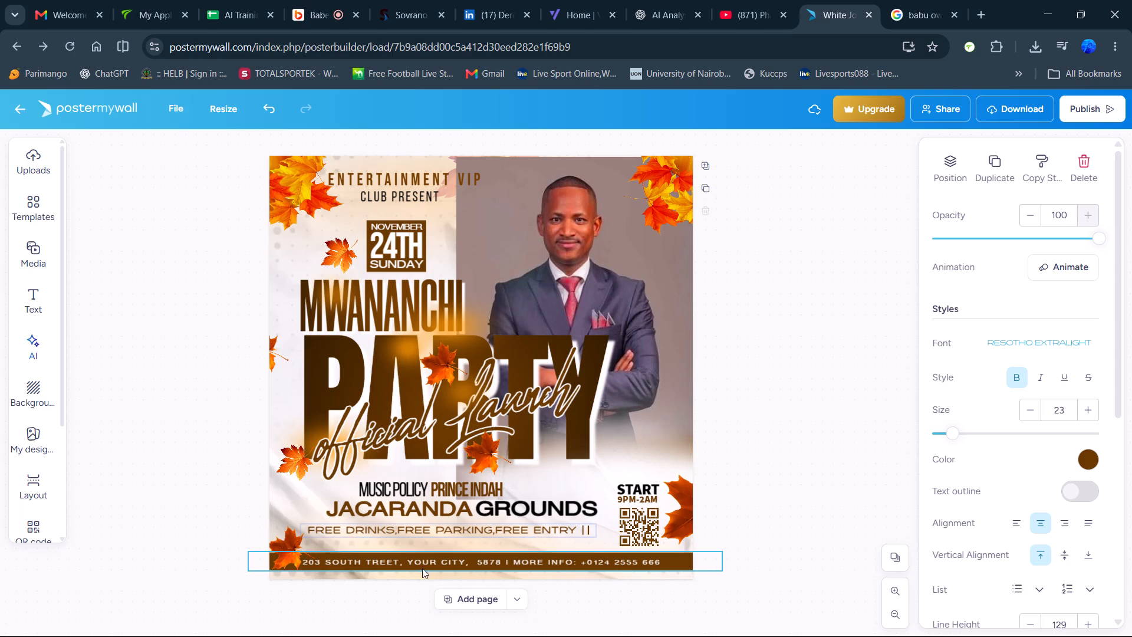
key(BackSpace)
key(BackSpace)
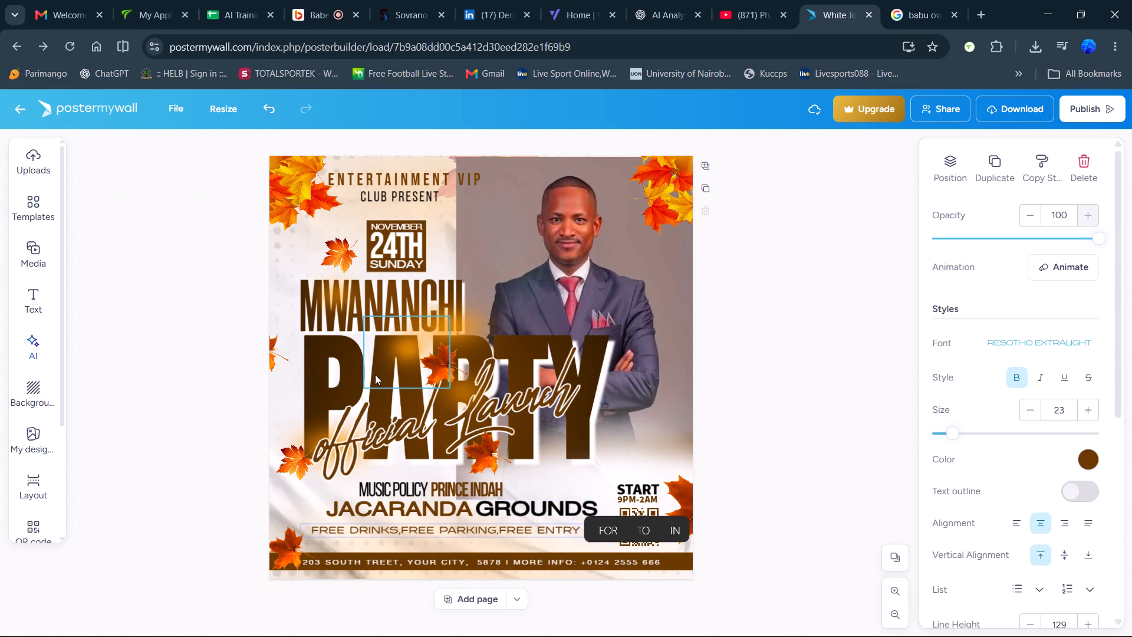
Duplicate the large "PARTY" text and change the copy's wording to "THE".
click(347, 396)
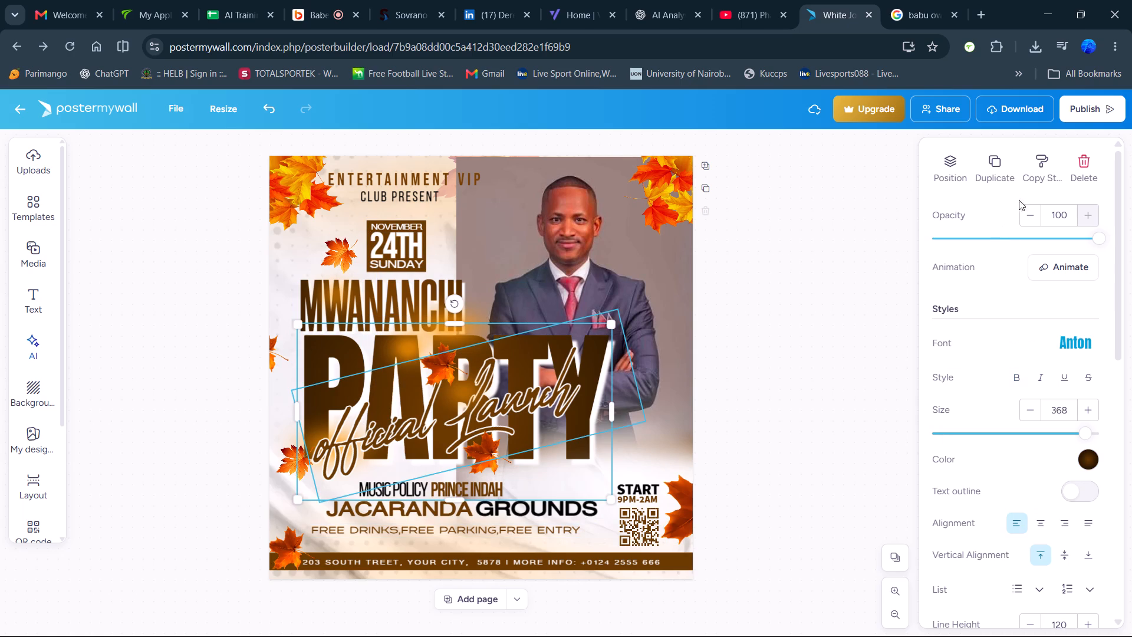
click(992, 172)
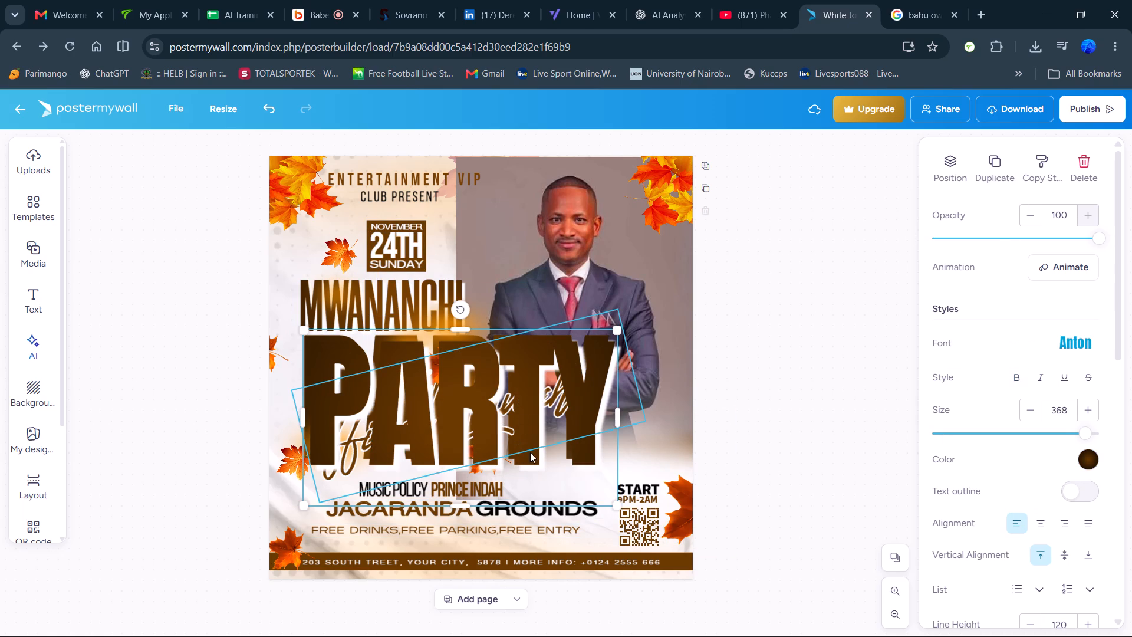
double_click(534, 455)
key(t)
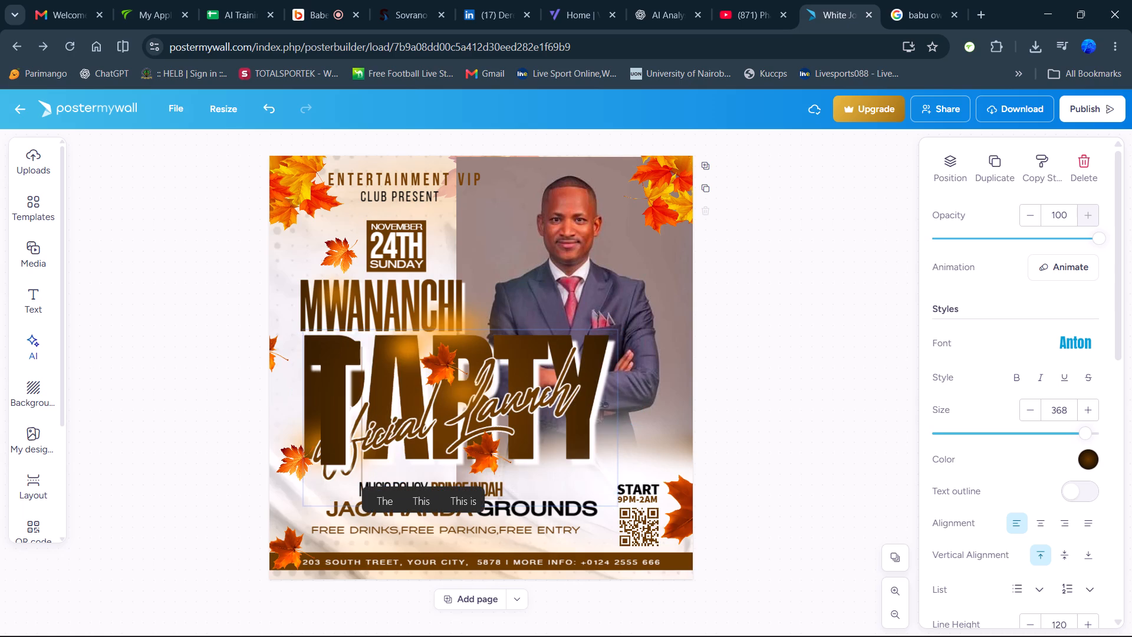
key(h)
key(e)
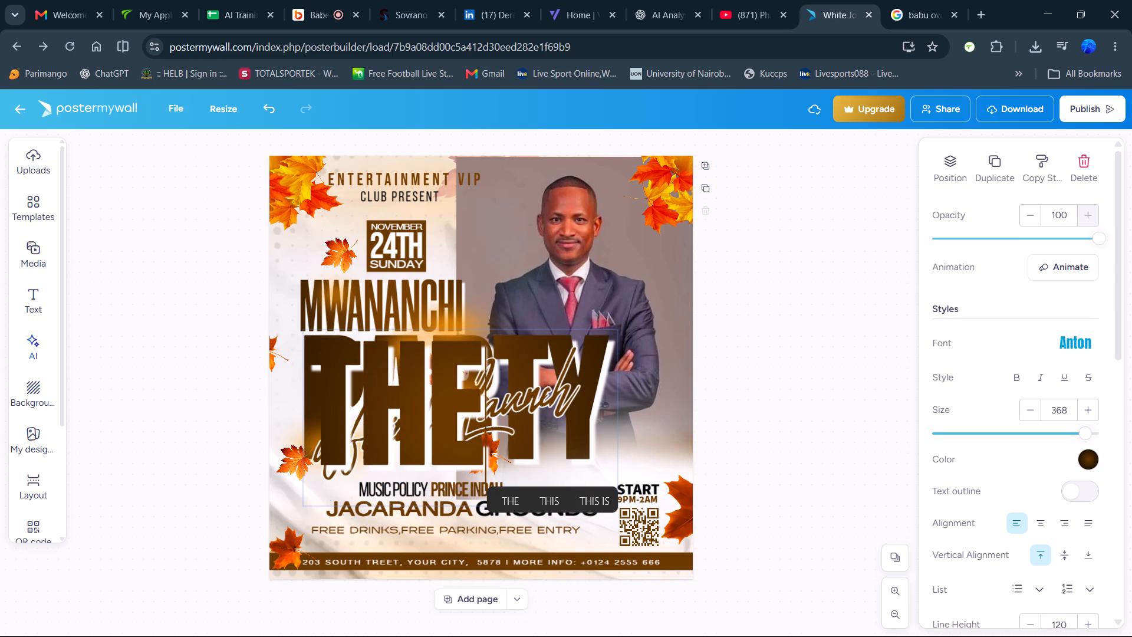
click(833, 427)
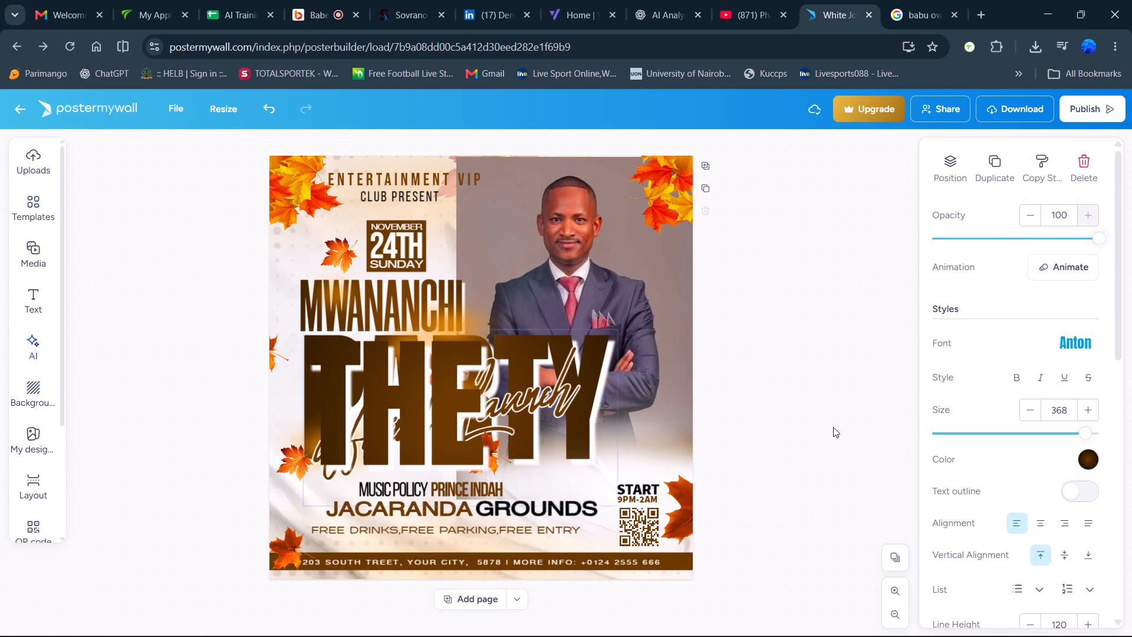
Reopen the "THE" copy for text editing and undo its last two letter entries.
click(420, 414)
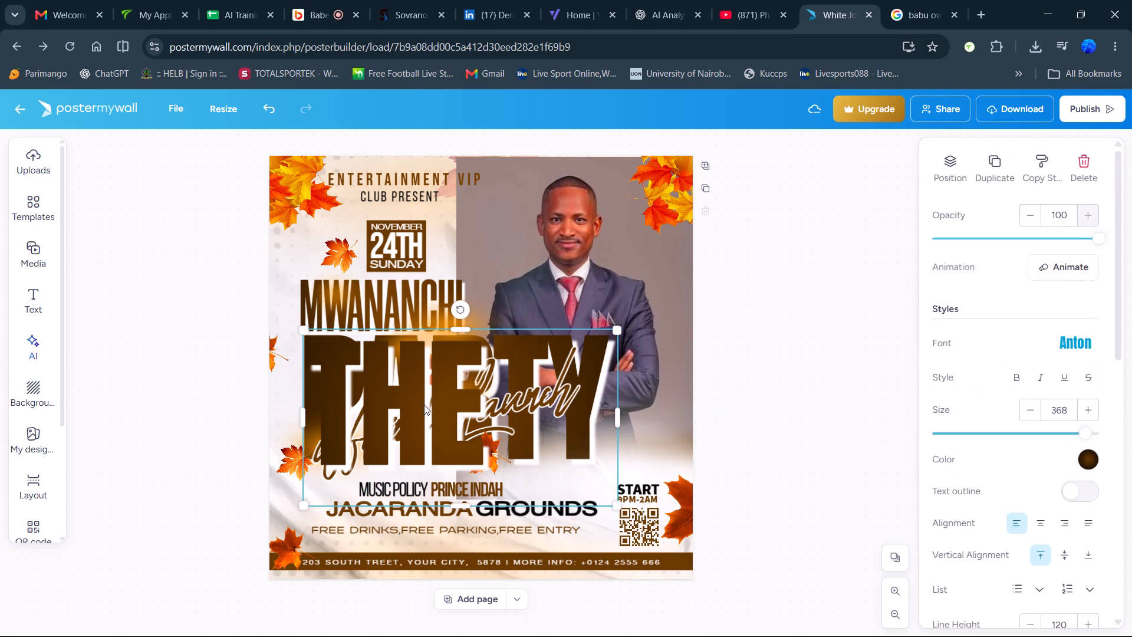
click(464, 443)
click(456, 426)
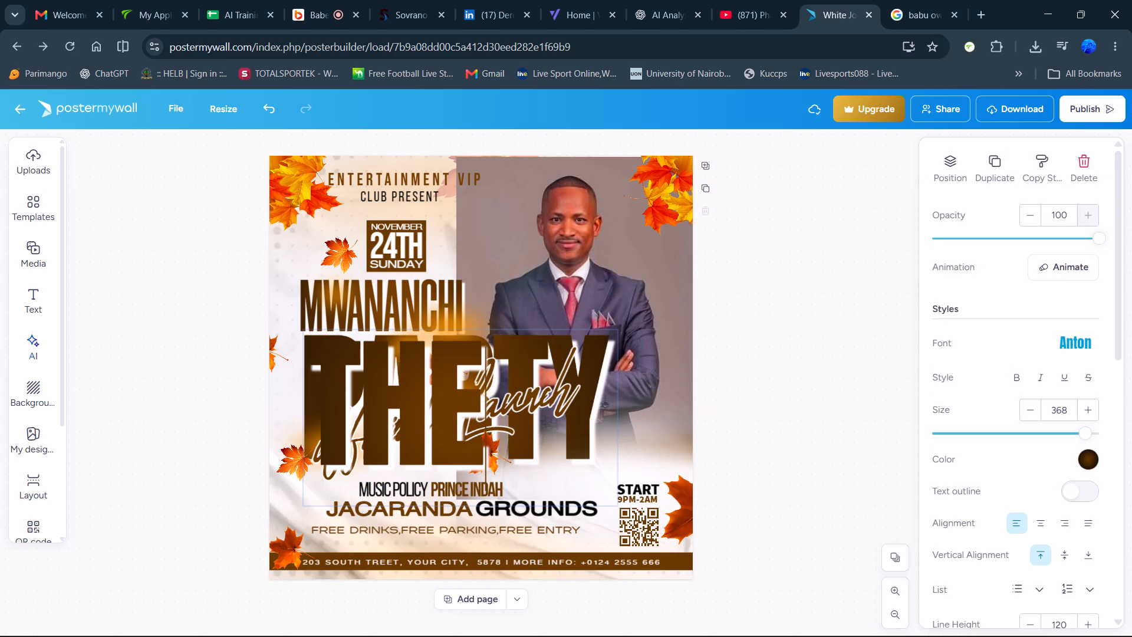
double_click(464, 396)
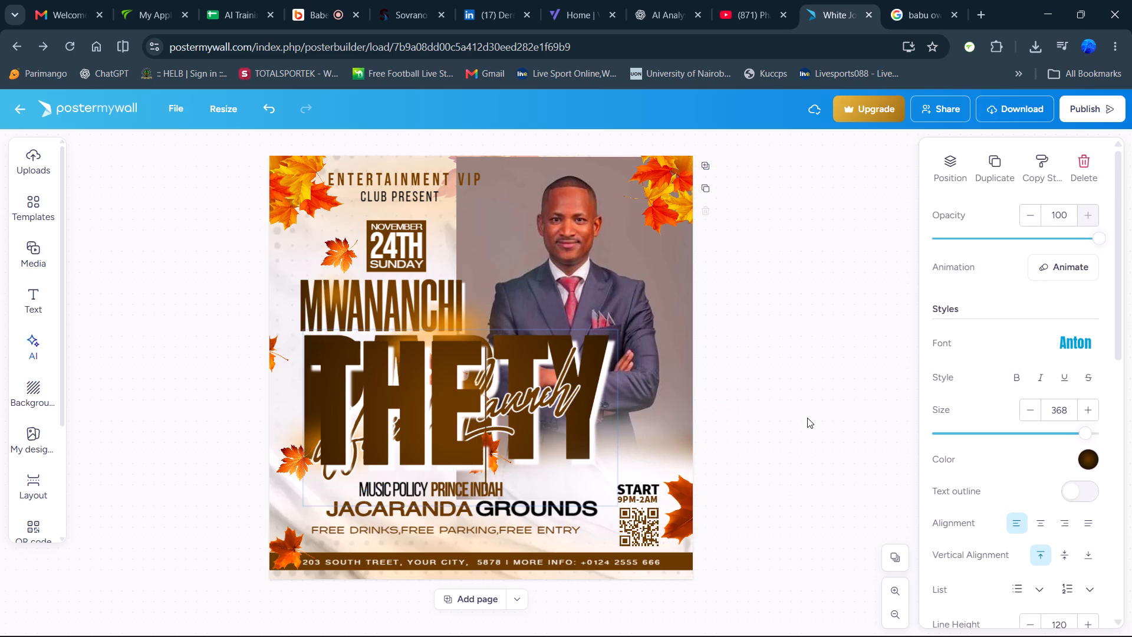
click(809, 416)
click(416, 438)
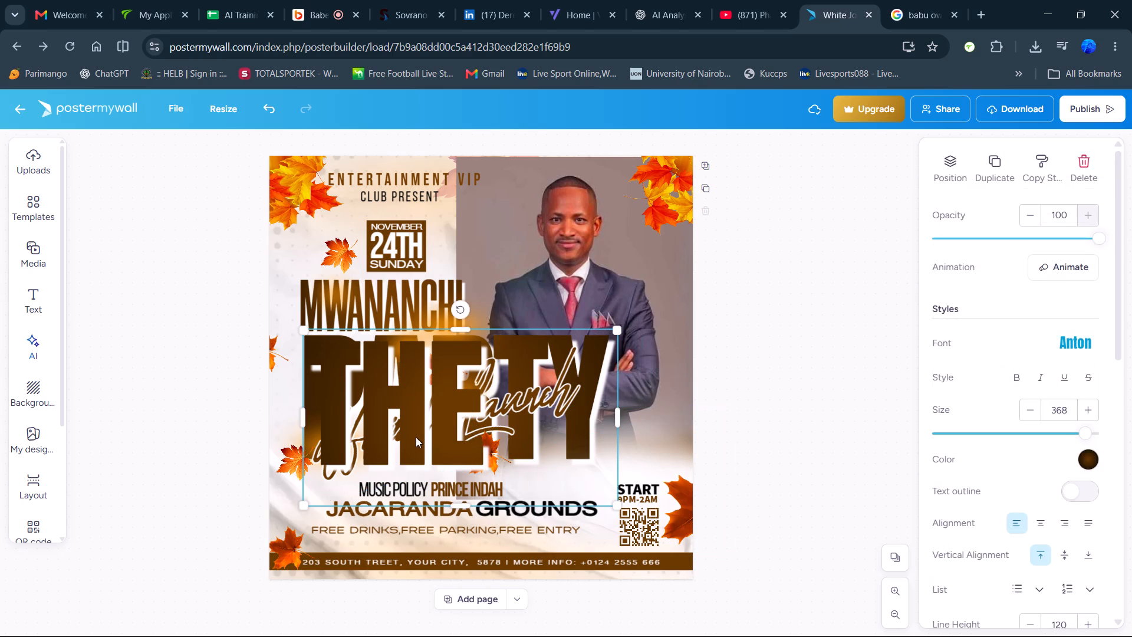
double_click(458, 446)
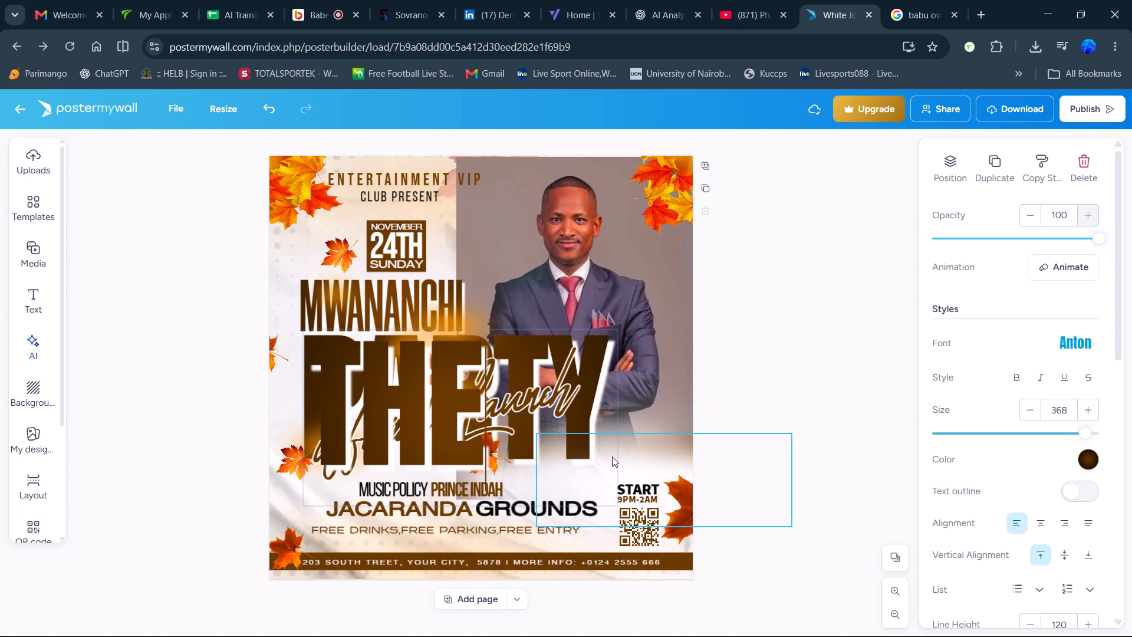
key(ctrl+z)
key(ctrl+z)
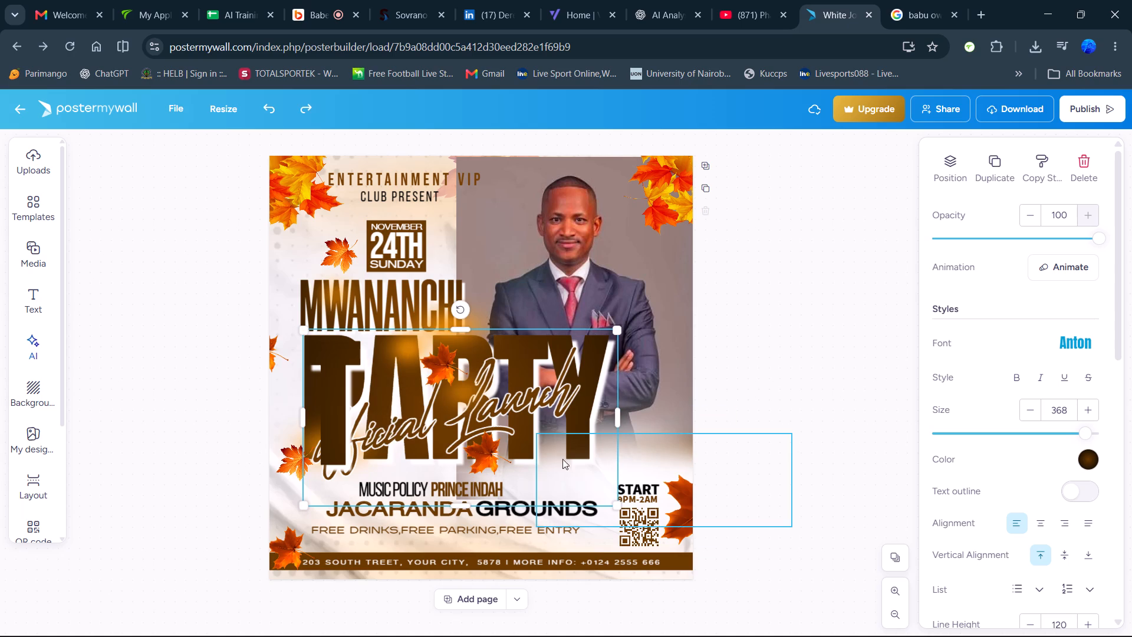
Duplicate the large "T" text and move the copy up beside the date block, over the end of "MWANANCHI".
click(996, 173)
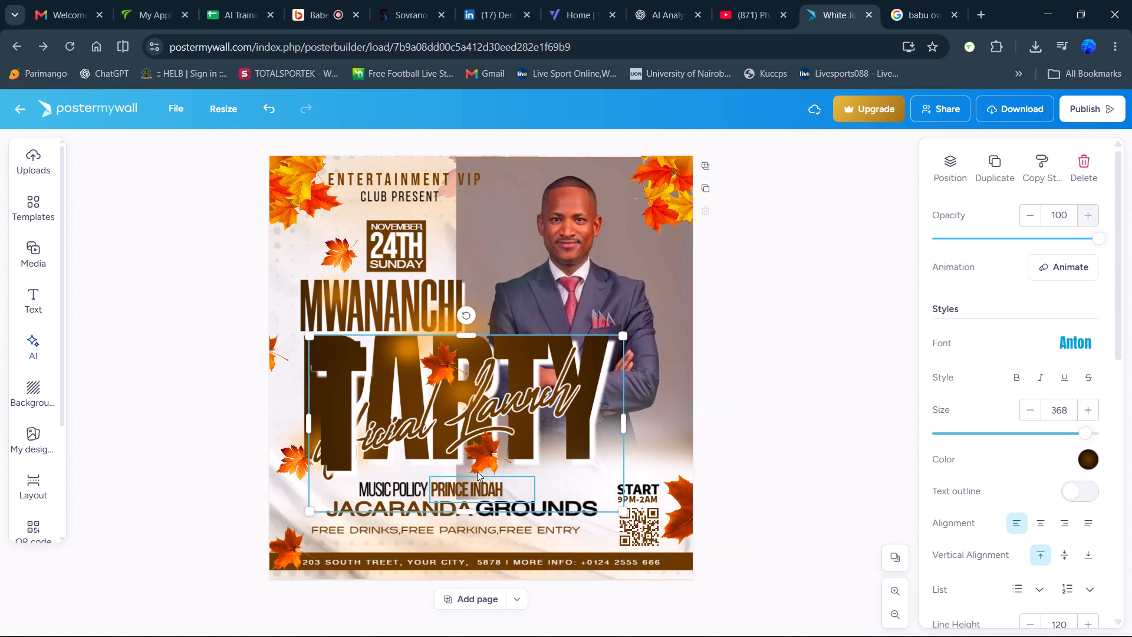
drag(331, 346, 400, 377)
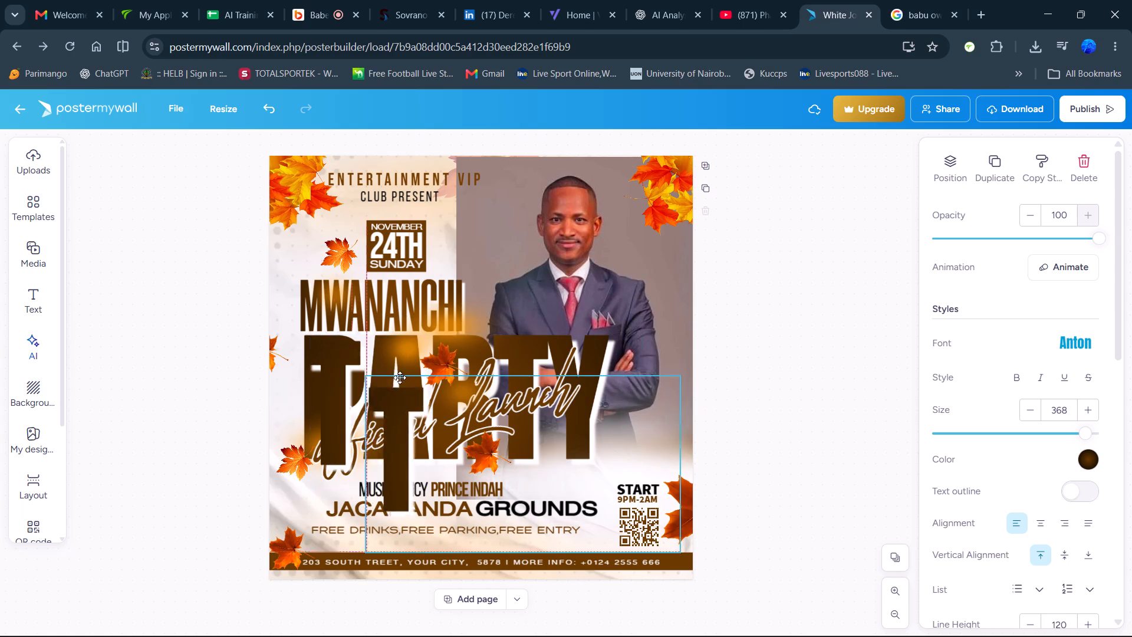
drag(400, 377, 444, 248)
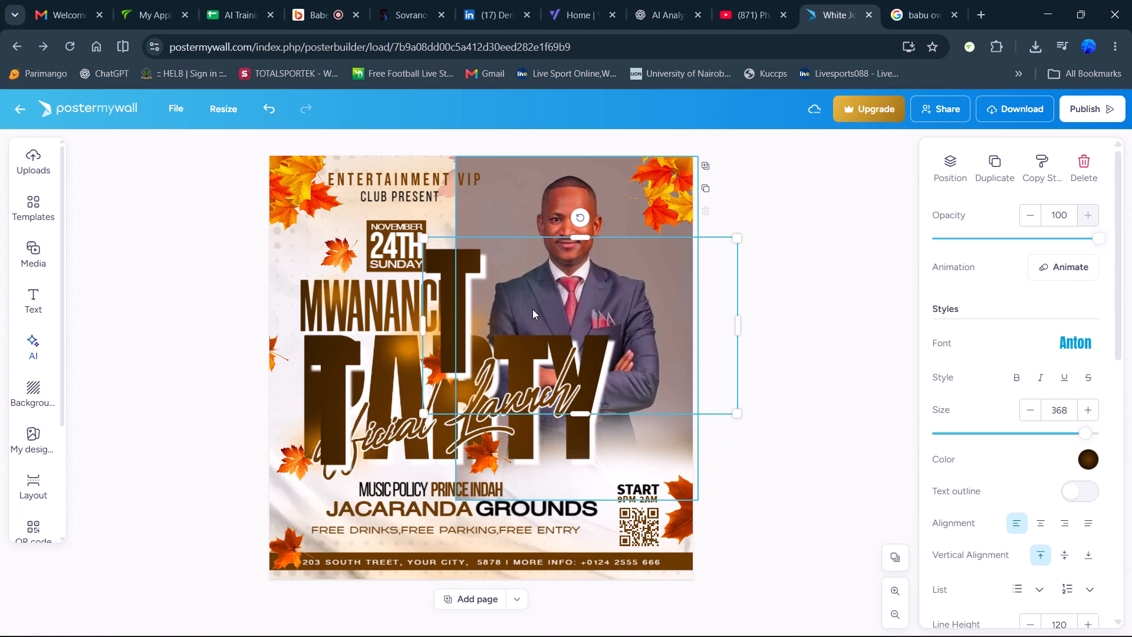
Complete the wording of the upper "T" copy so it reads "THE".
click(683, 306)
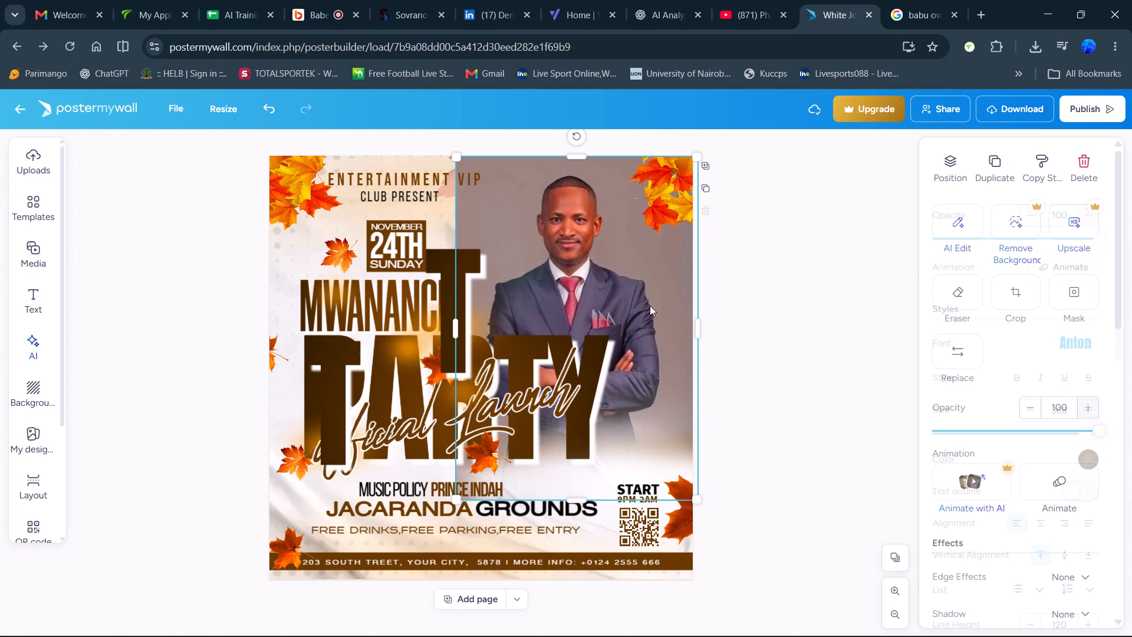
click(489, 298)
click(460, 263)
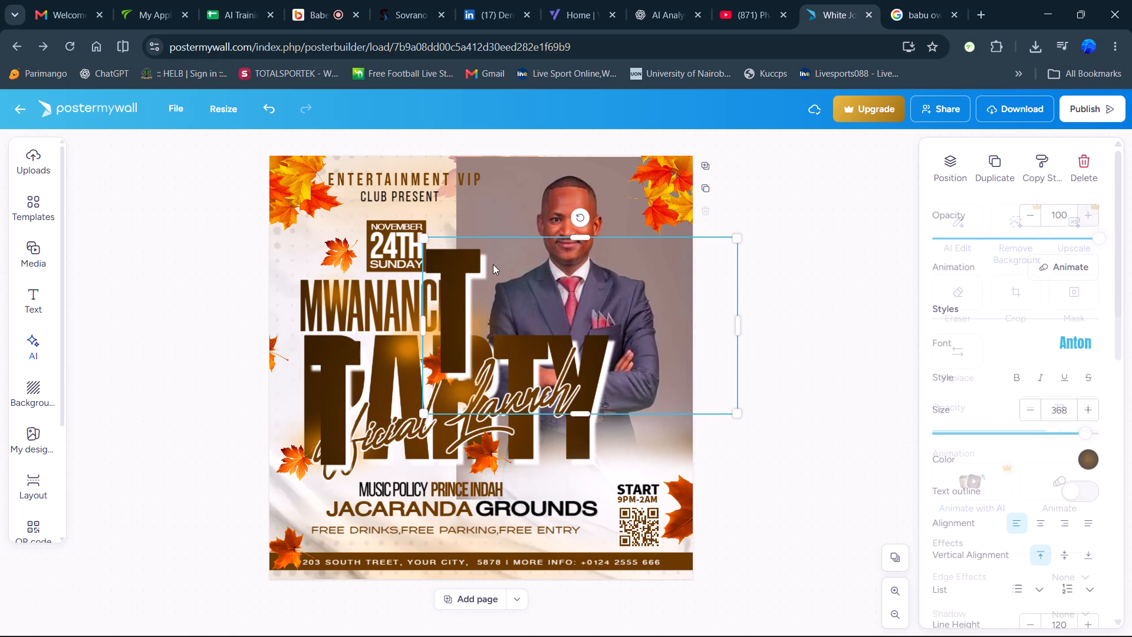
double_click(495, 268)
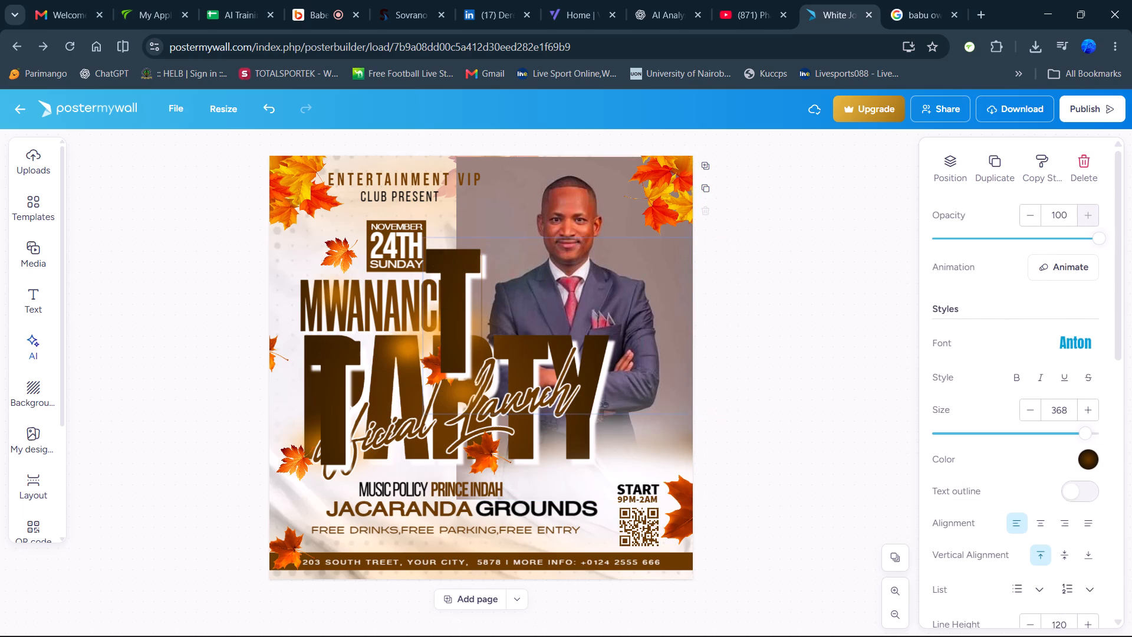
text(HE)
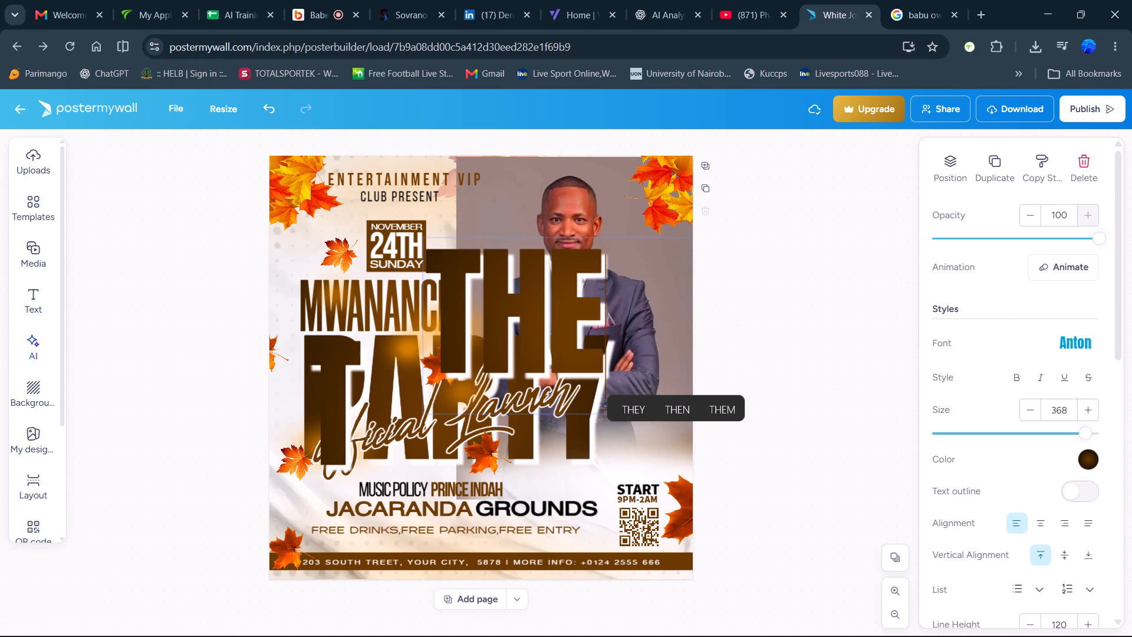
click(535, 297)
click(802, 309)
click(479, 287)
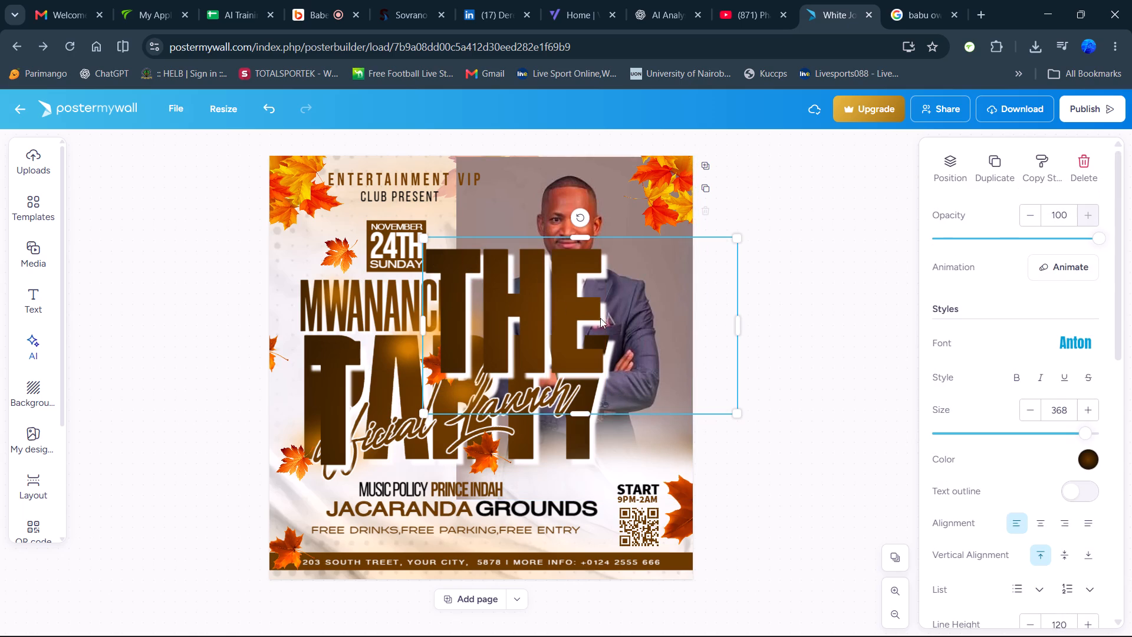
Shrink "THE" to size 116 and narrow its text box to fit the word.
drag(735, 413, 680, 376)
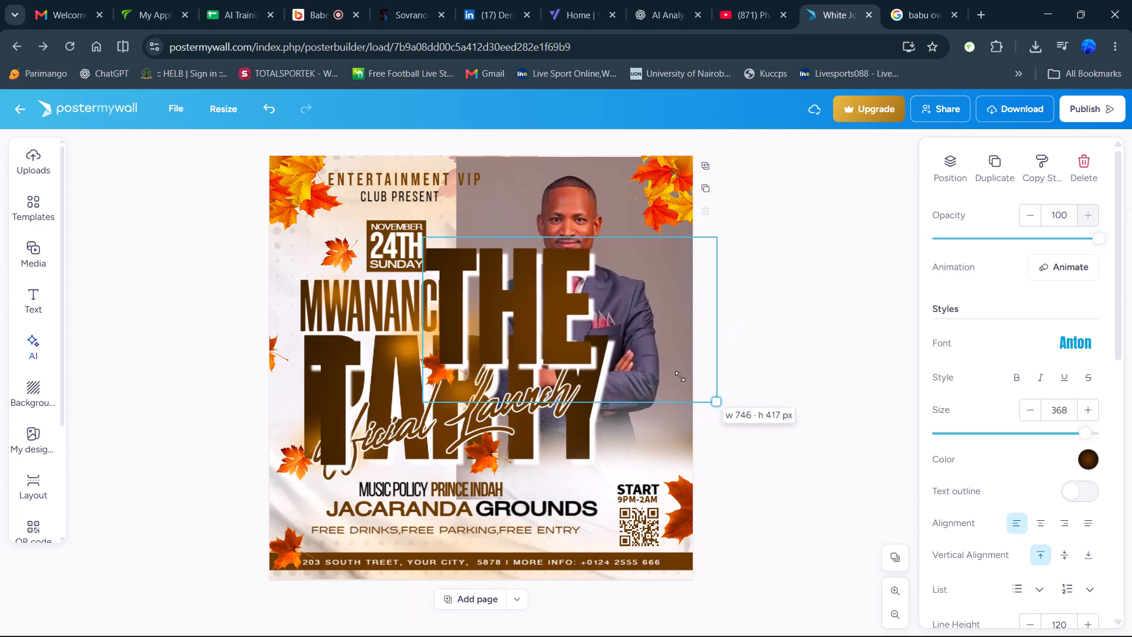
drag(680, 376, 523, 291)
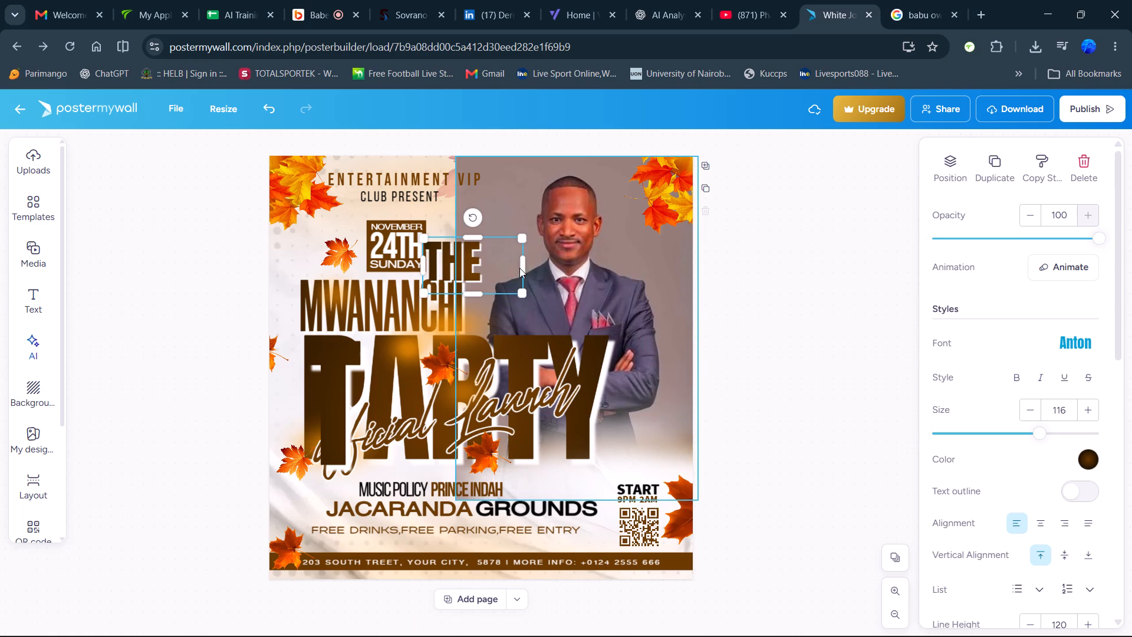
click(519, 268)
click(449, 262)
drag(521, 264, 483, 266)
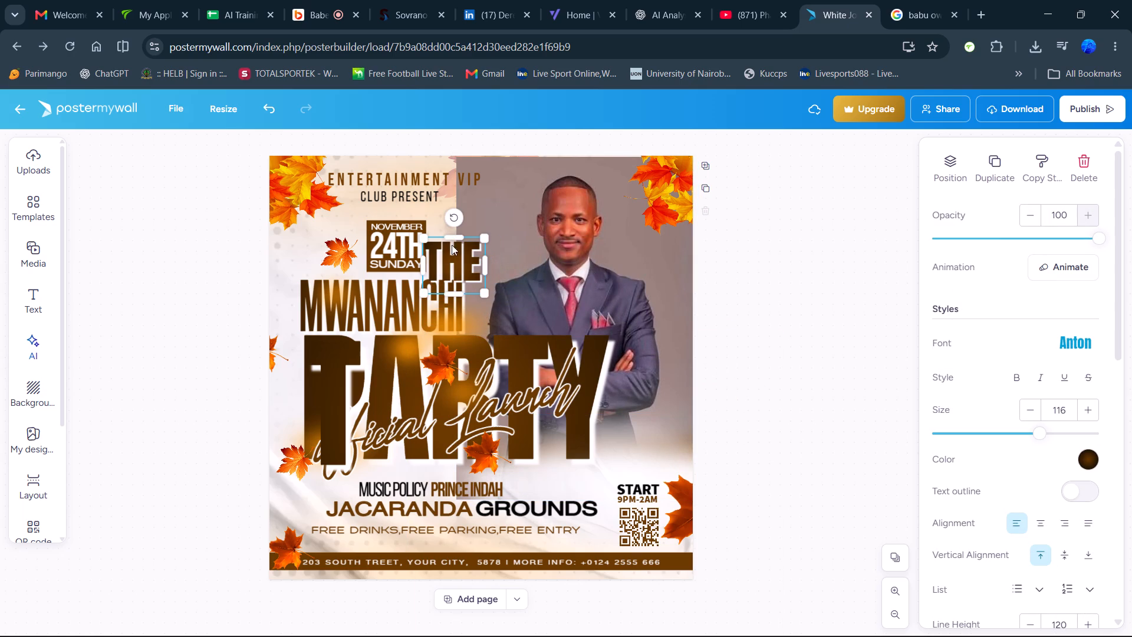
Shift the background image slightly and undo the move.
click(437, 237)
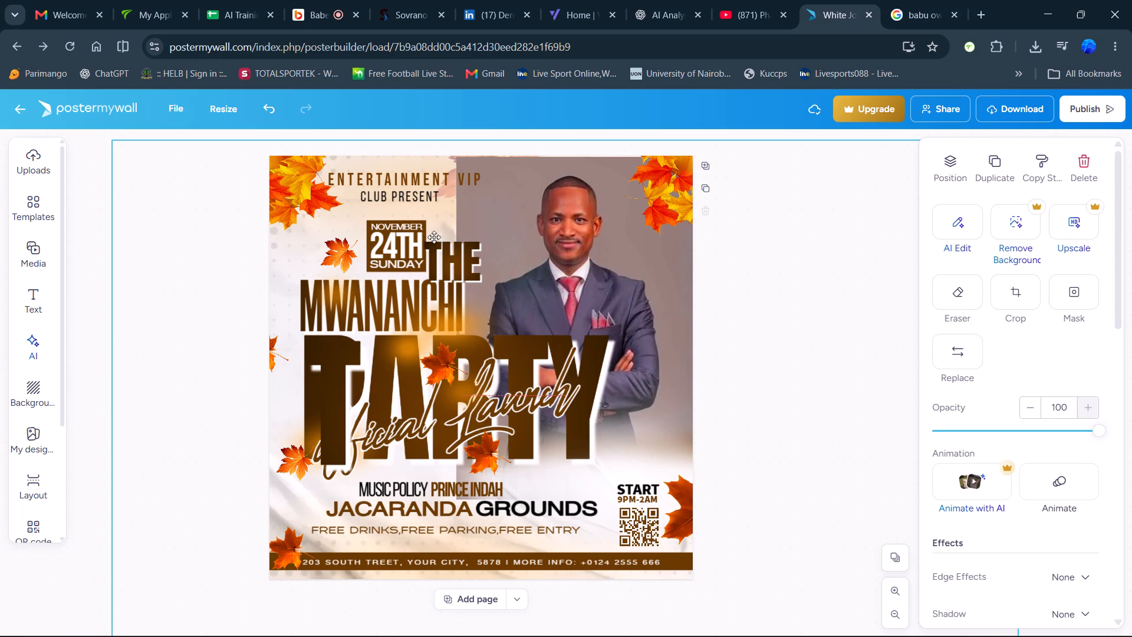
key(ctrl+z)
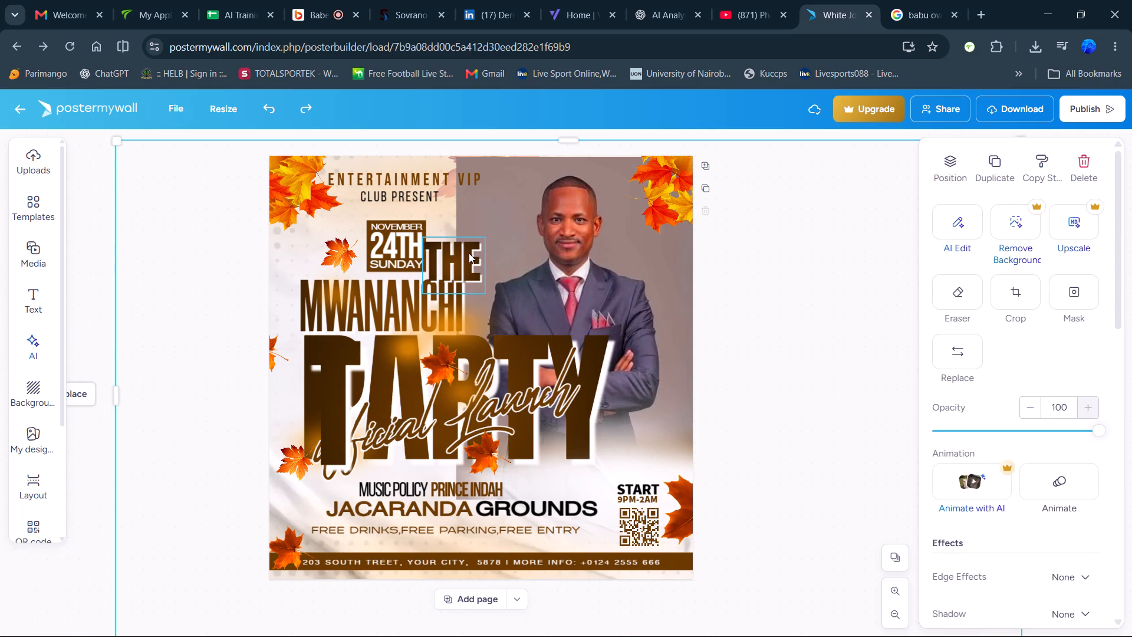
Move "THE" left past the date block to the flyer's left edge.
click(468, 254)
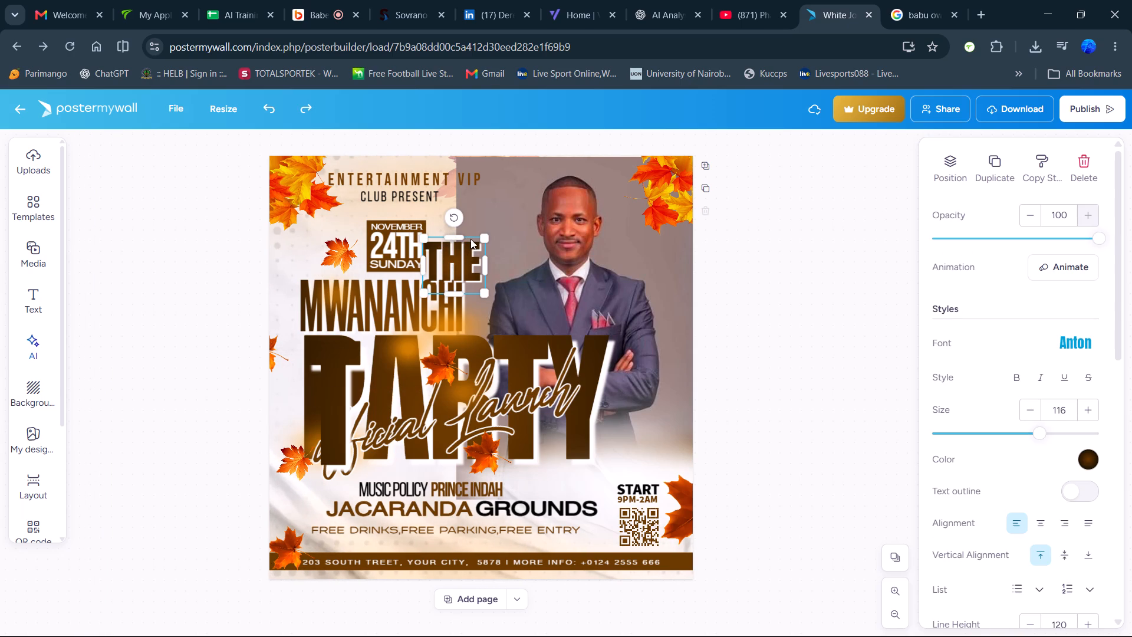
key(Left)
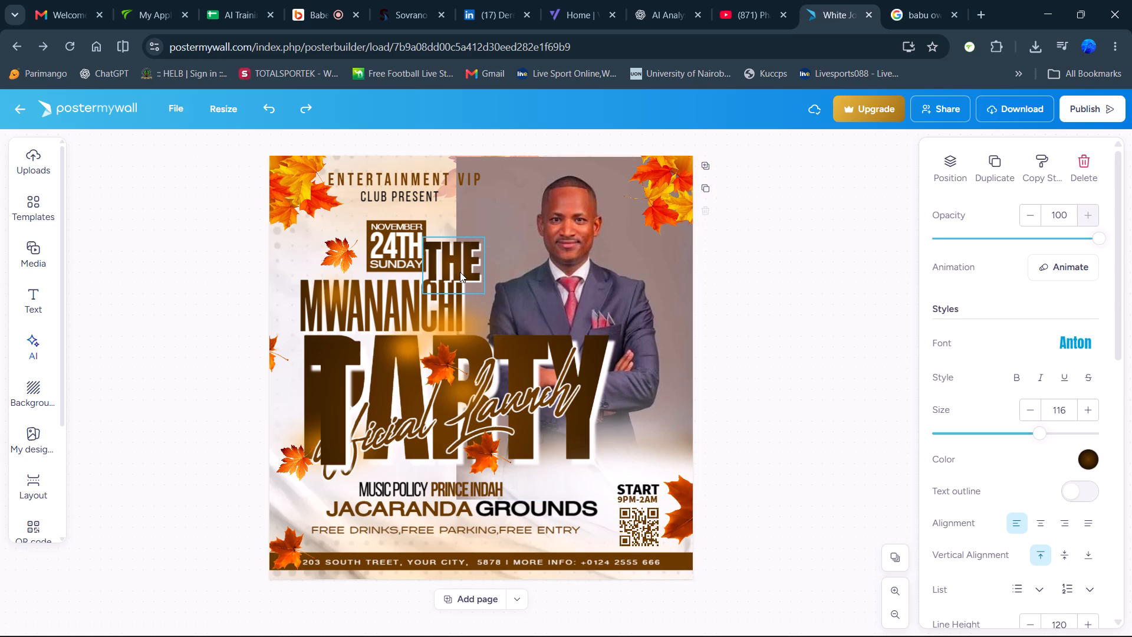
key(Left)
key(Left)
key(Left)
key(Left)
key(Left)
key(Left)
key(Left)
key(Left)
key(Left)
key(Left)
key(Left)
key(Left)
key(Left)
key(Left)
key(Left)
key(Left)
key(Left)
key(Left)
key(Left)
key(Left)
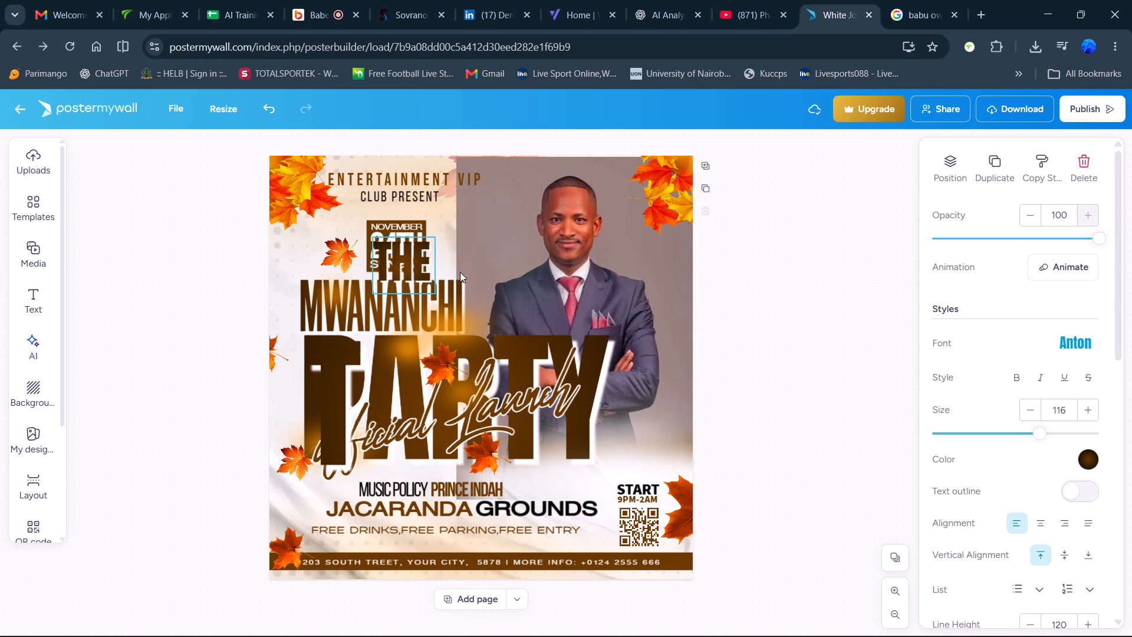
key(Left)
key(Left)
key(Left)
key(Left)
key(Left)
key(Left)
key(Left)
key(Left)
key(Left)
key(Left)
key(Left)
key(Left)
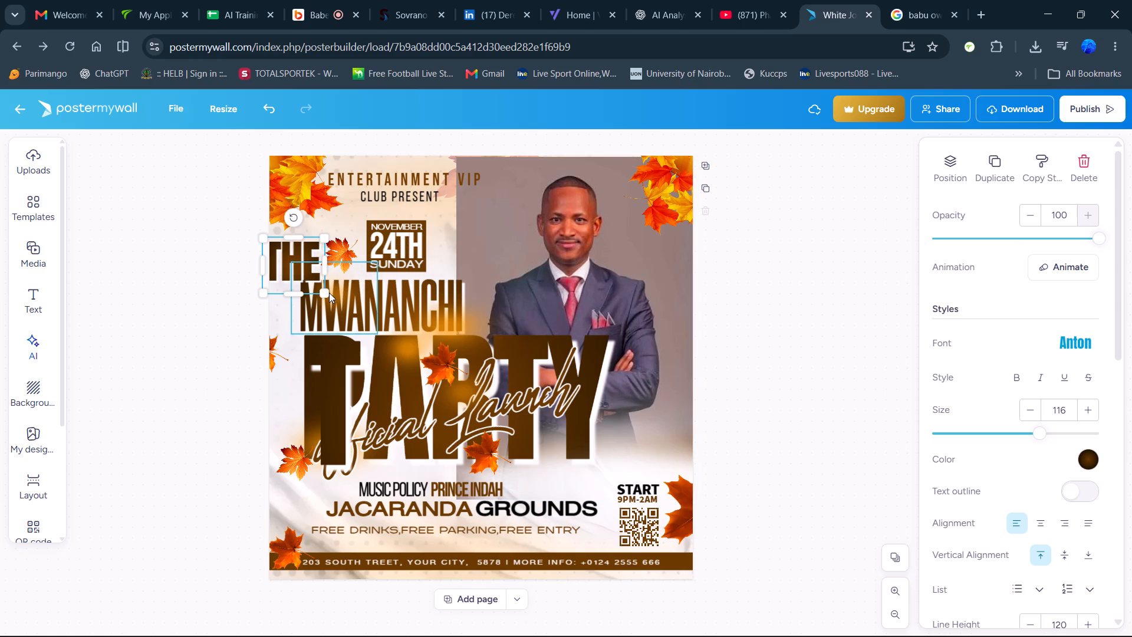
Reduce "THE" to size 90.
drag(325, 291, 314, 276)
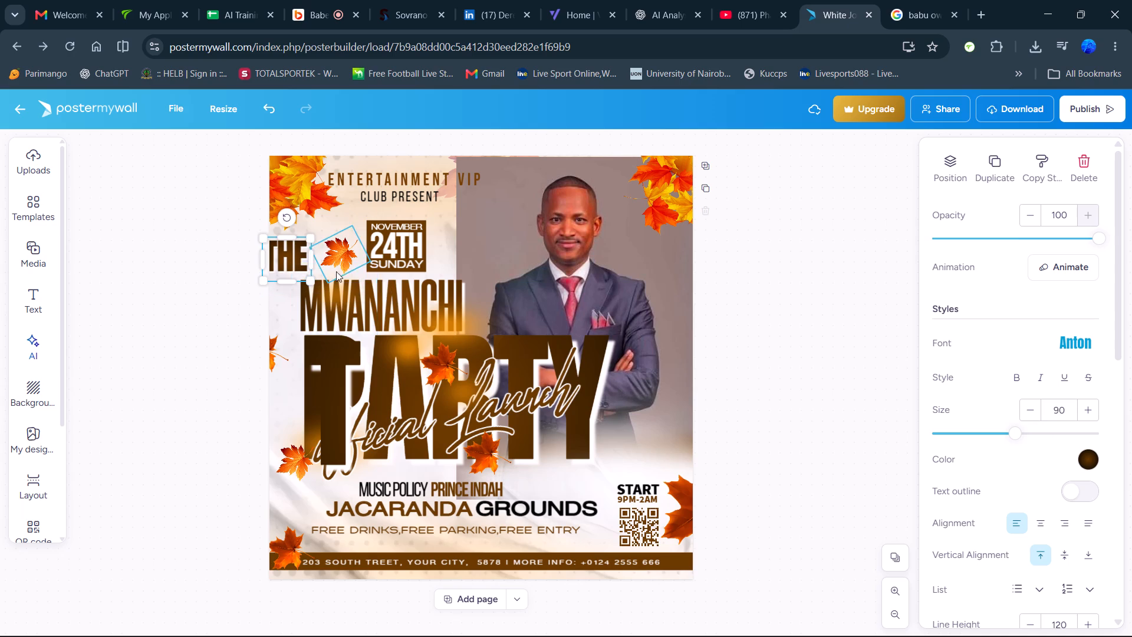
Nudge "THE" right and slightly down so it sits fully on the flyer, just above the start of "MWANANCHI".
key(Right)
key(Right)
key(Right)
key(Right)
key(Right)
key(Right)
key(Right)
key(Right)
key(Right)
key(Right)
key(Right)
key(Right)
key(Right)
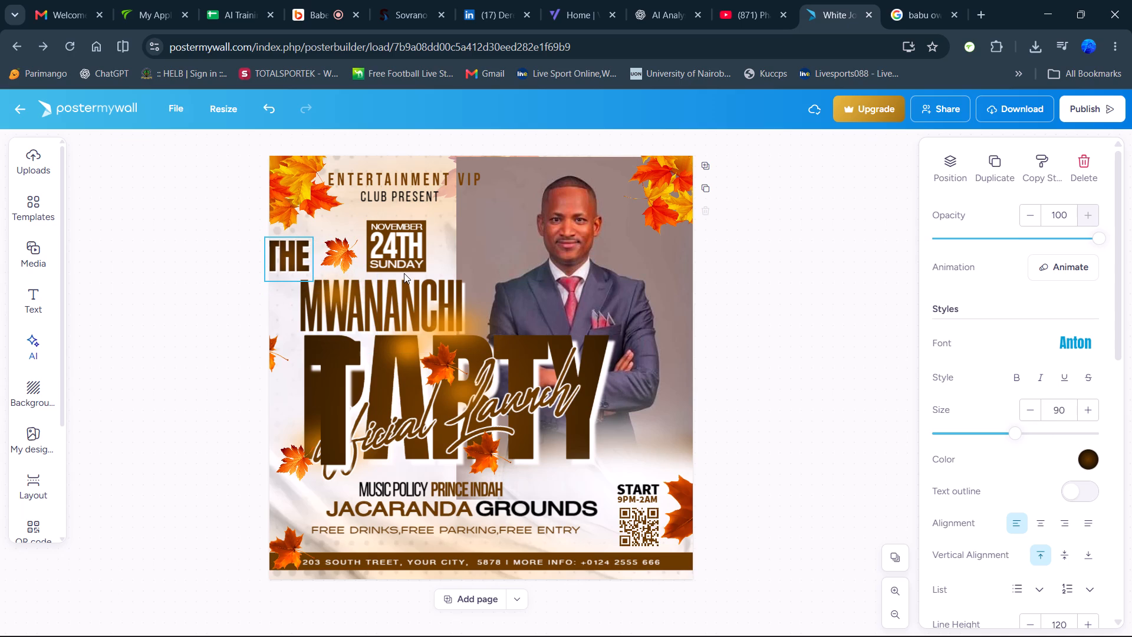
key(Right)
key(Right)
key(Right)
key(Right)
key(Right)
key(Right)
key(Right)
key(Right)
key(Right)
key(Right)
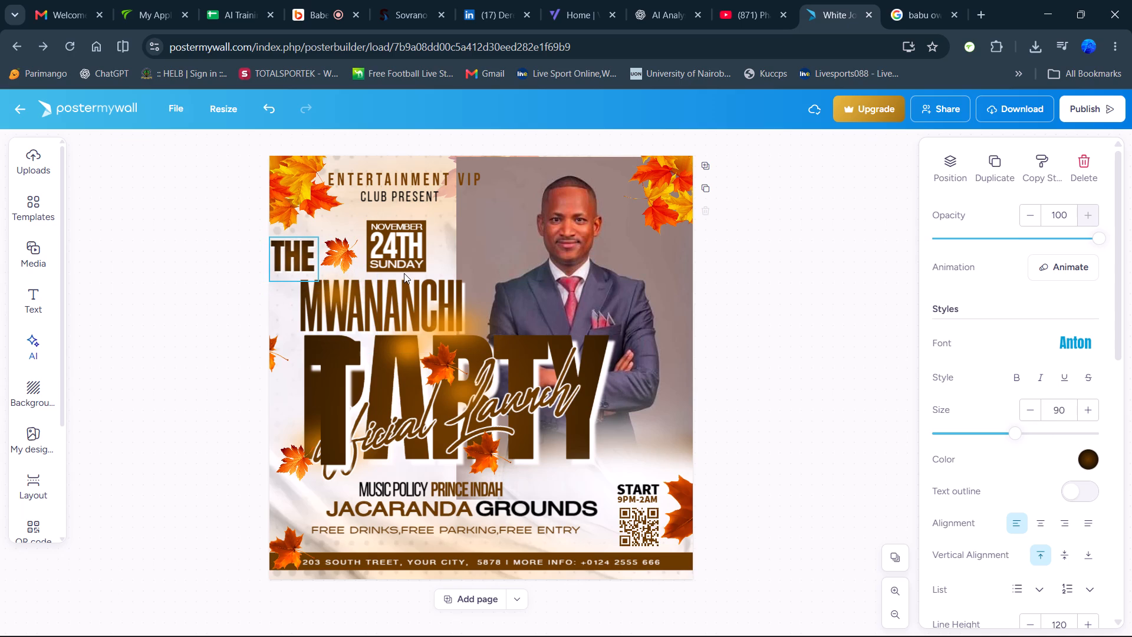
key(Down)
key(Down)
key(Down)
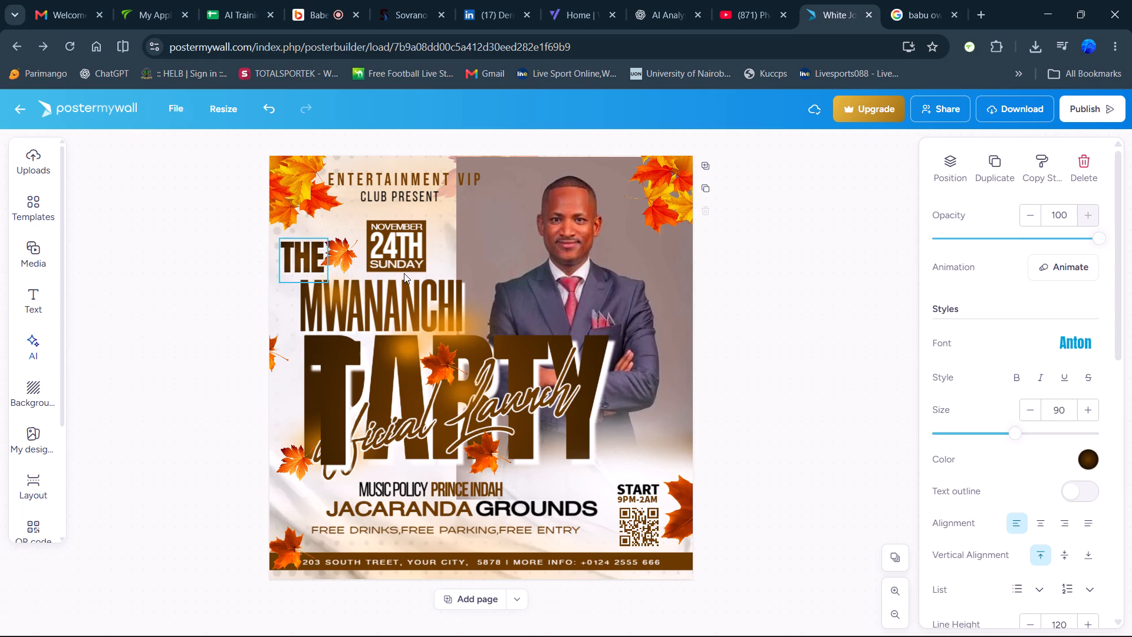
key(Down)
key(Down)
key(Down)
key(Down)
key(Down)
key(Down)
key(Down)
key(Down)
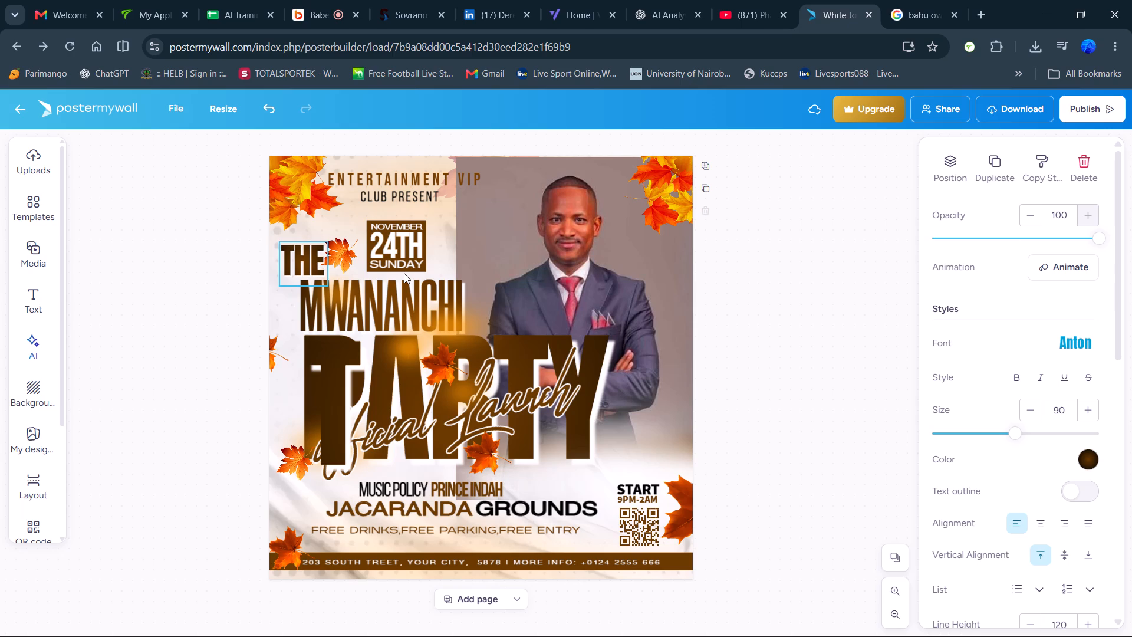
key(Down)
key(Down)
key(Down)
key(Down)
key(Down)
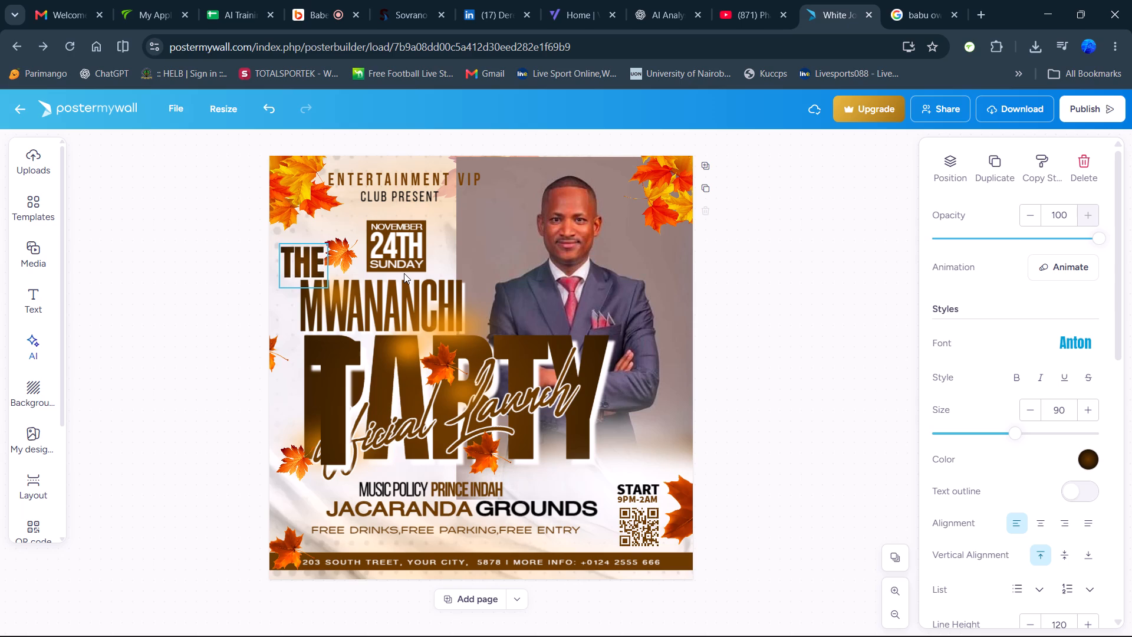
key(Up)
key(Up)
key(Up)
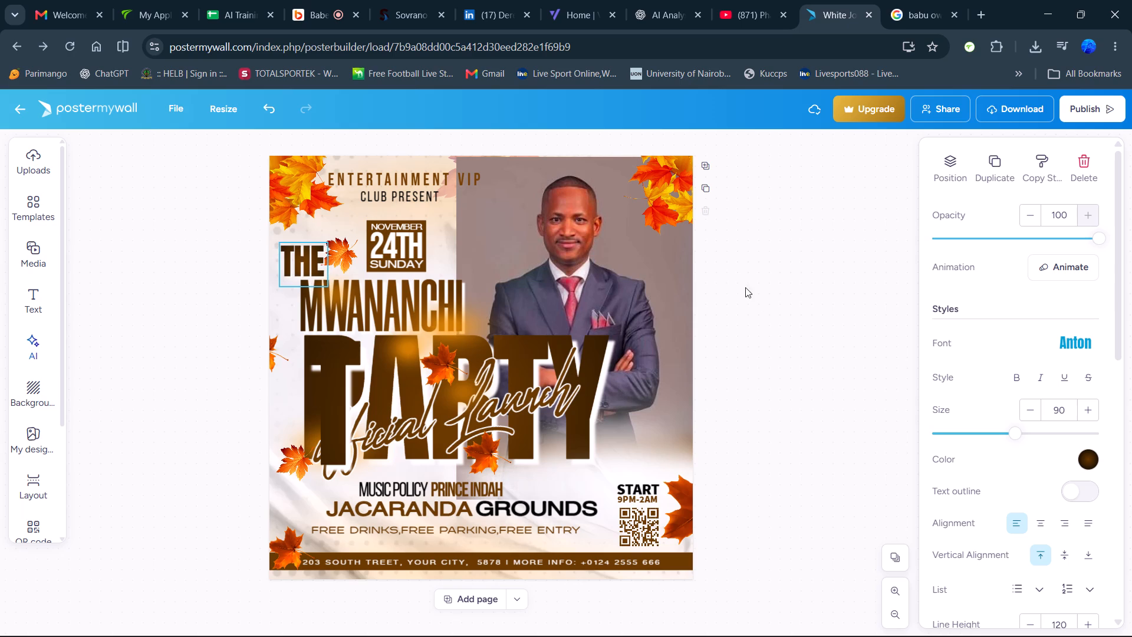
click(800, 317)
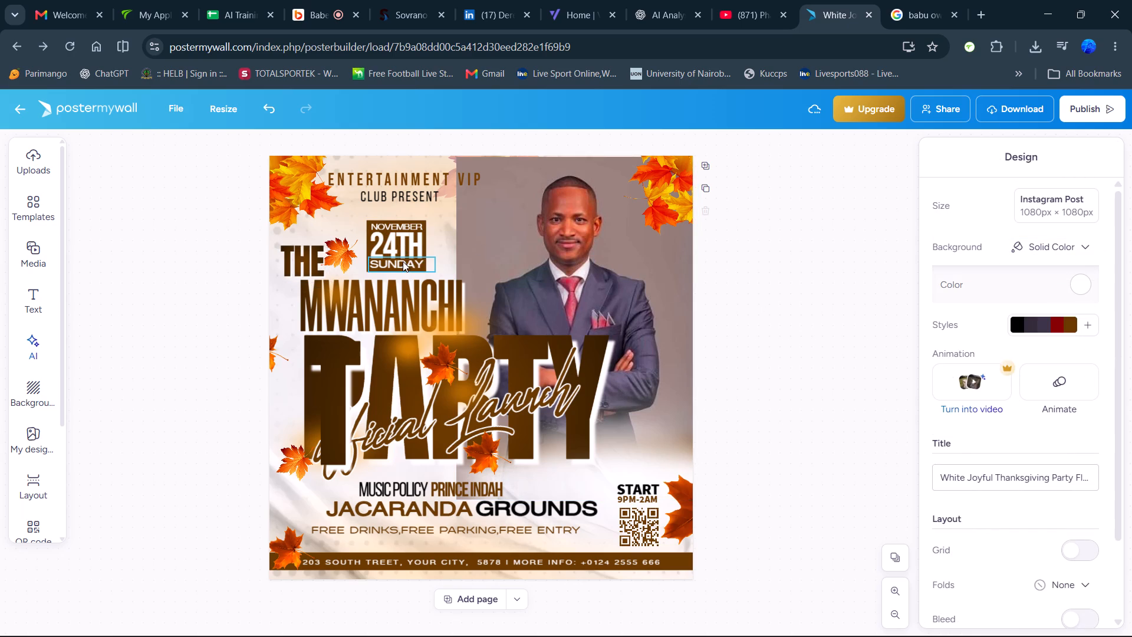
Replace the "ENTERTAINMENT VIP" heading text with "TMP SHOWS".
click(399, 198)
double_click(452, 183)
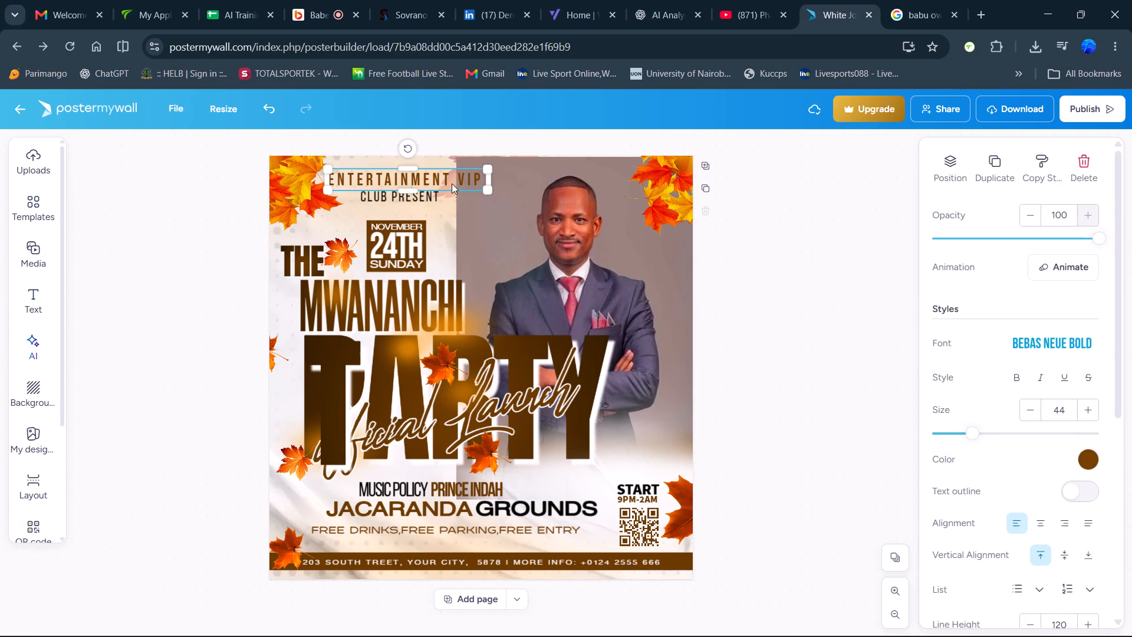
click(464, 185)
triple_click(438, 182)
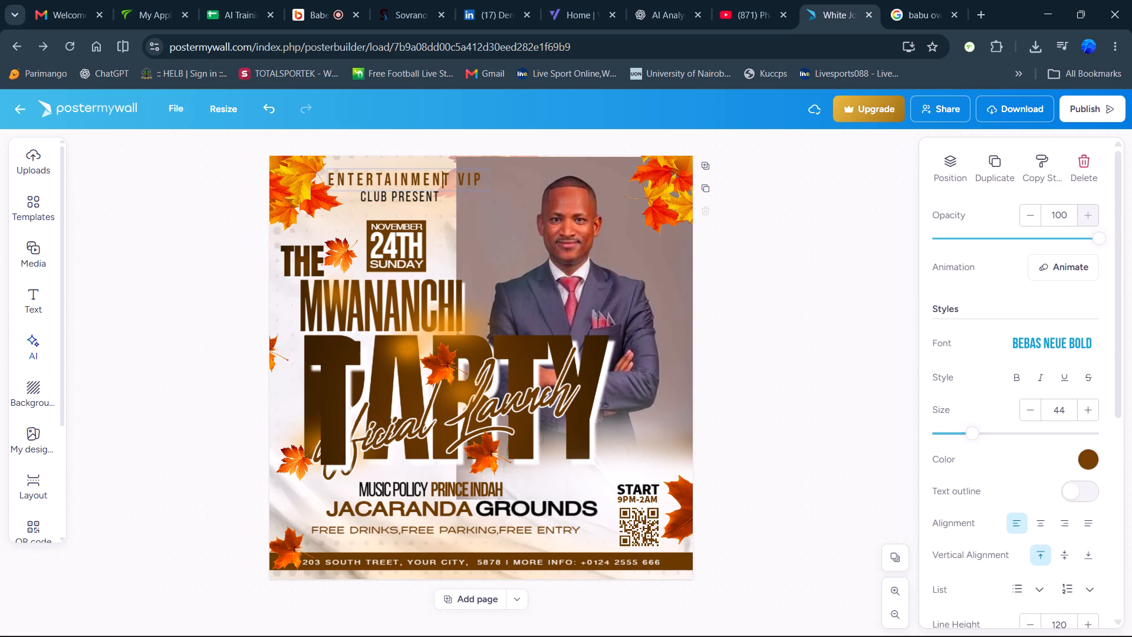
click(438, 182)
triple_click(438, 182)
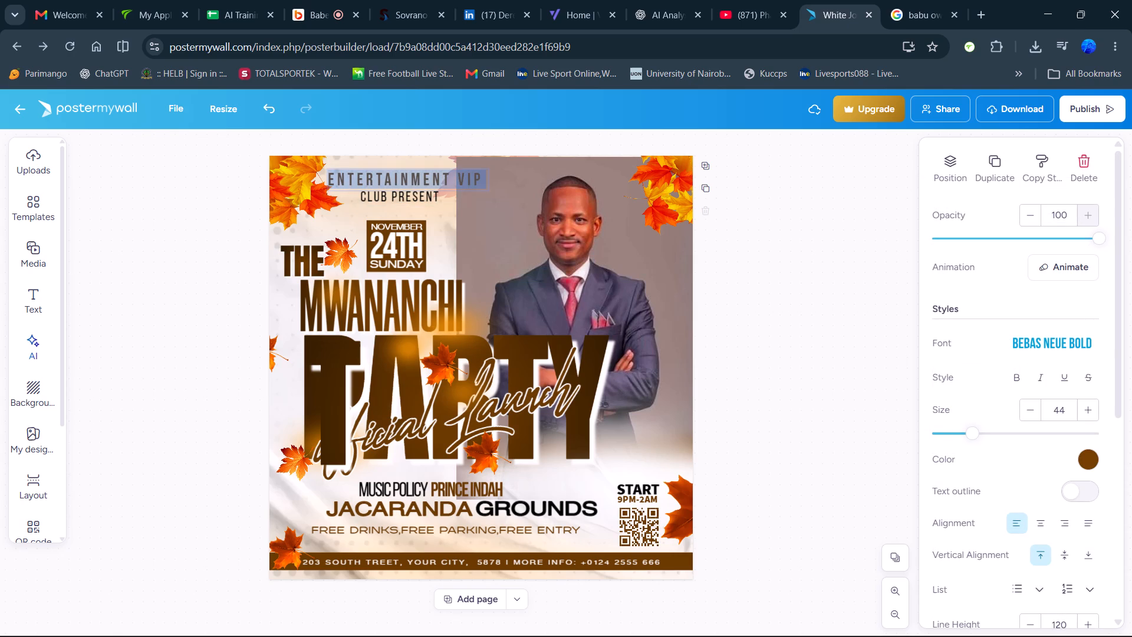
text(TMP)
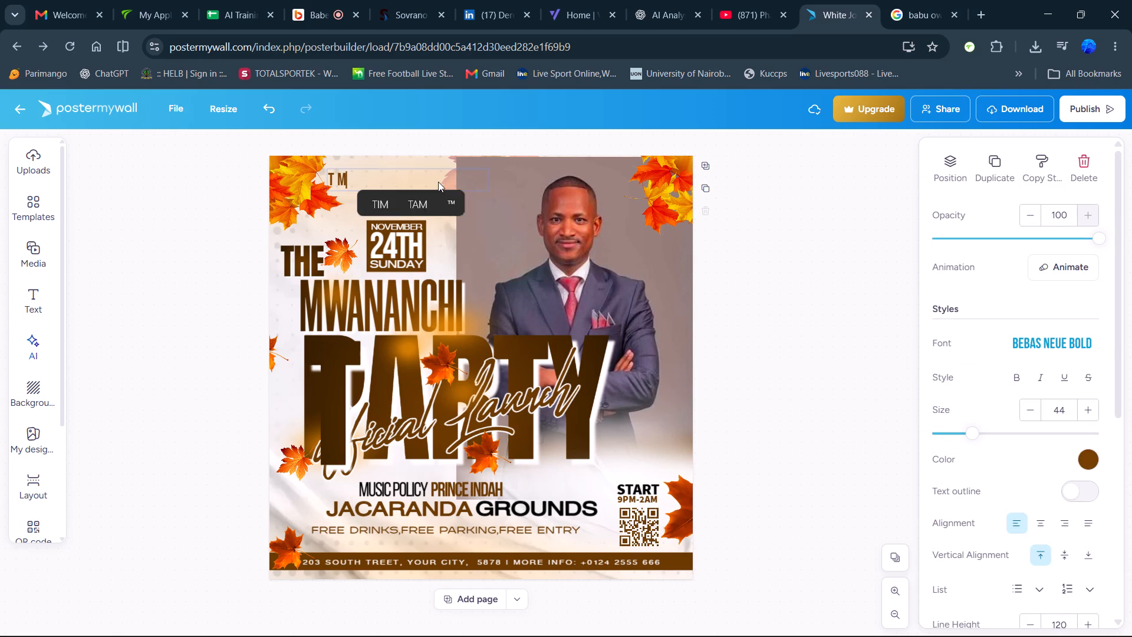
key(space)
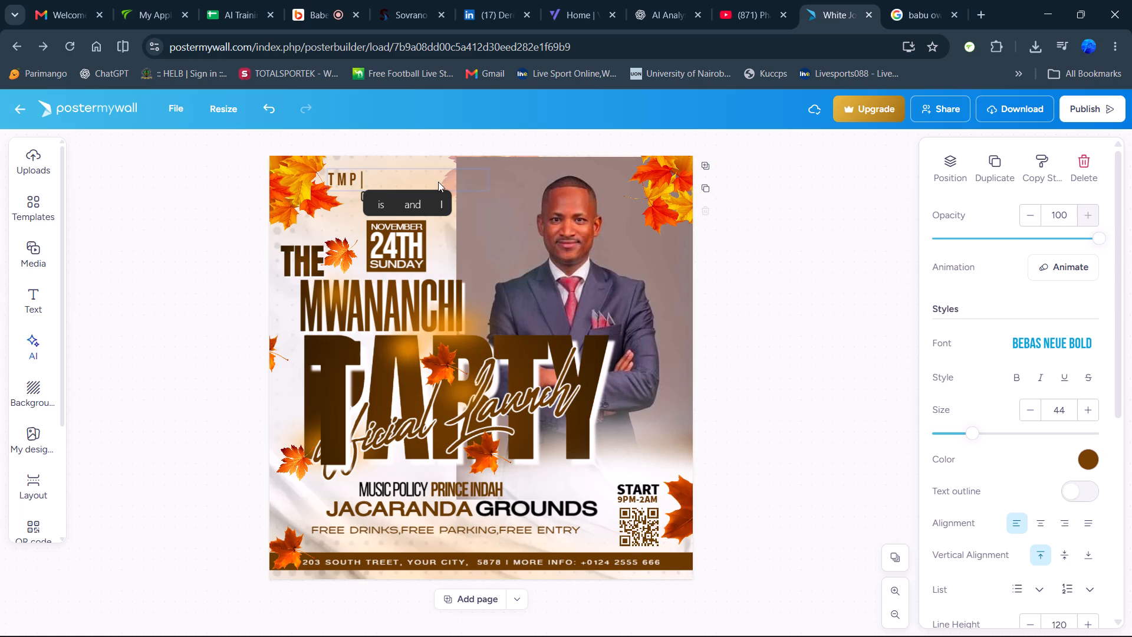
text(SHOWS)
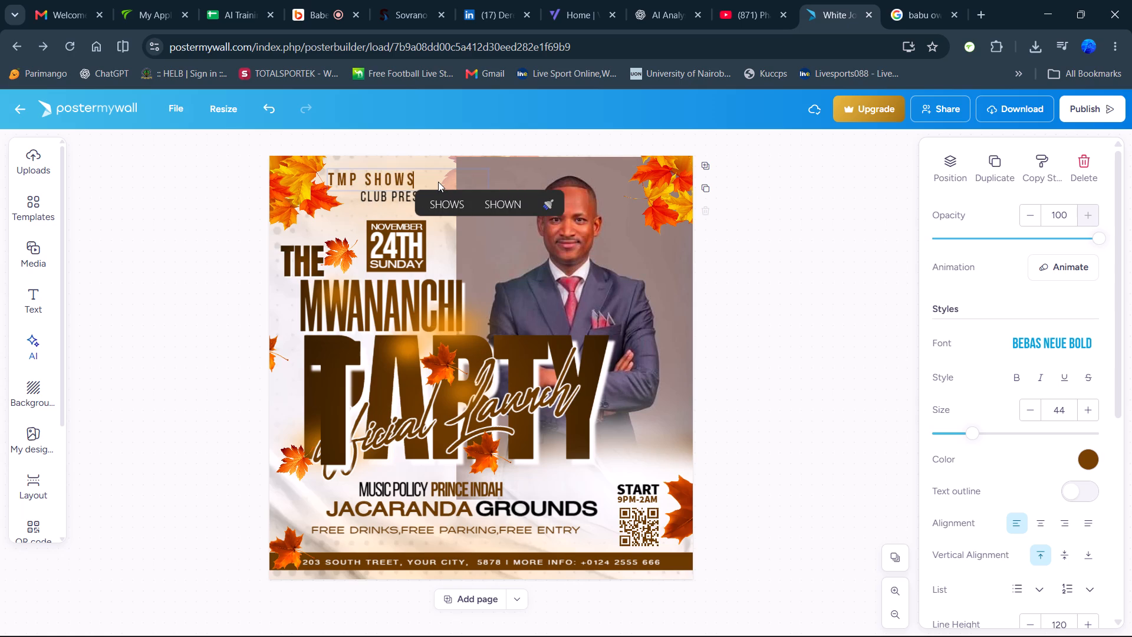
Replace the word "CLUB" with "PARTY" in the "CLUB PRESENT" line.
double_click(376, 197)
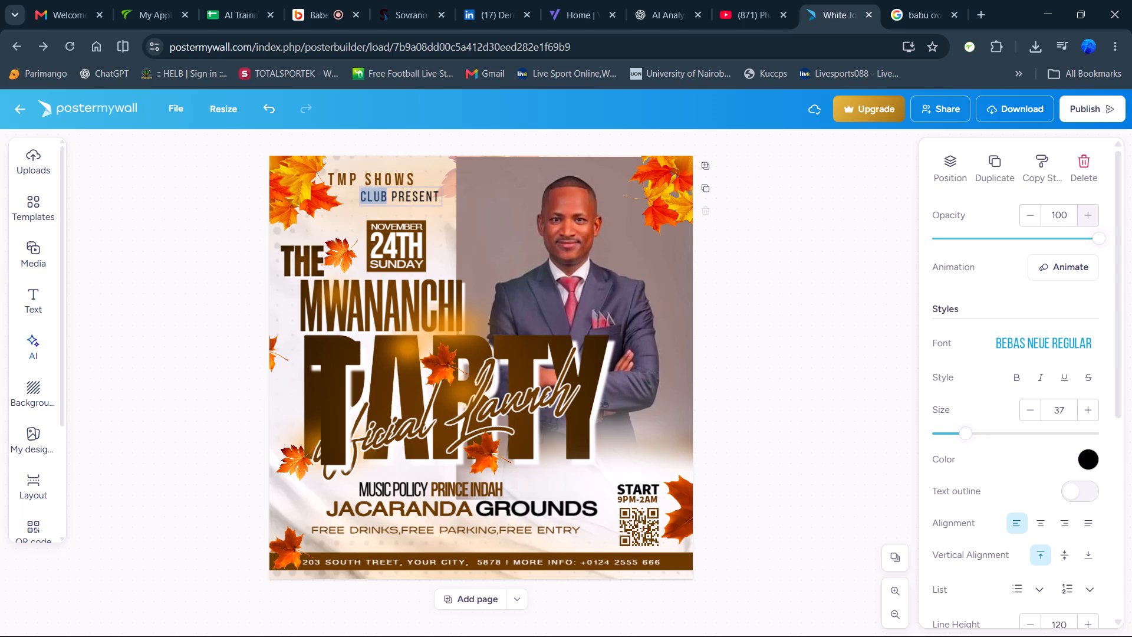
text(PA)
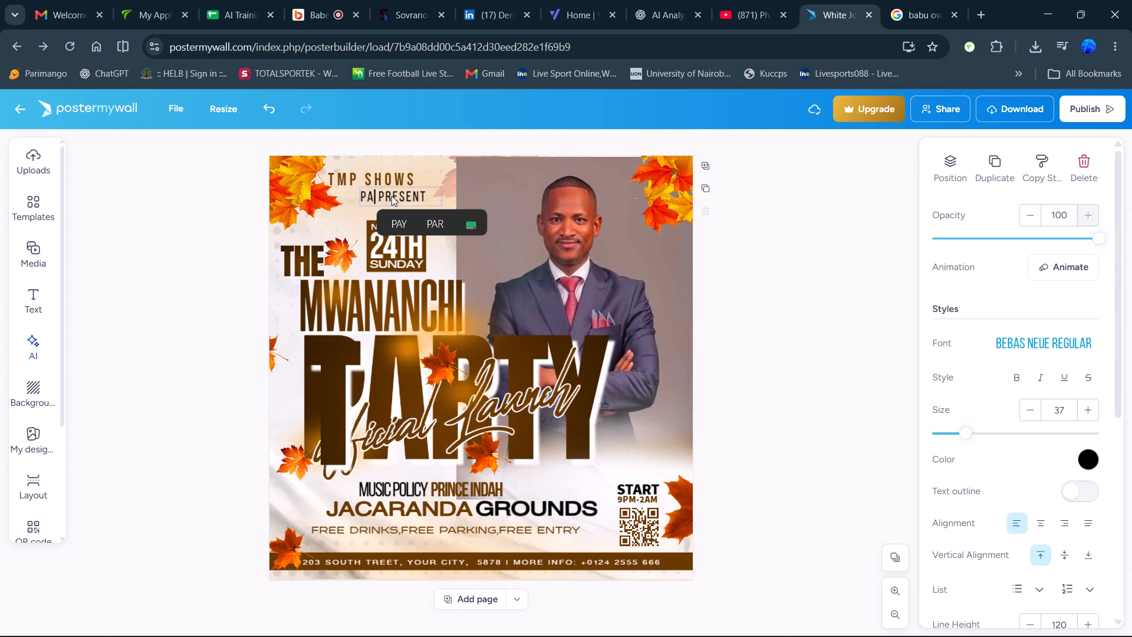
text(RTY)
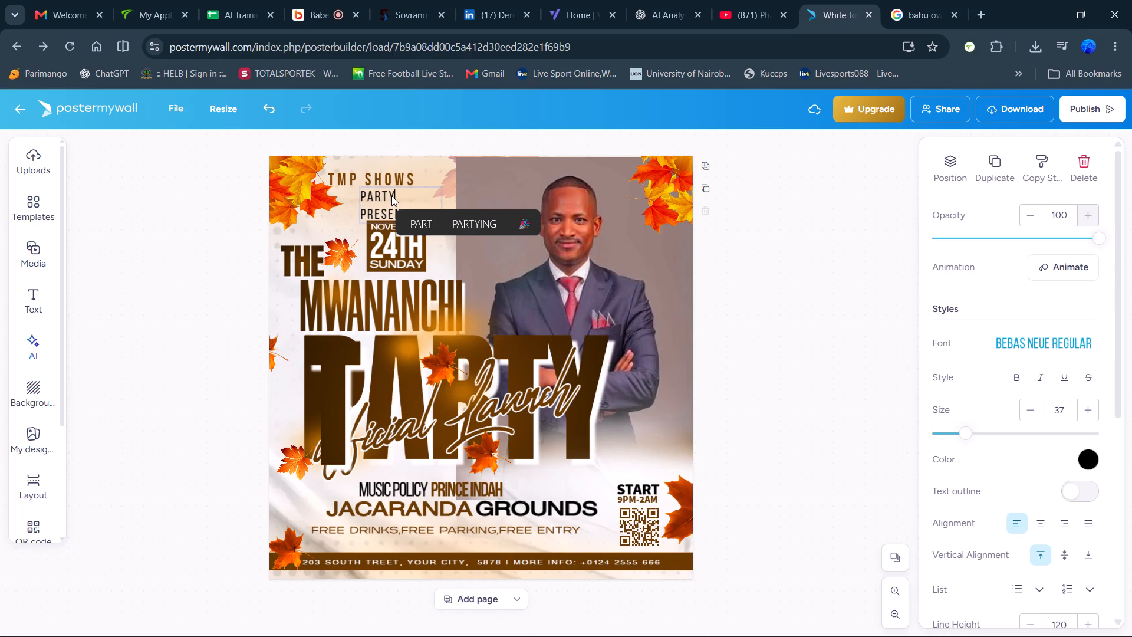
Widen the "PARTY PRESENT" text box to about 289 px so both words fit on one line.
drag(855, 347, 849, 353)
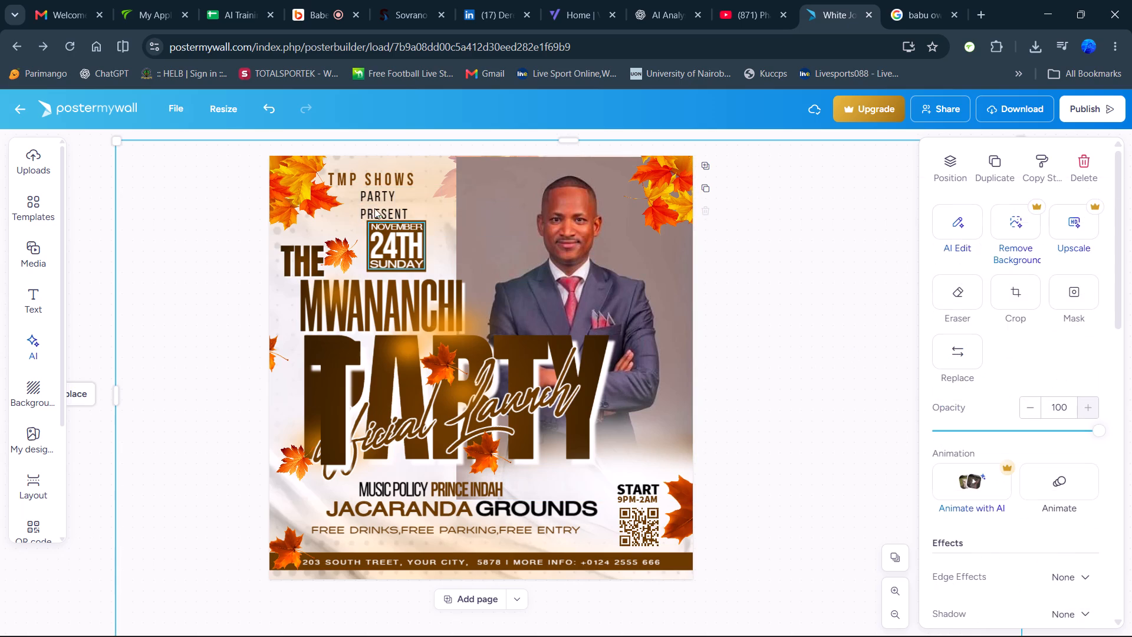
click(378, 207)
drag(443, 205, 476, 203)
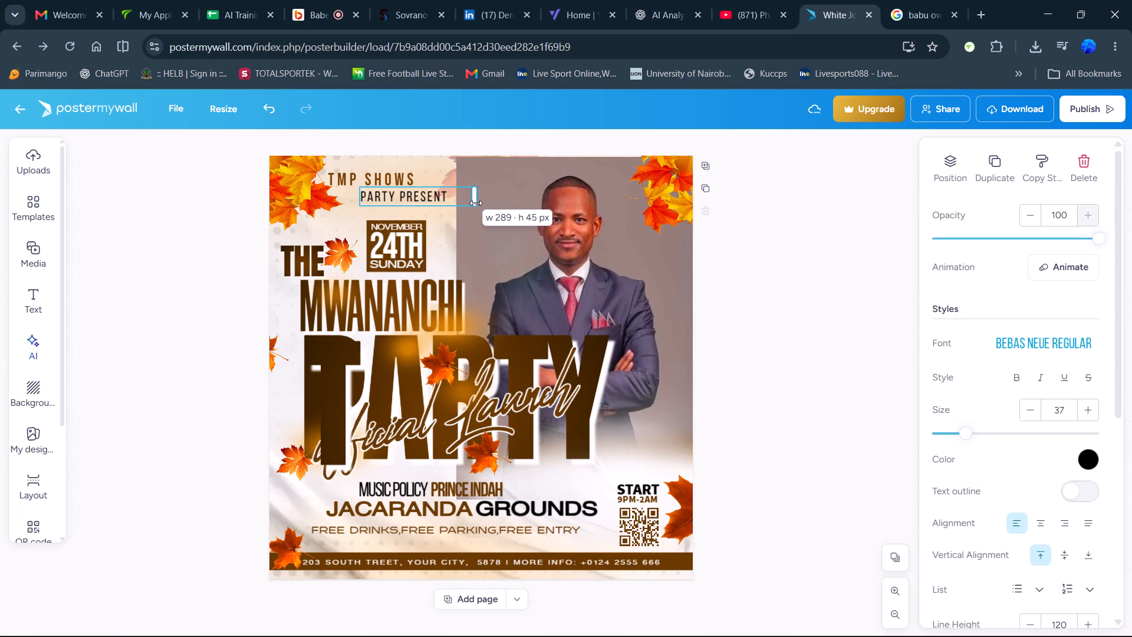
drag(476, 203, 473, 203)
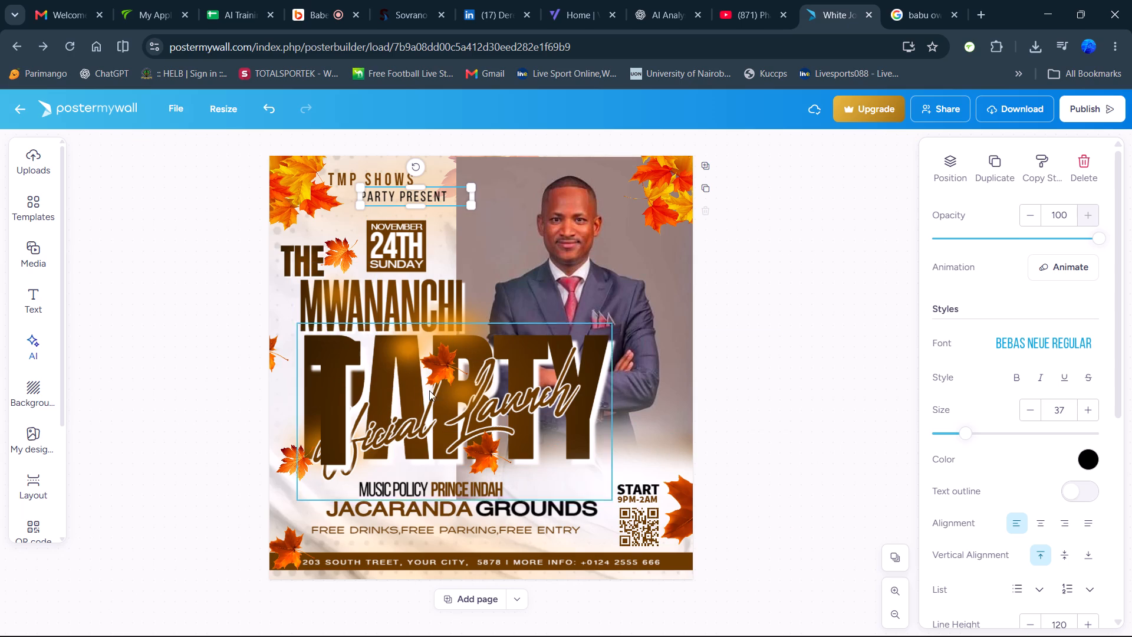
Clear the overlapping lettering of the large title and its stray "T", and enter a single "PARTY" instead.
click(577, 426)
double_click(577, 426)
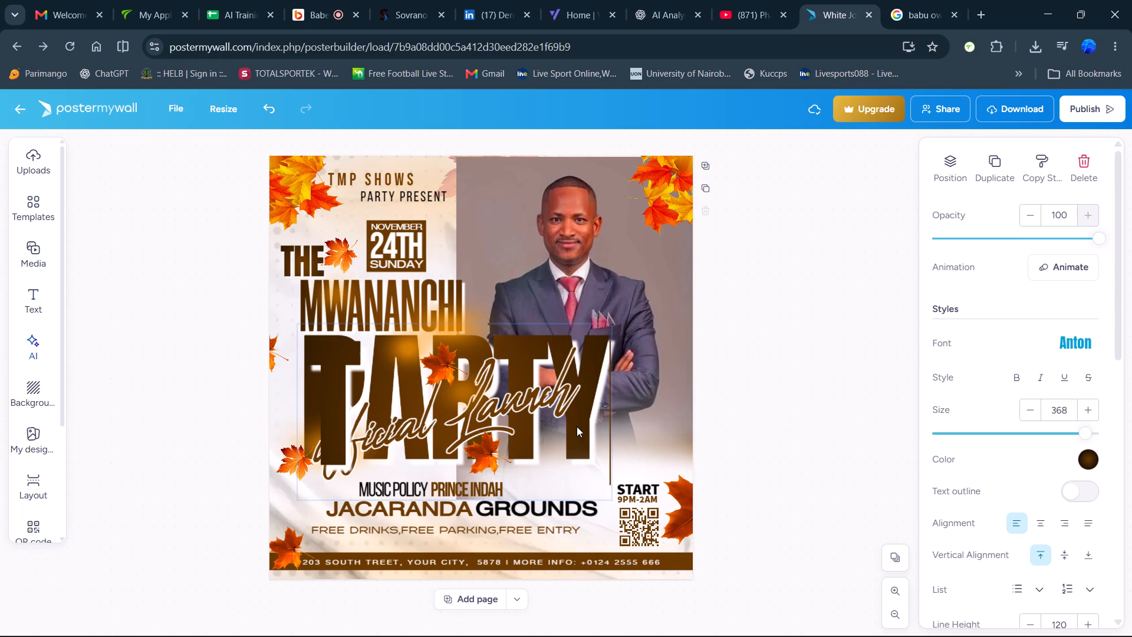
drag(597, 429, 551, 428)
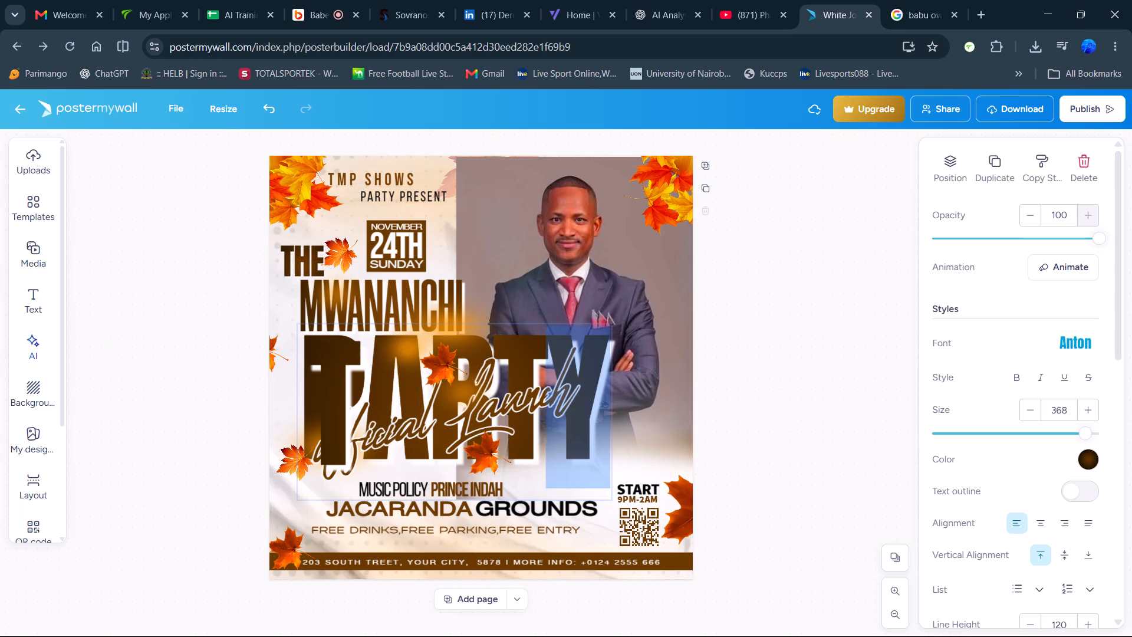
drag(551, 428, 318, 415)
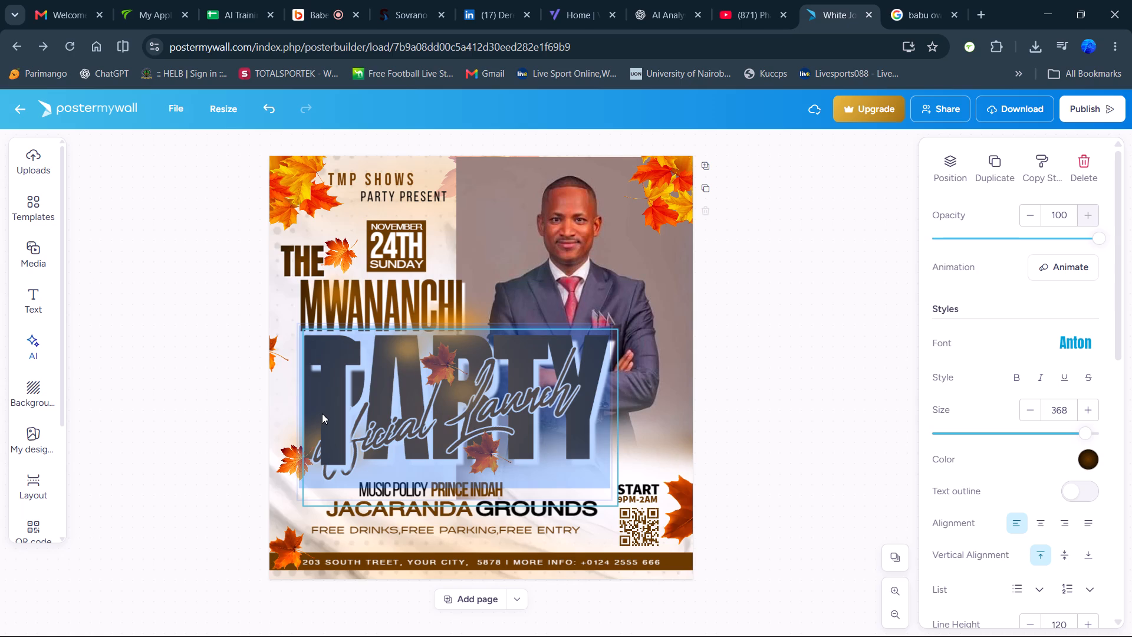
key(BackSpace)
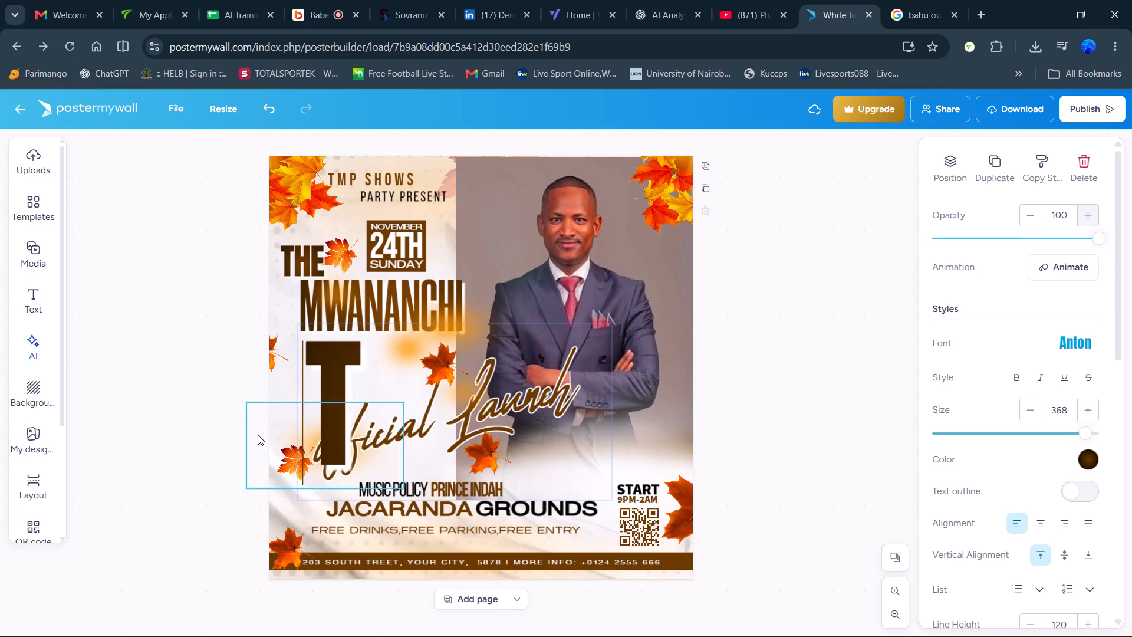
click(330, 370)
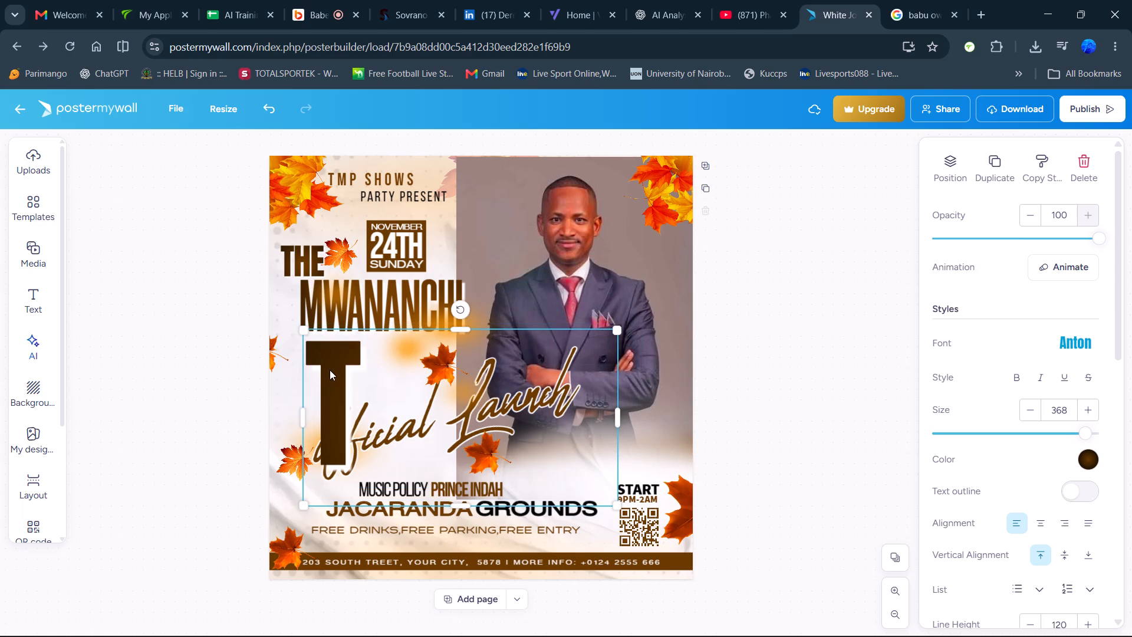
double_click(361, 373)
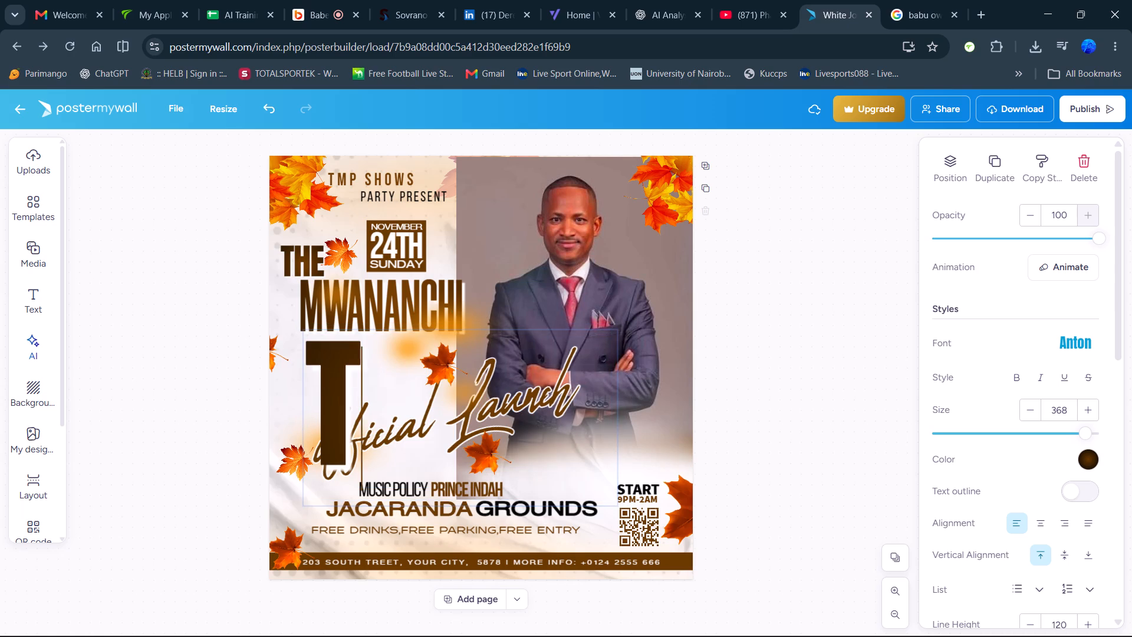
key(BackSpace)
text(PA)
text(RTY)
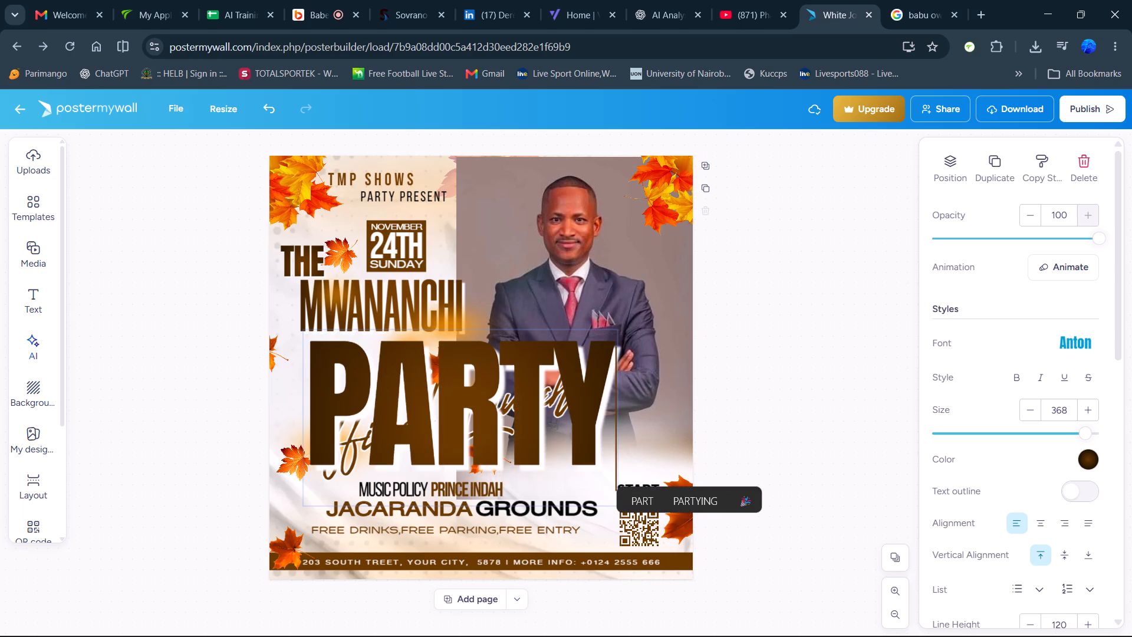
click(824, 443)
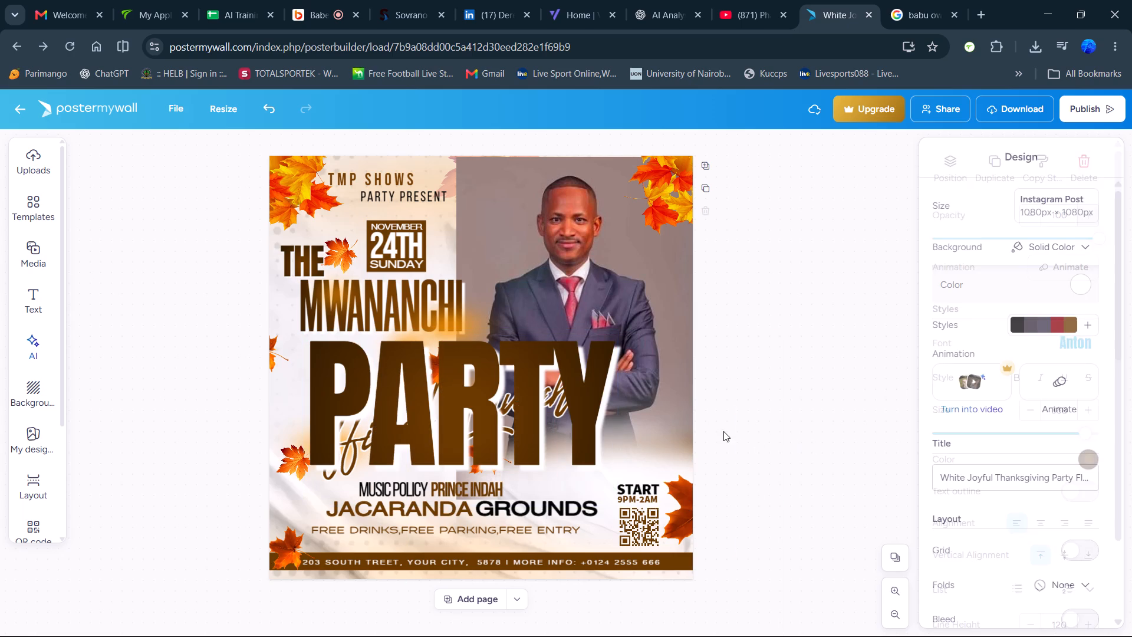
Reorder the large "PARTY" title so it sits behind the leaves and "official Launch" script but in front of the portrait.
click(590, 380)
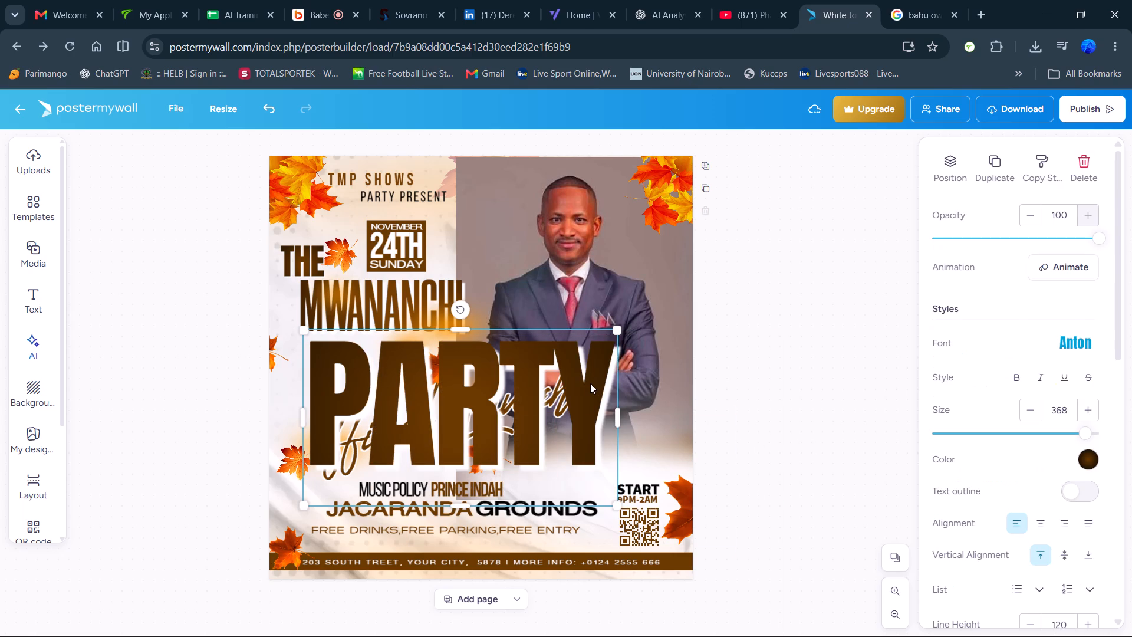
click(964, 171)
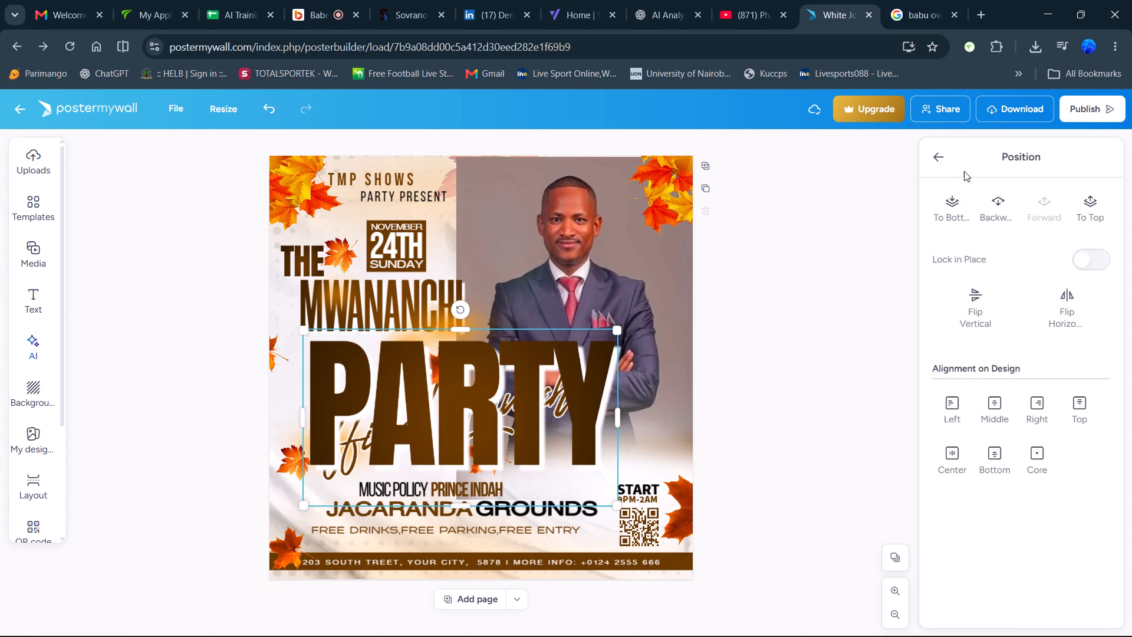
click(992, 212)
double_click(992, 212)
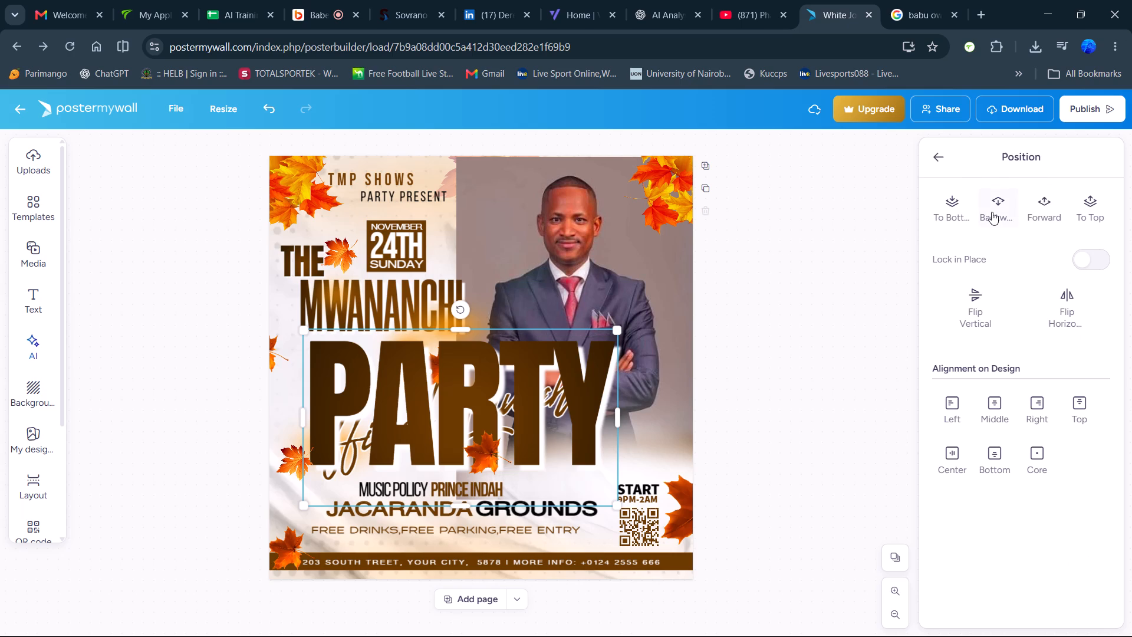
triple_click(992, 212)
triple_click(992, 212)
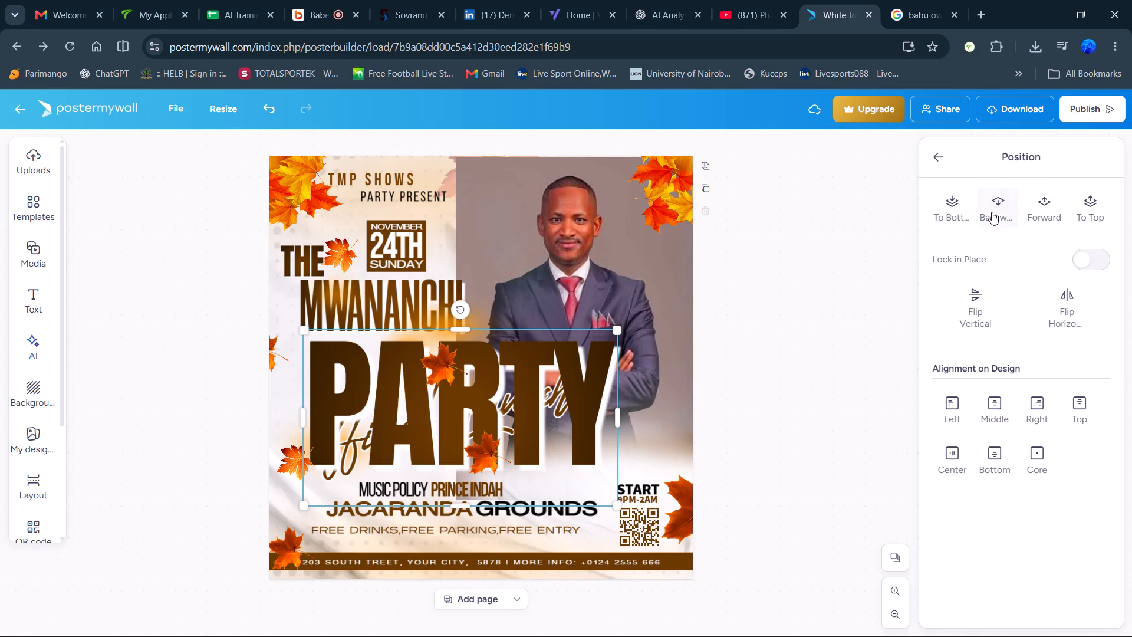
click(992, 212)
triple_click(998, 196)
double_click(998, 196)
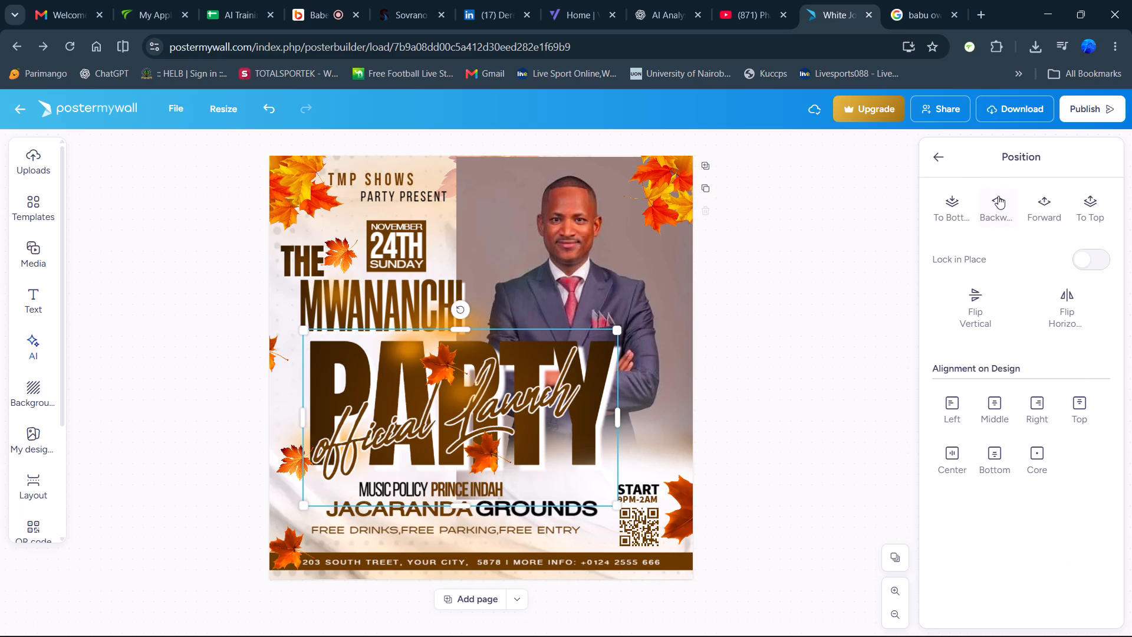
triple_click(998, 196)
double_click(998, 196)
triple_click(998, 196)
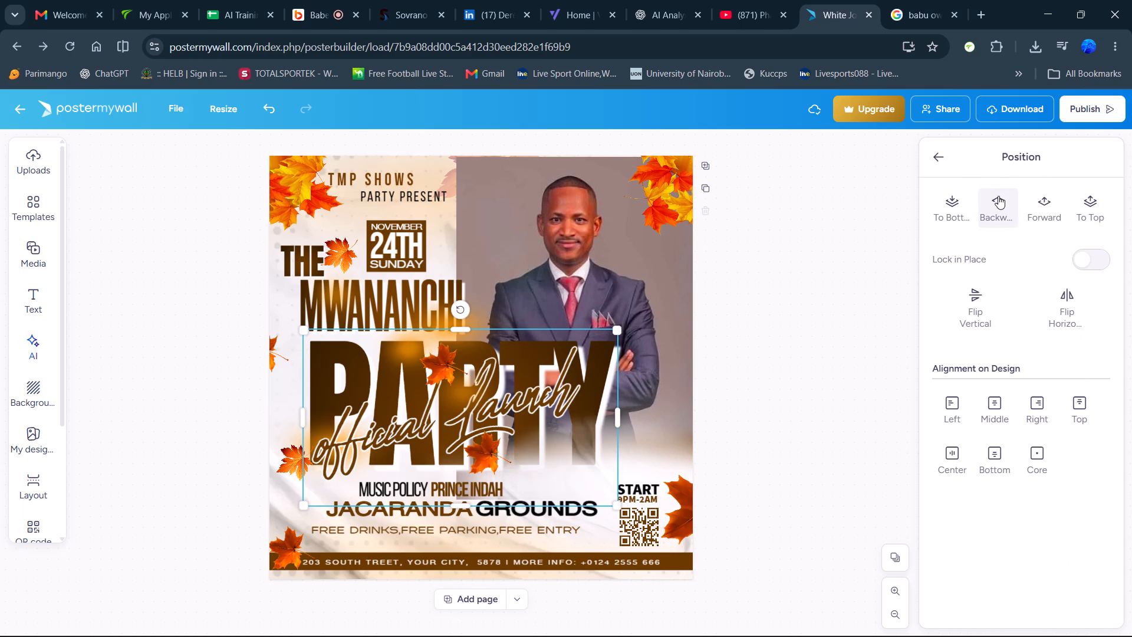
double_click(998, 196)
click(998, 196)
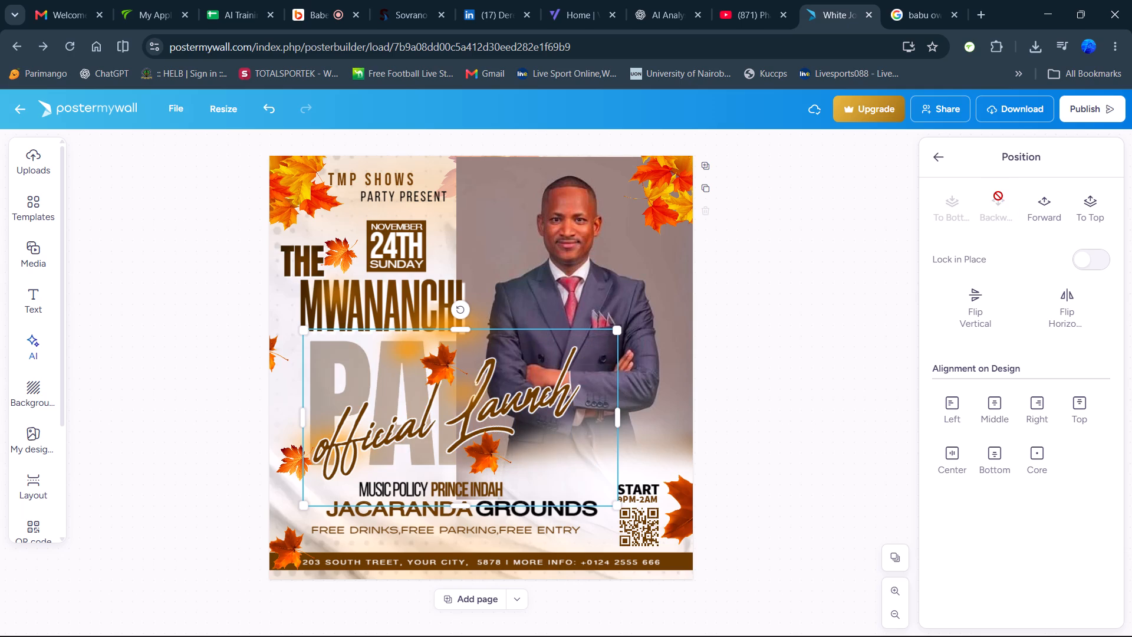
triple_click(1047, 207)
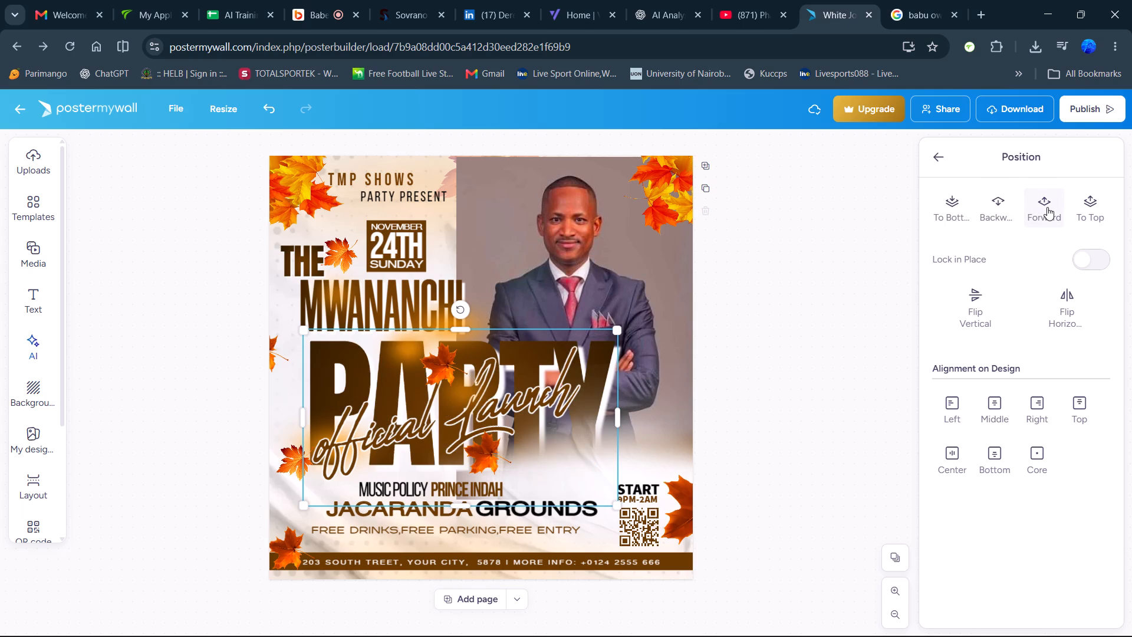
click(1047, 207)
click(1047, 207)
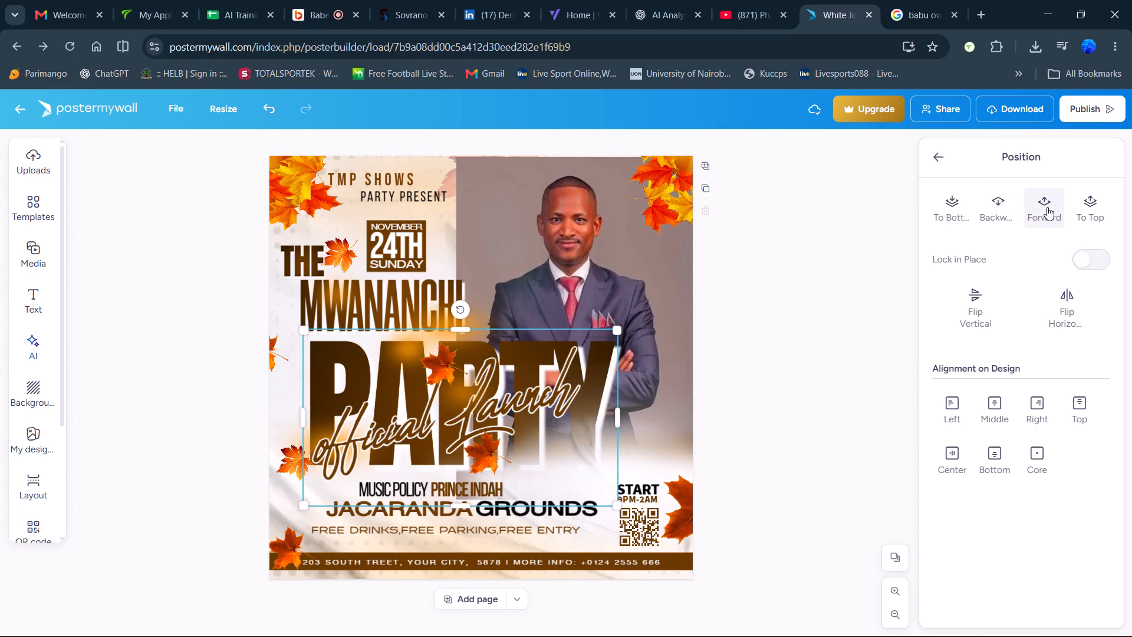
click(1047, 207)
click(852, 298)
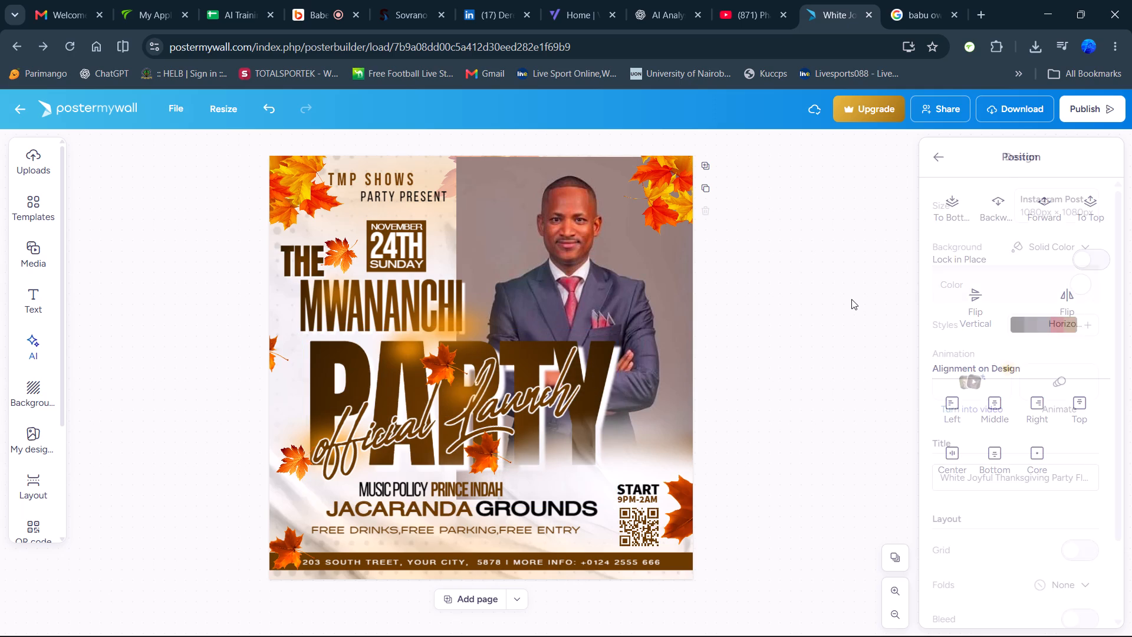
Bring the "official Launch" script text forward several layers.
click(523, 403)
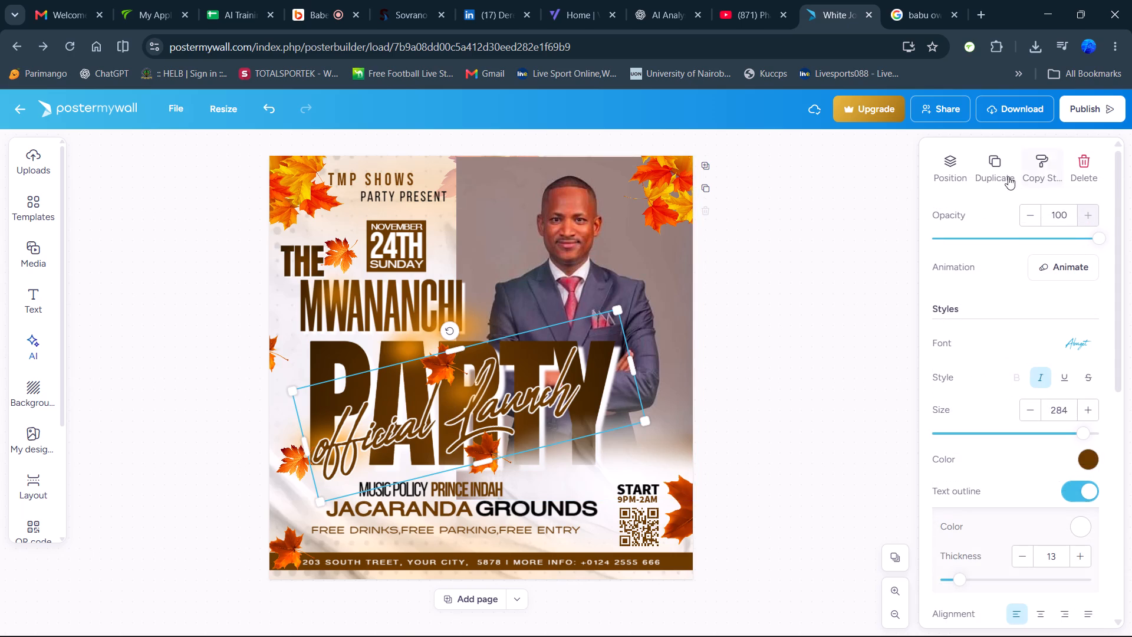
click(950, 169)
click(1036, 207)
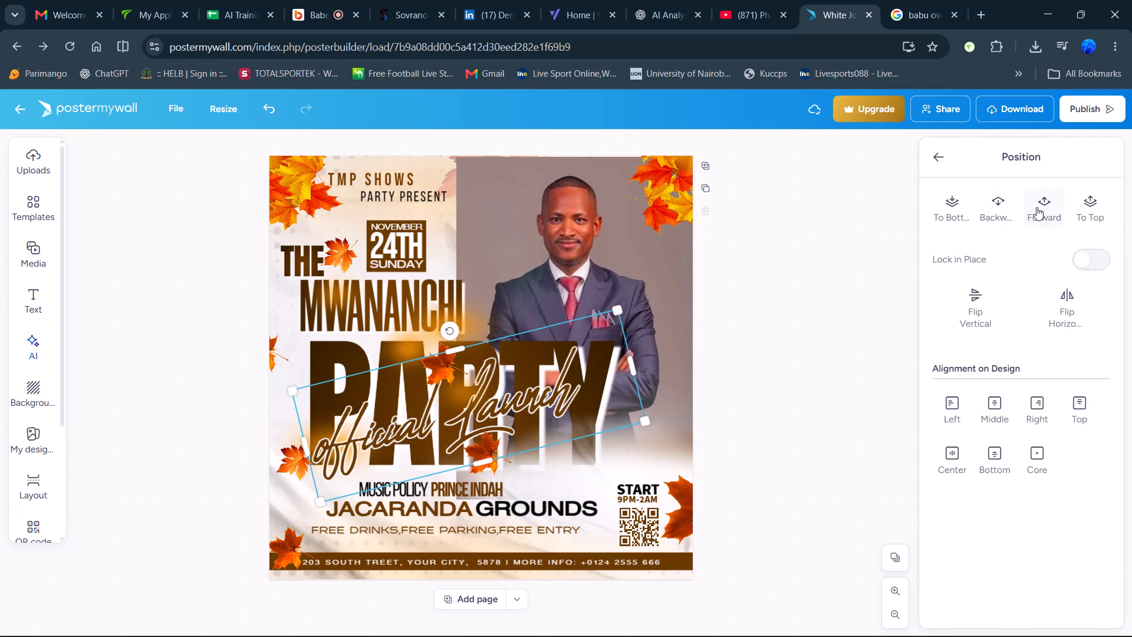
triple_click(1036, 207)
click(1036, 207)
click(942, 157)
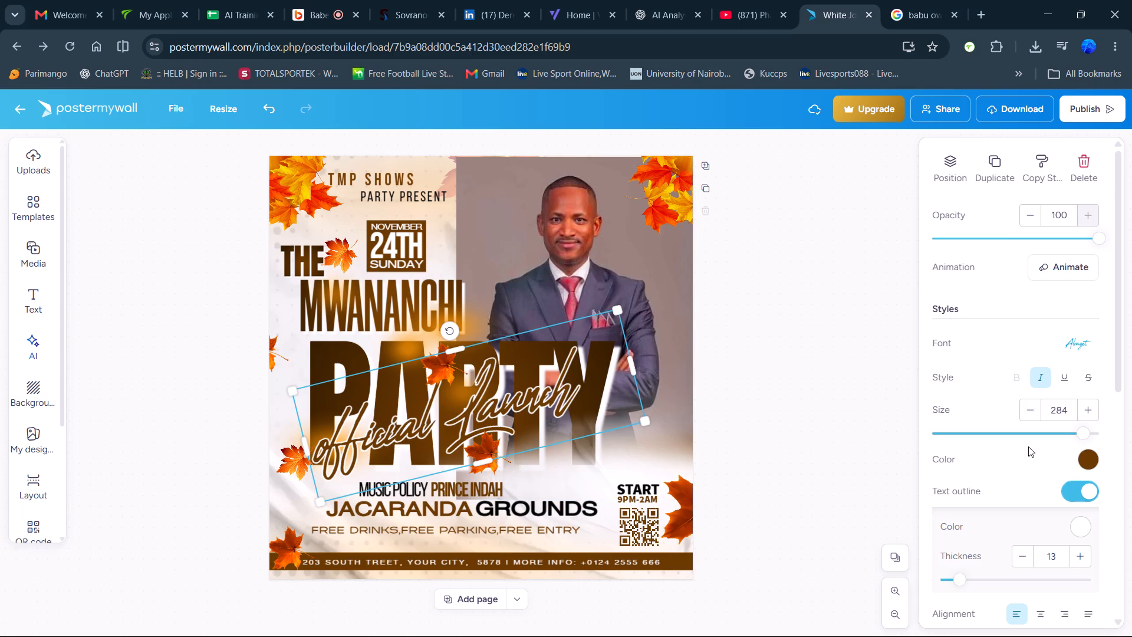
Recolor the "official Launch" script text from the solid color picker to a bright royal blue.
click(1087, 454)
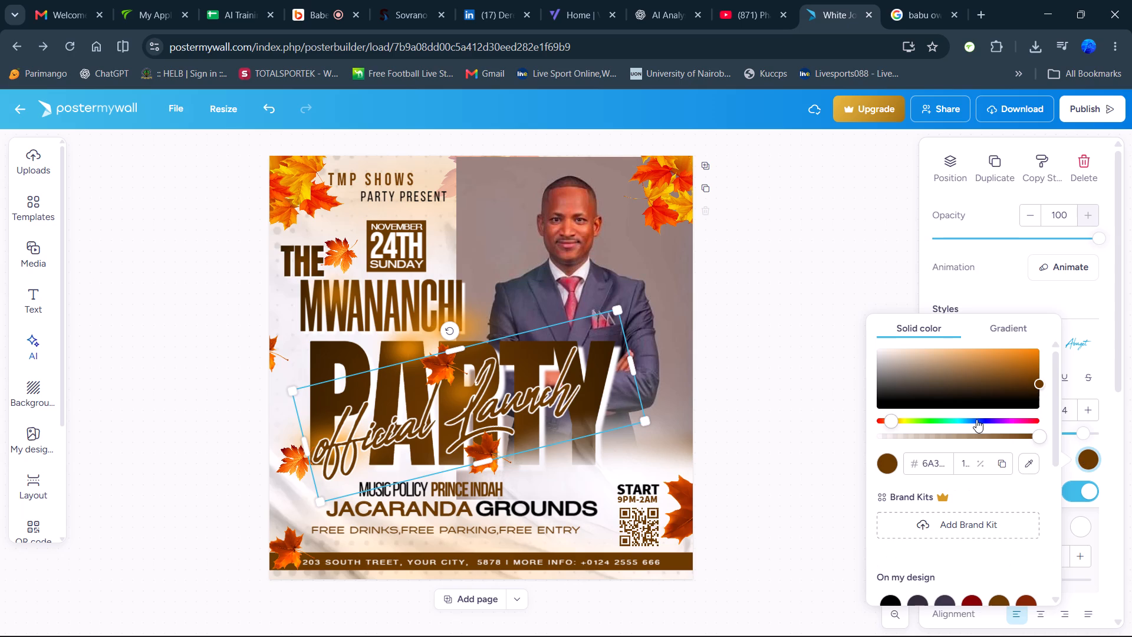
click(976, 419)
click(969, 419)
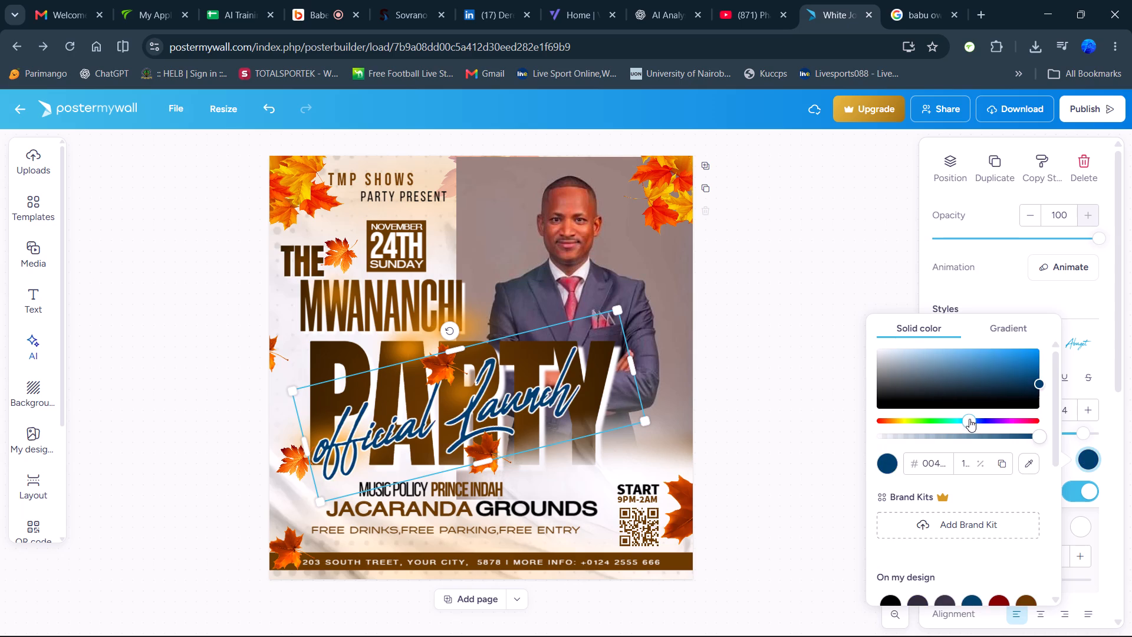
click(978, 419)
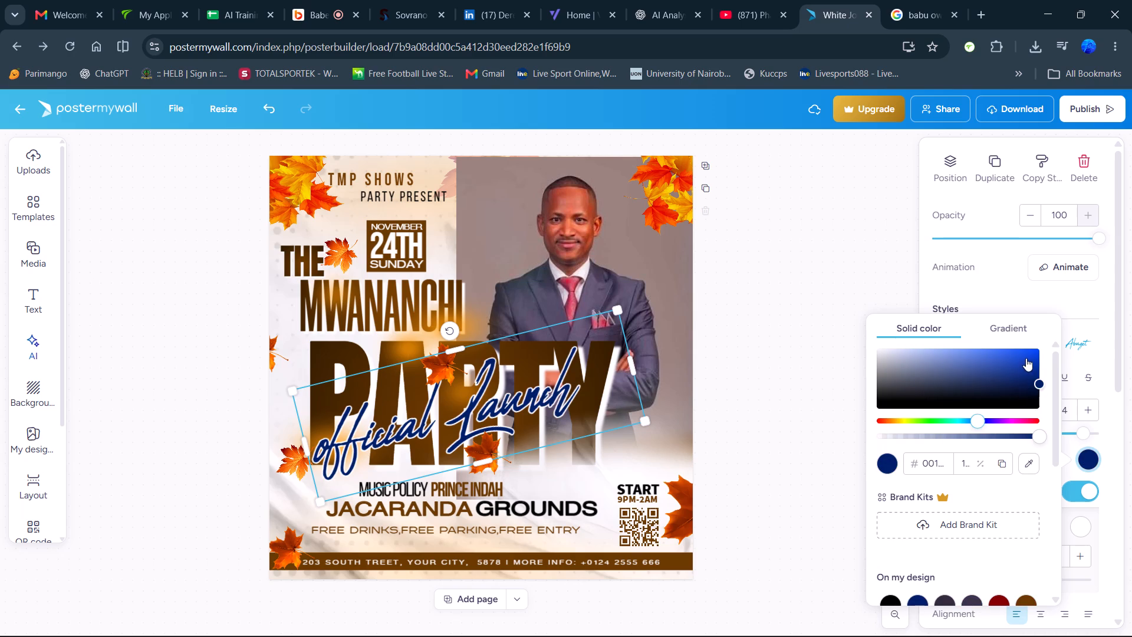
click(1027, 357)
click(811, 326)
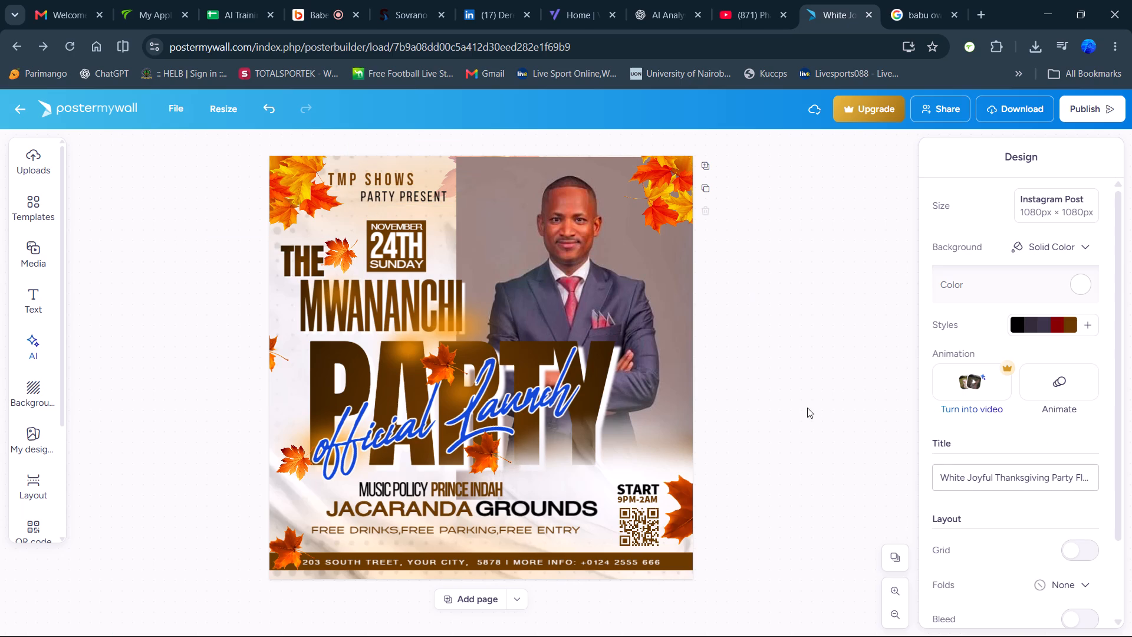
Examine the color style palettes offered for the whole design.
click(1062, 322)
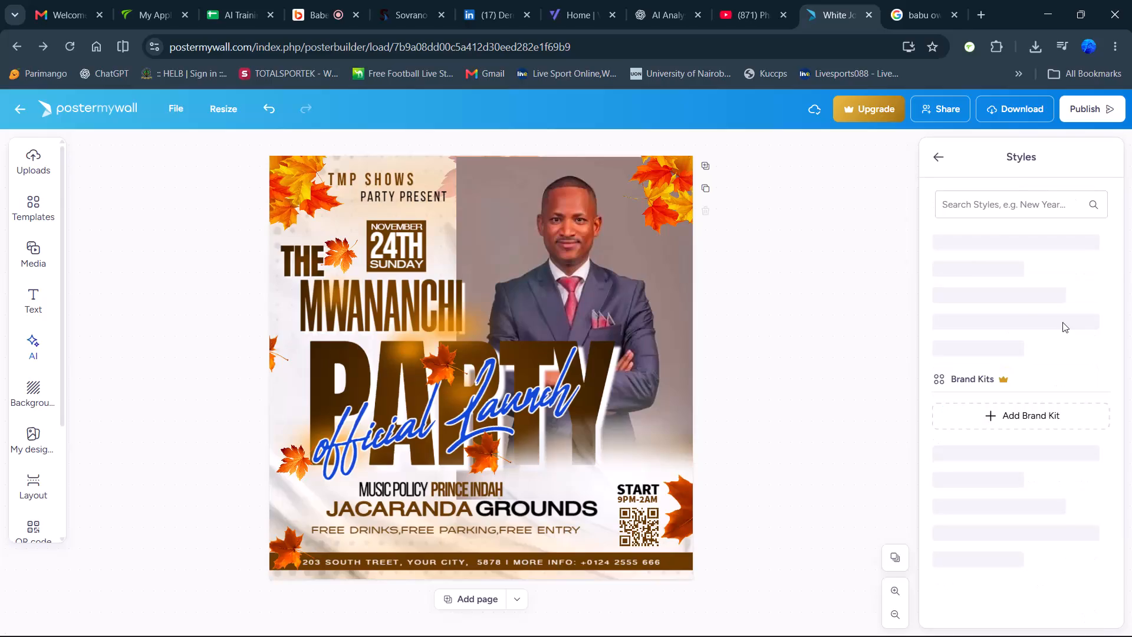
scroll(1016, 467, down, 3)
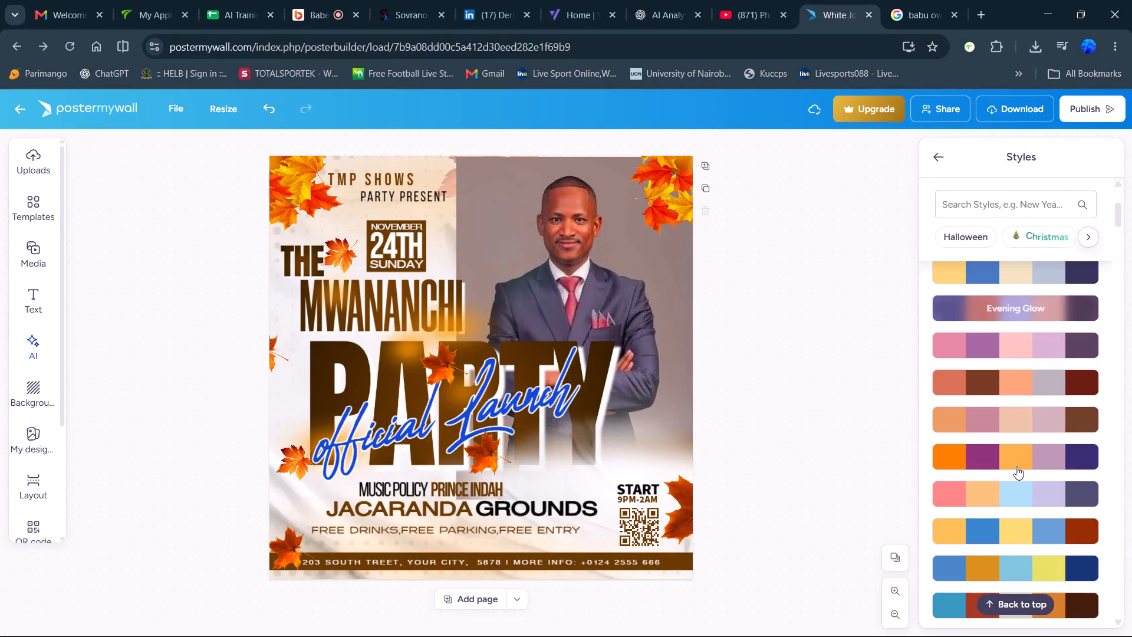
scroll(1016, 467, down, 11)
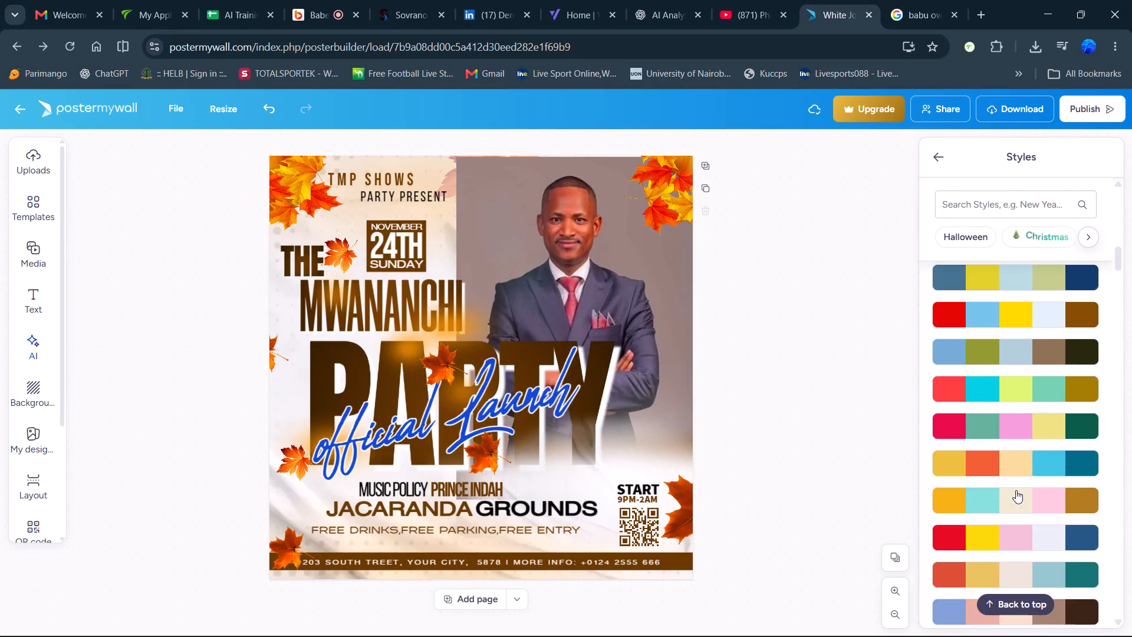
scroll(1016, 490, down, 18)
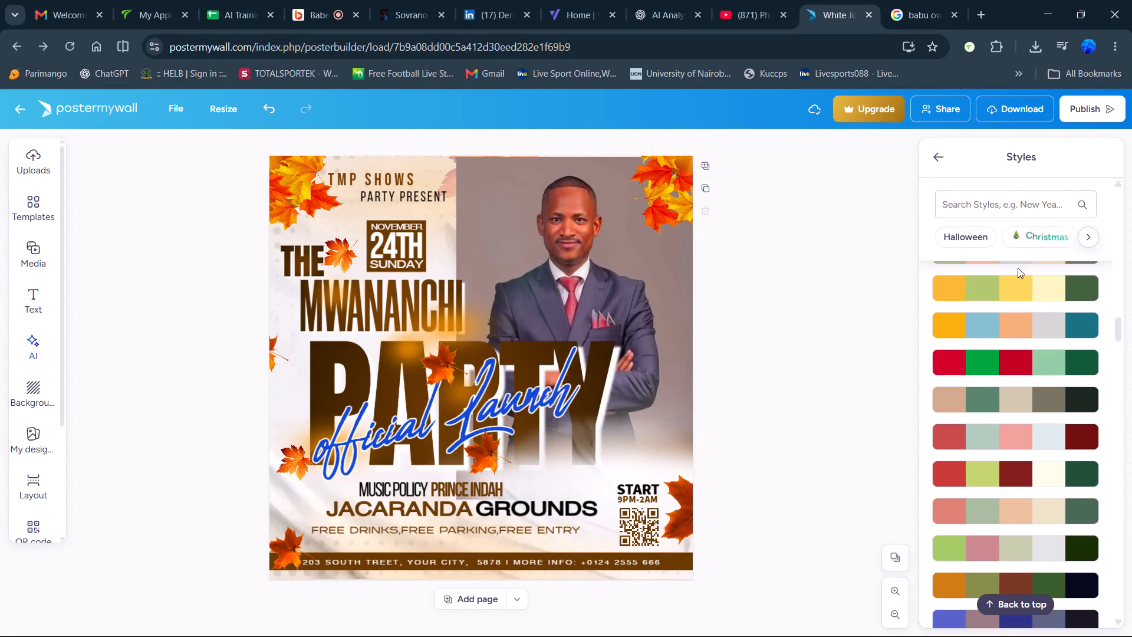
Search the design styles for "BLUEISH".
click(993, 207)
text(BL)
text(UEISH)
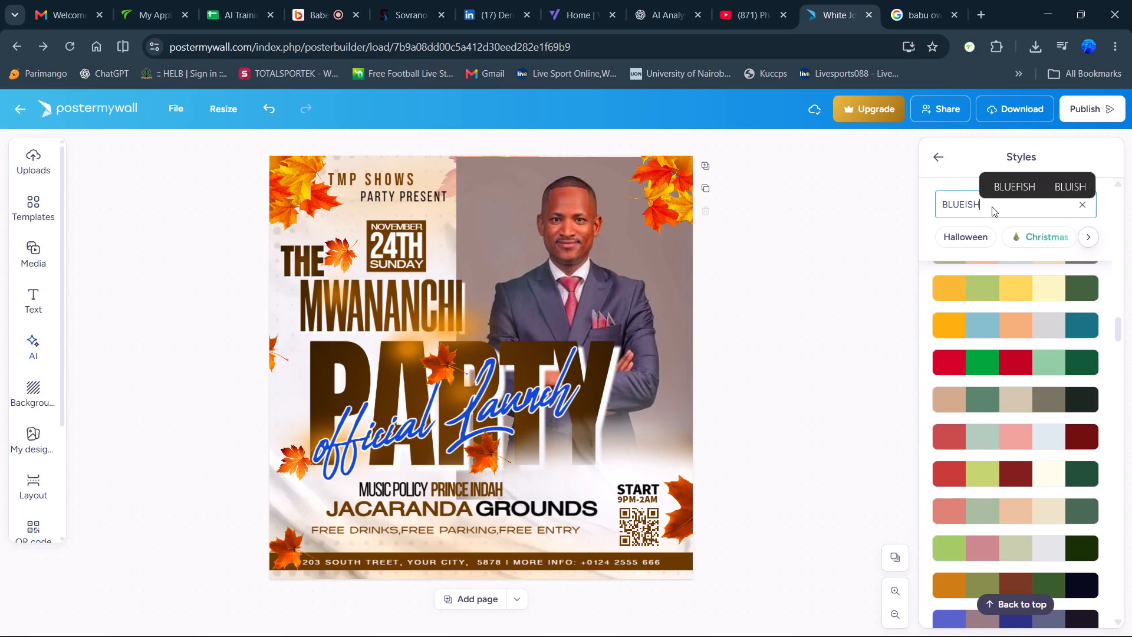
key(Return)
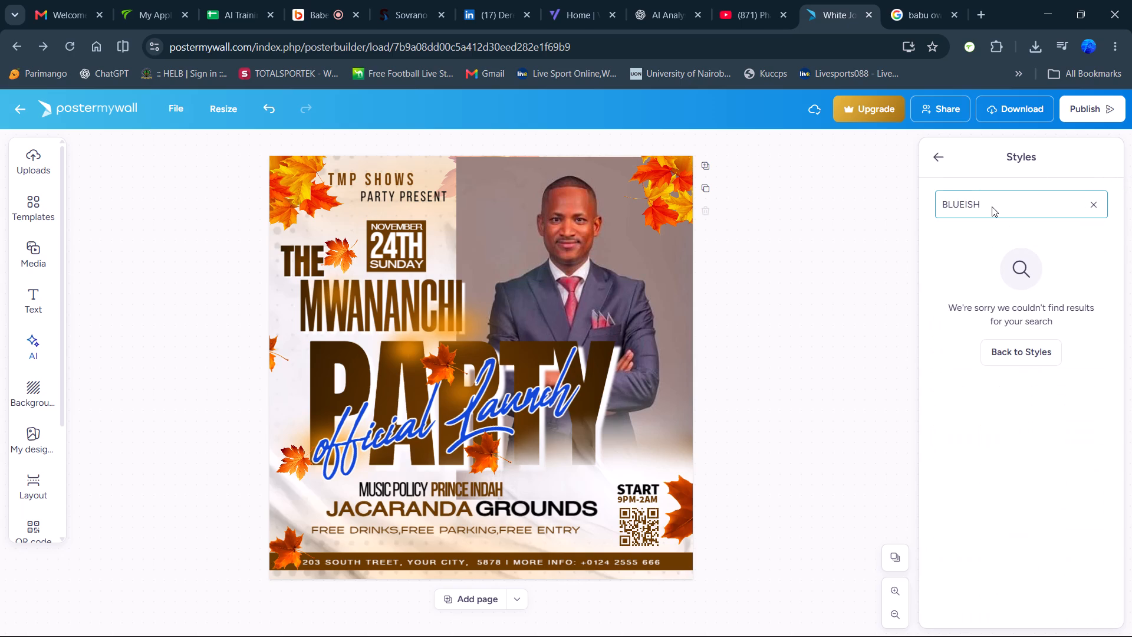
Search the design styles for "BLUE".
click(1036, 350)
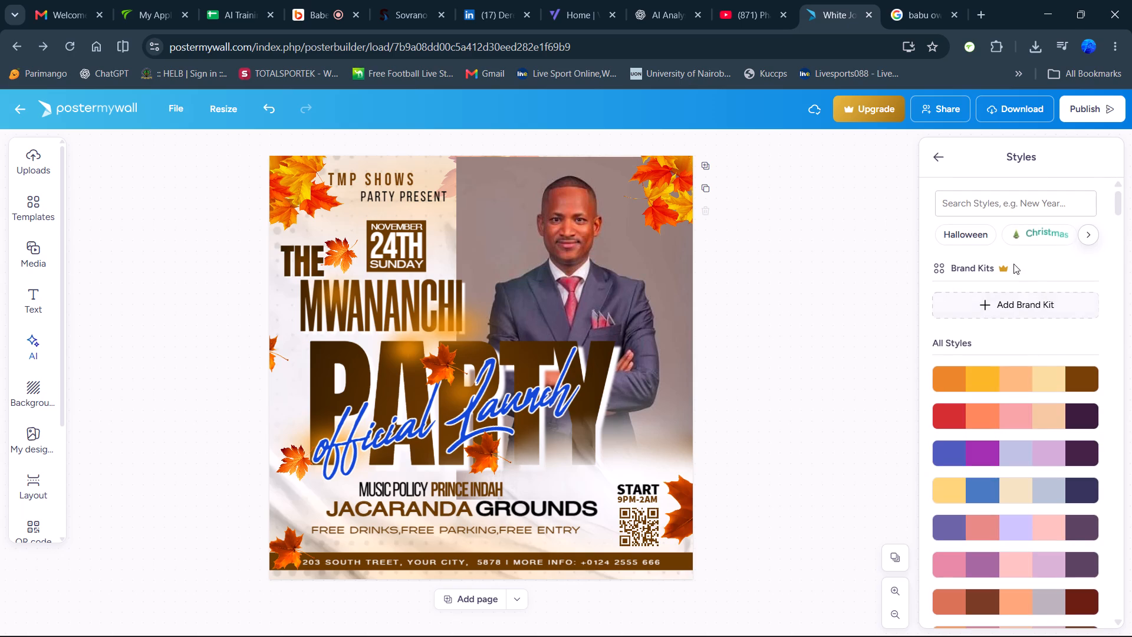
click(1004, 205)
key(b)
key(l)
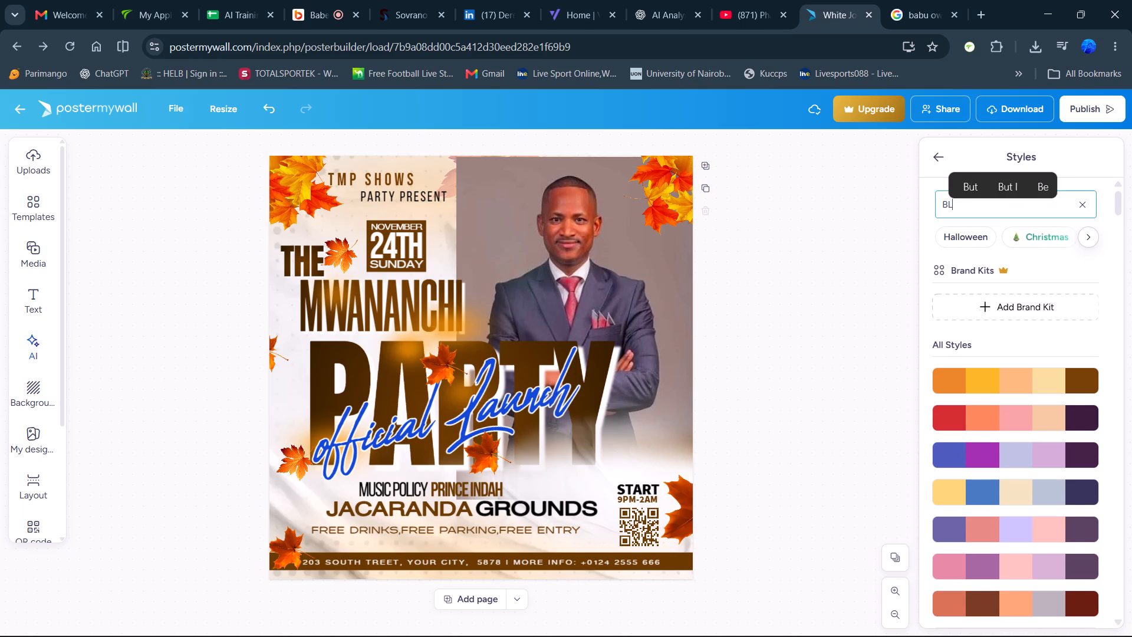
key(u)
key(e)
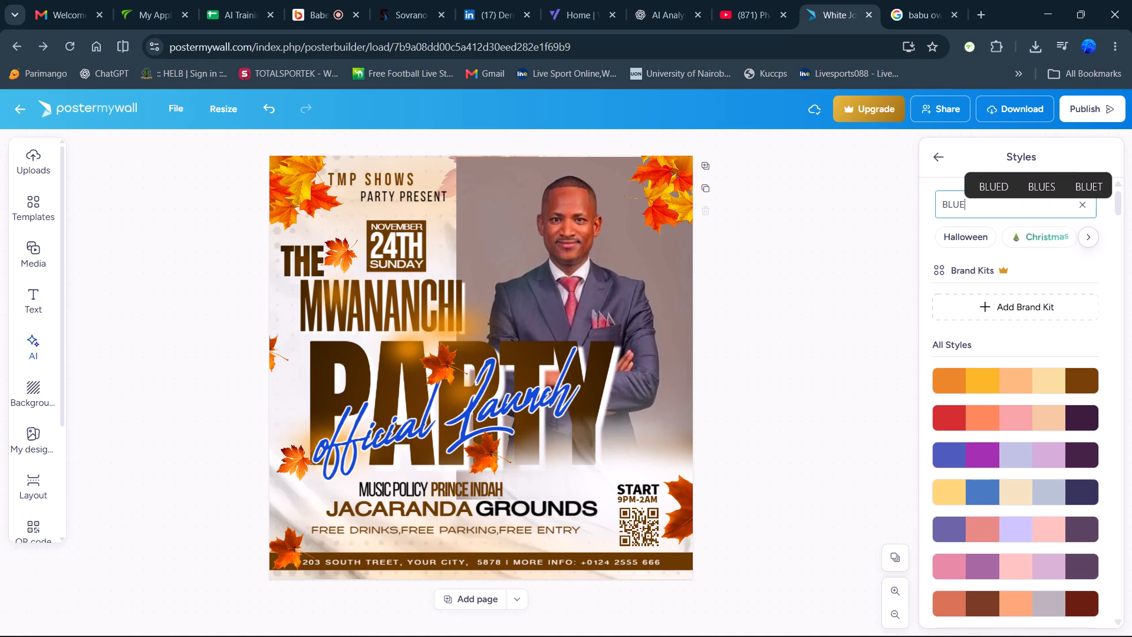
key(Return)
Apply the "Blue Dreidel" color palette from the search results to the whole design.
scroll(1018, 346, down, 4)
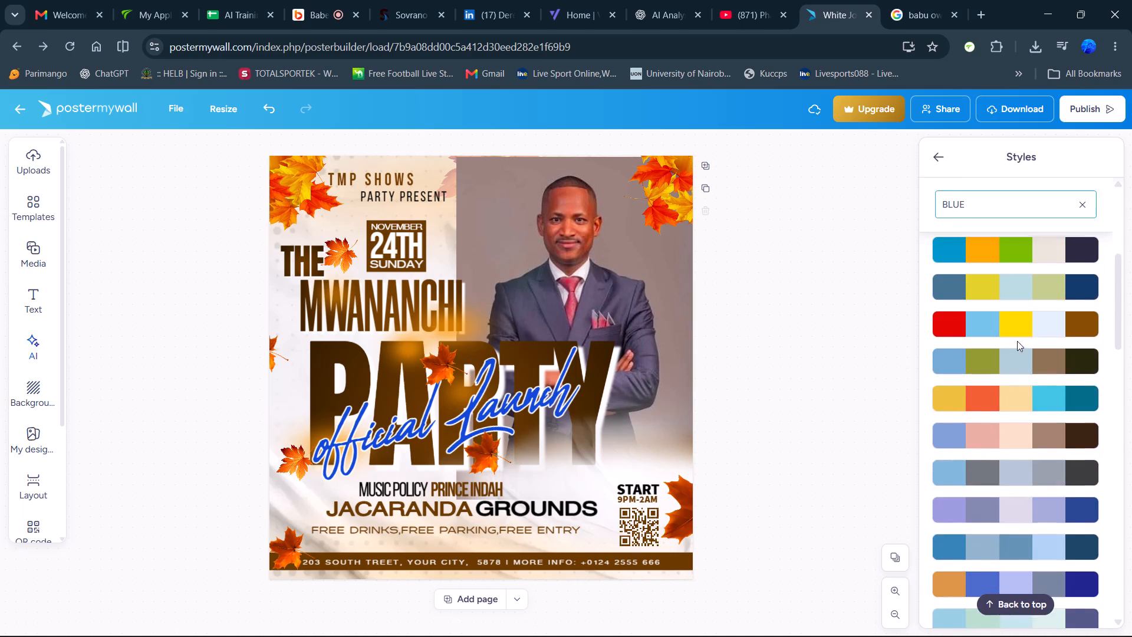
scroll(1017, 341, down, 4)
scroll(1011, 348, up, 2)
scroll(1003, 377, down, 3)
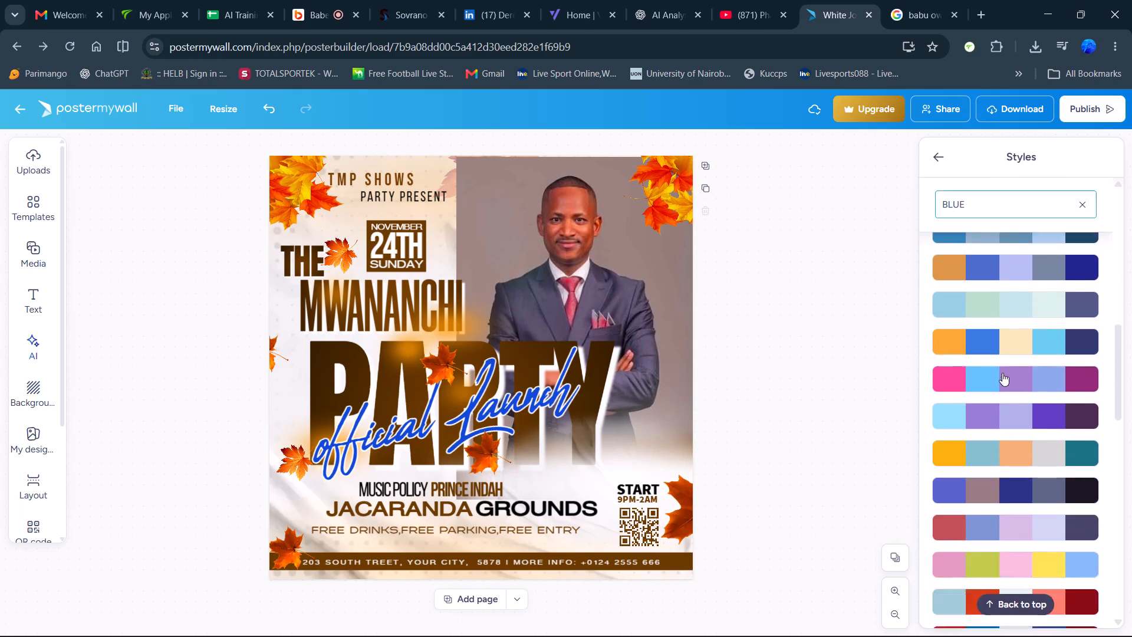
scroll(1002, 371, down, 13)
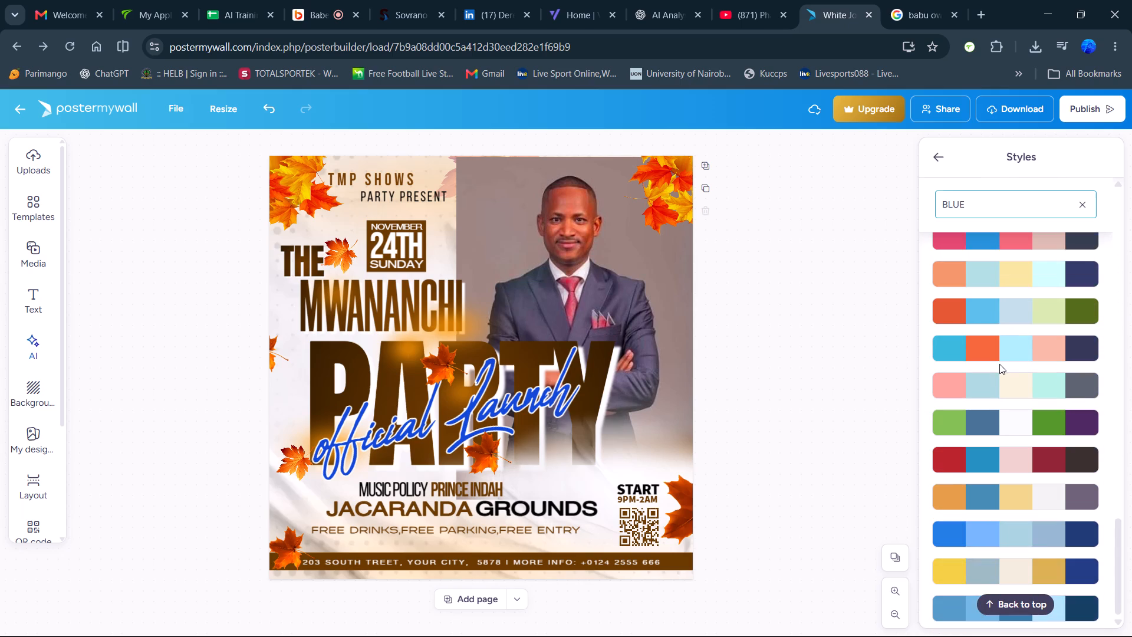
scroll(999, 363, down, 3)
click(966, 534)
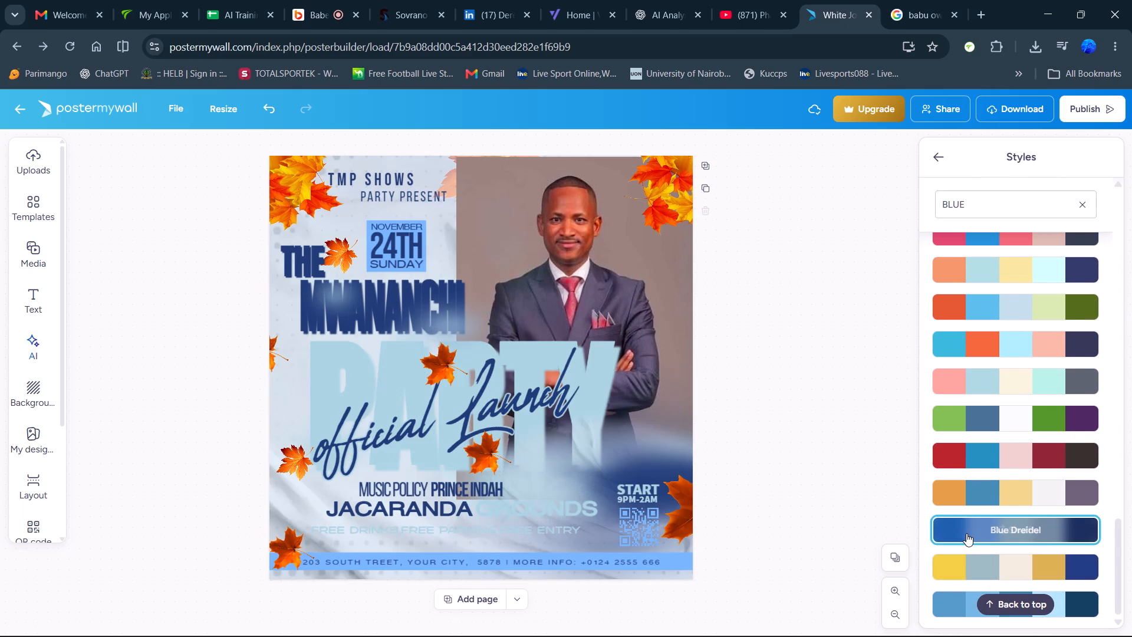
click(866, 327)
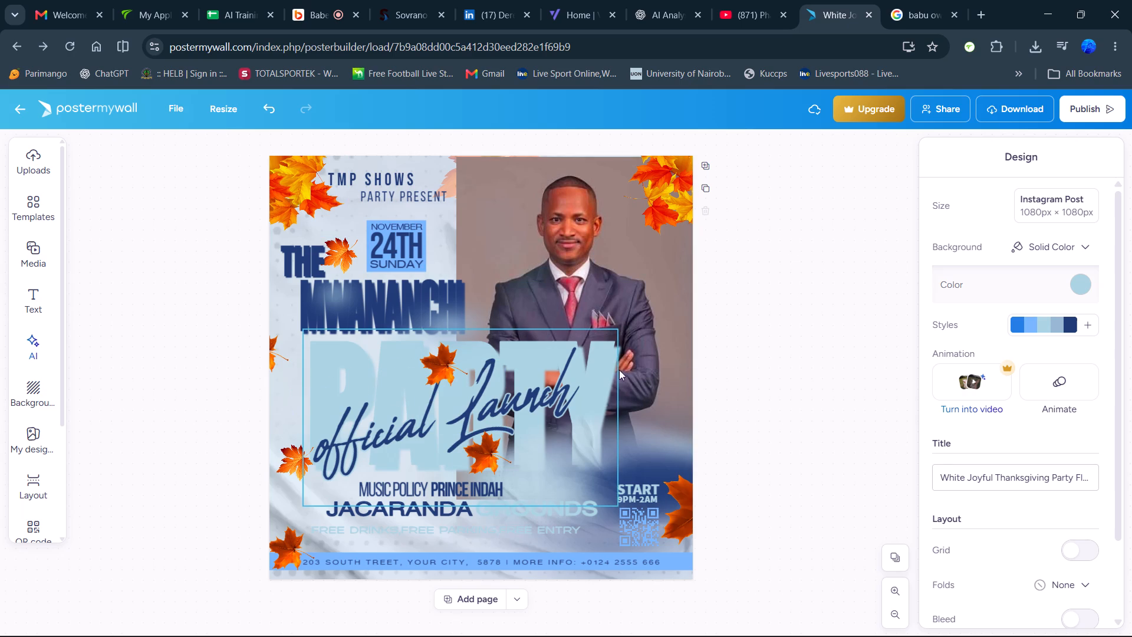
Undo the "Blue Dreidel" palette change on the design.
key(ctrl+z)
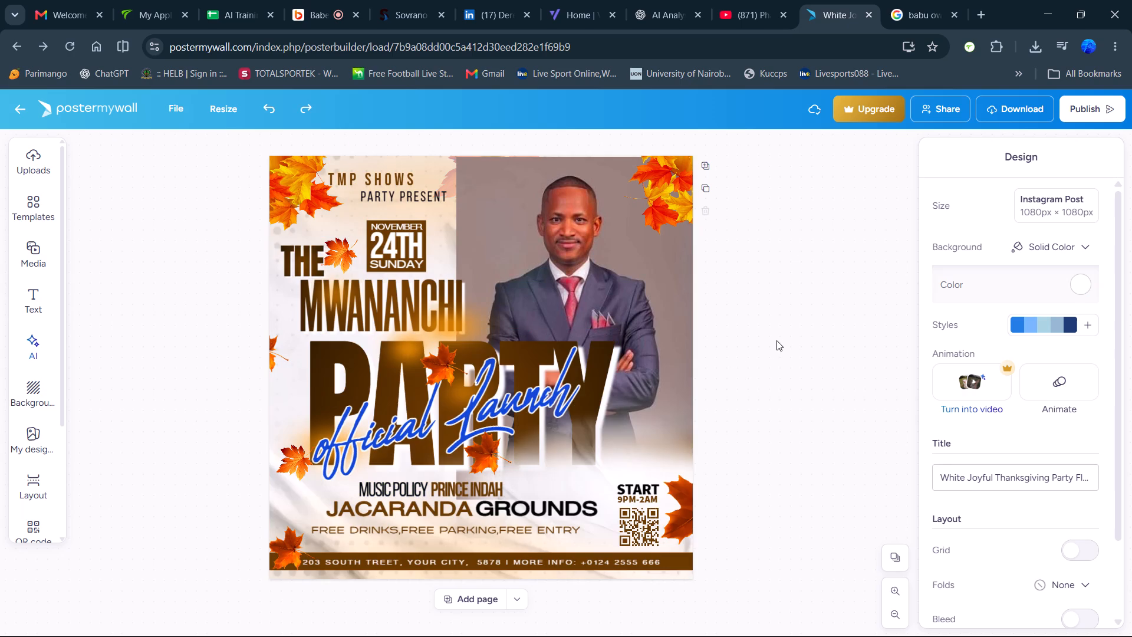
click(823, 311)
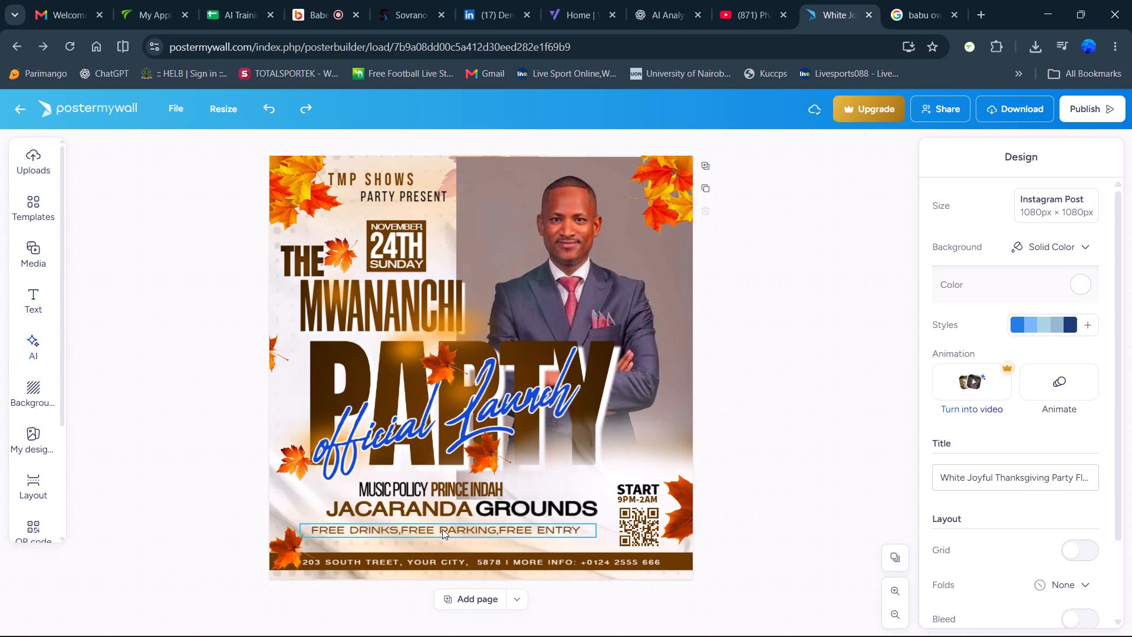
Select the flyer's full-page background image and examine its effects and color adjustments.
click(349, 576)
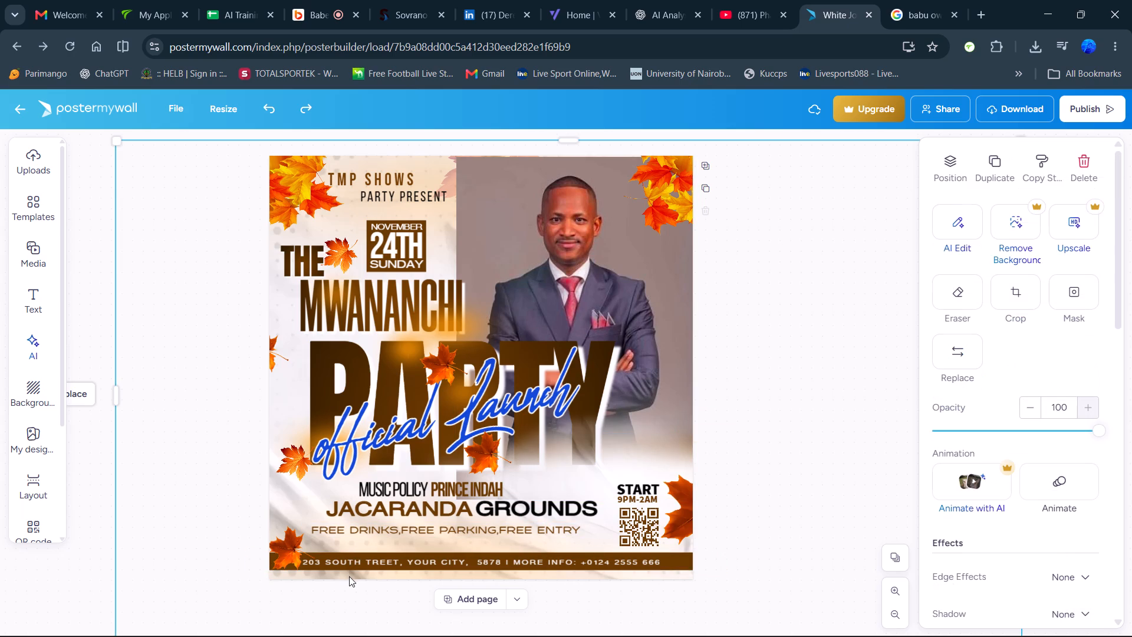
scroll(1021, 428, down, 4)
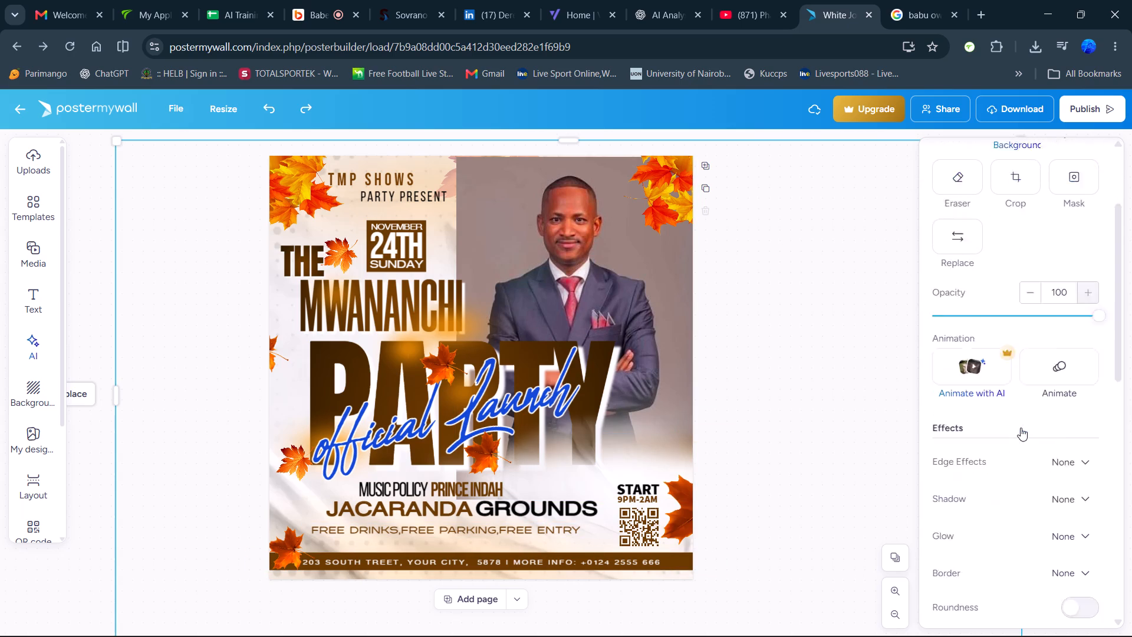
scroll(1022, 461, down, 4)
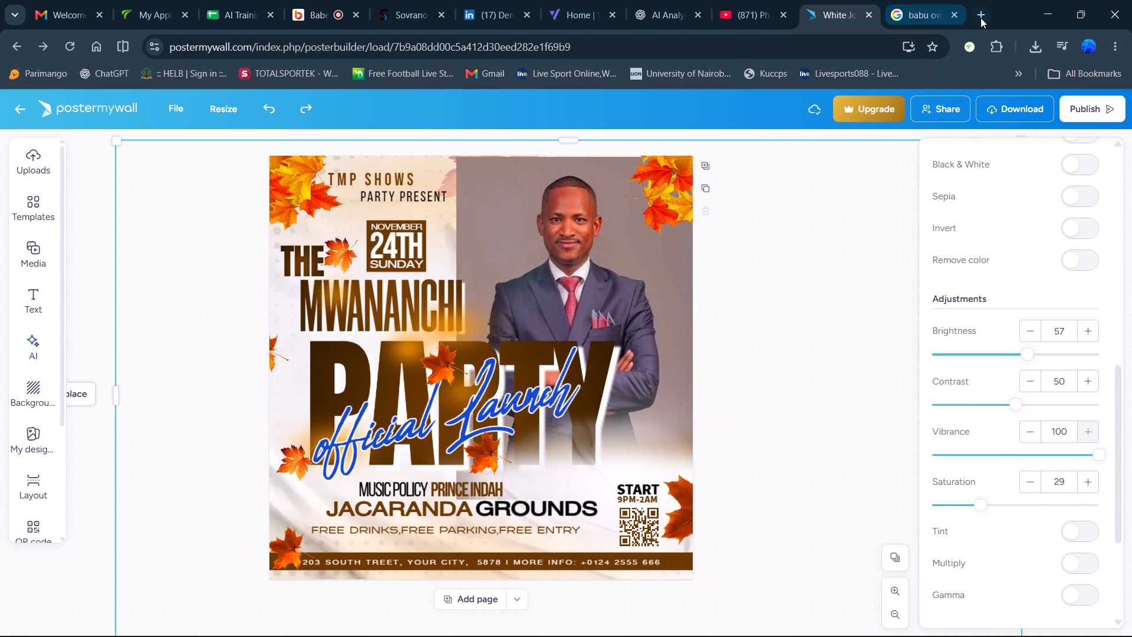
Search Google Images for "TMP IMAGES" and look over the pictures offered.
click(980, 18)
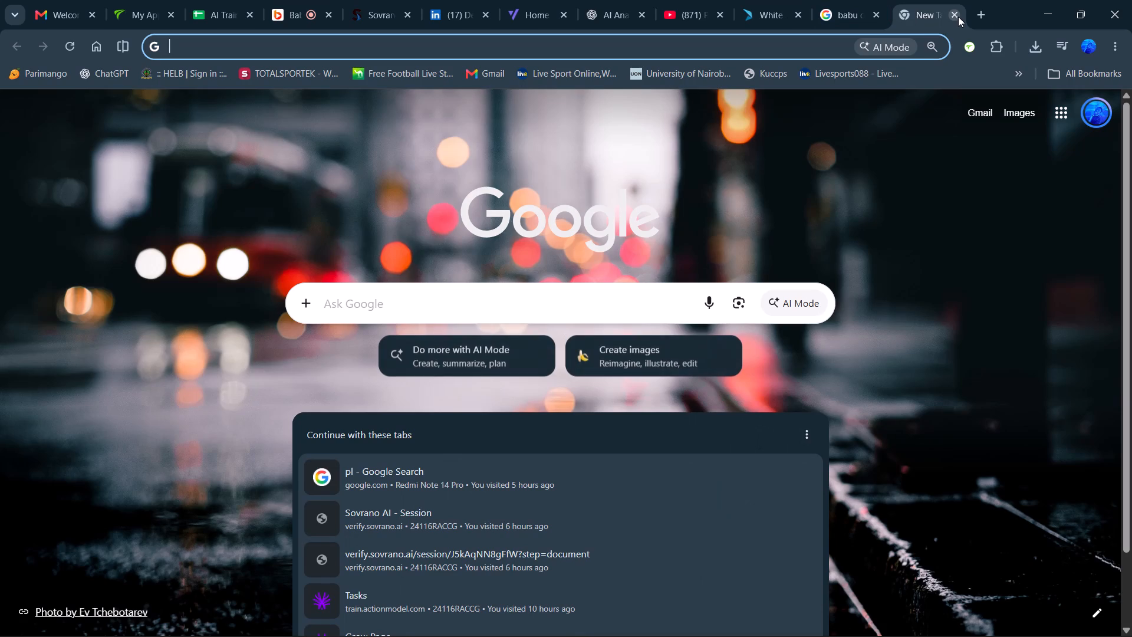
click(958, 15)
click(930, 15)
click(685, 50)
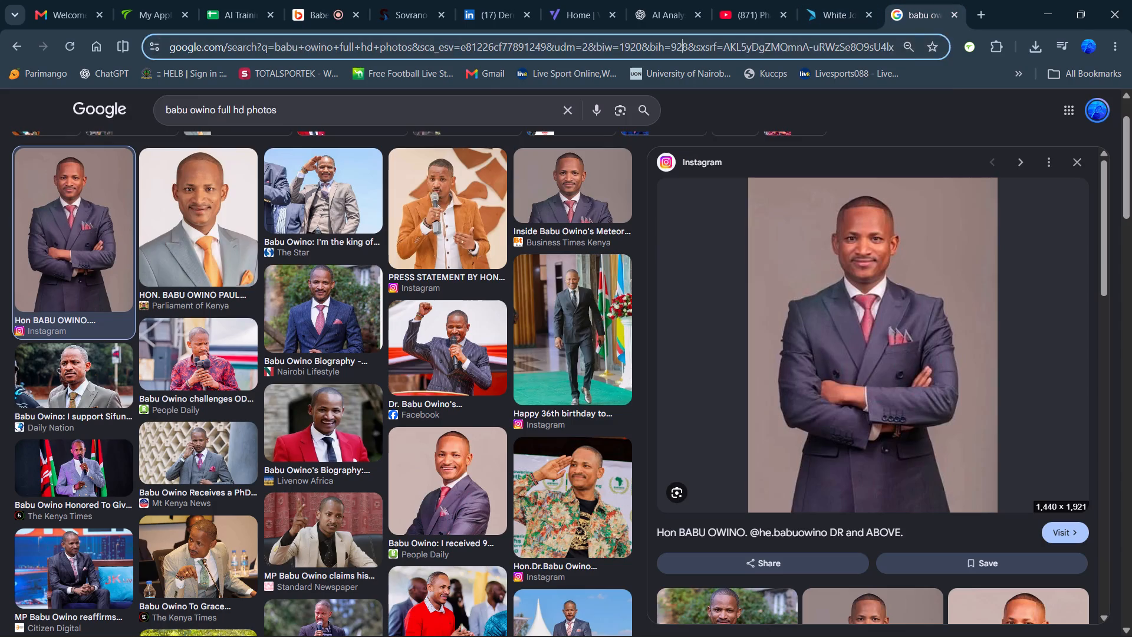
text(TMP IMAGES)
key(Return)
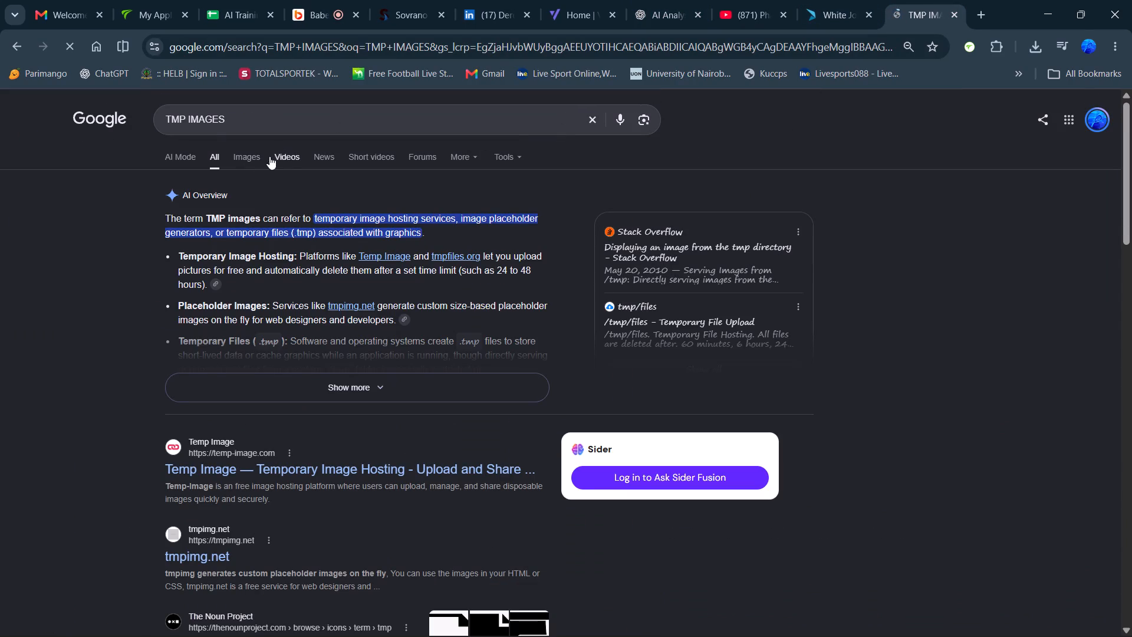
click(245, 153)
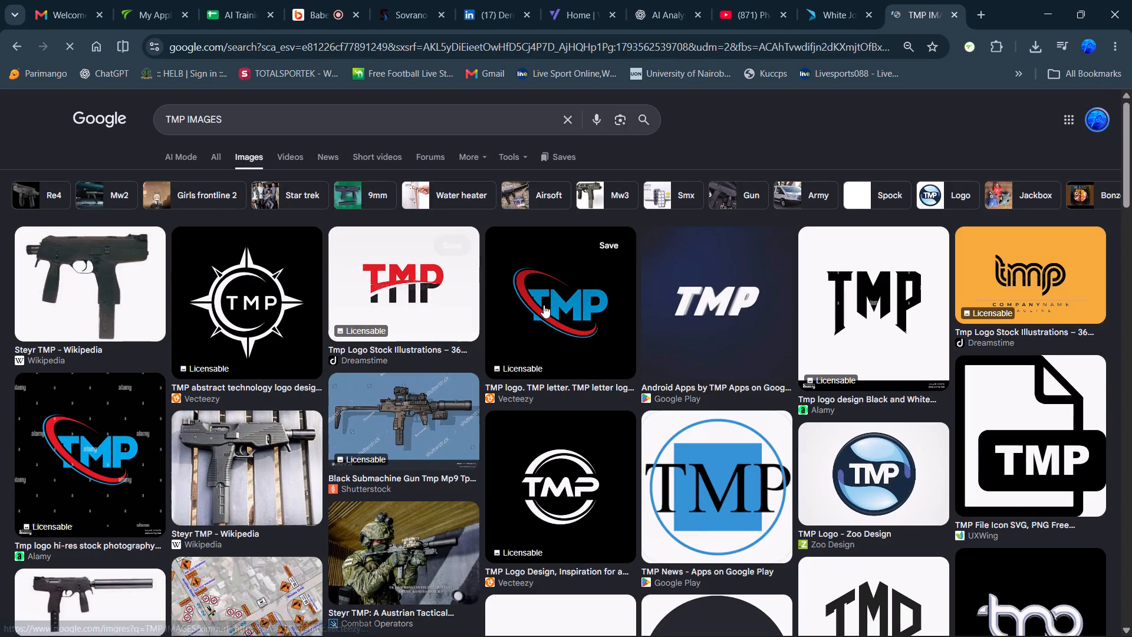
scroll(544, 304, down, 3)
scroll(544, 306, up, 3)
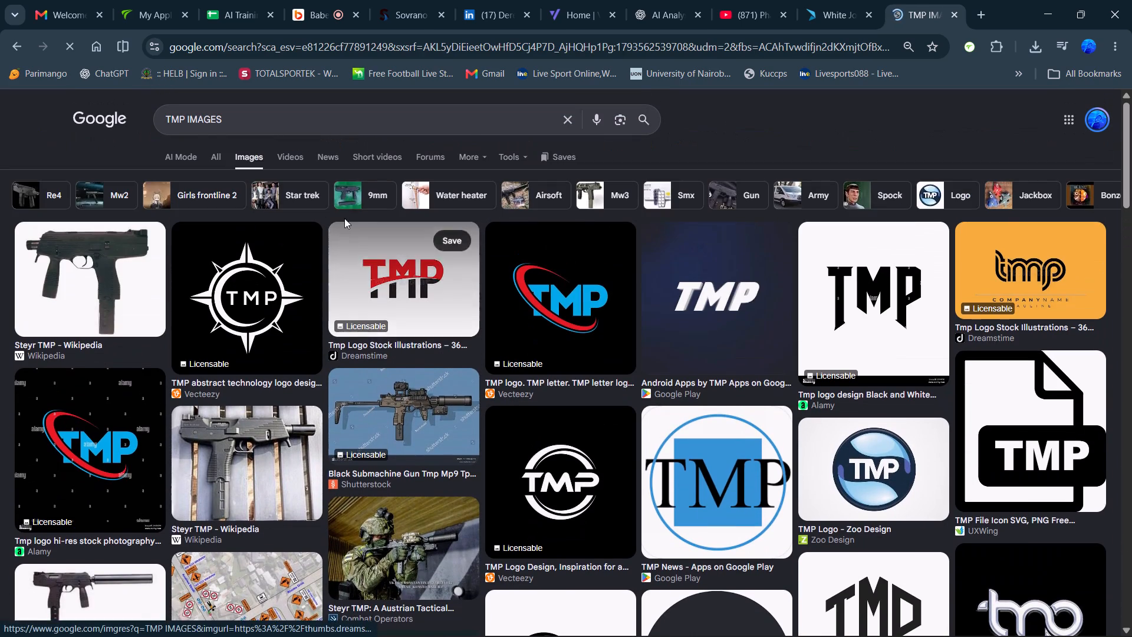
Refine the image search to "THE MWANANCHI PARTY IMAGES".
drag(185, 120, 157, 125)
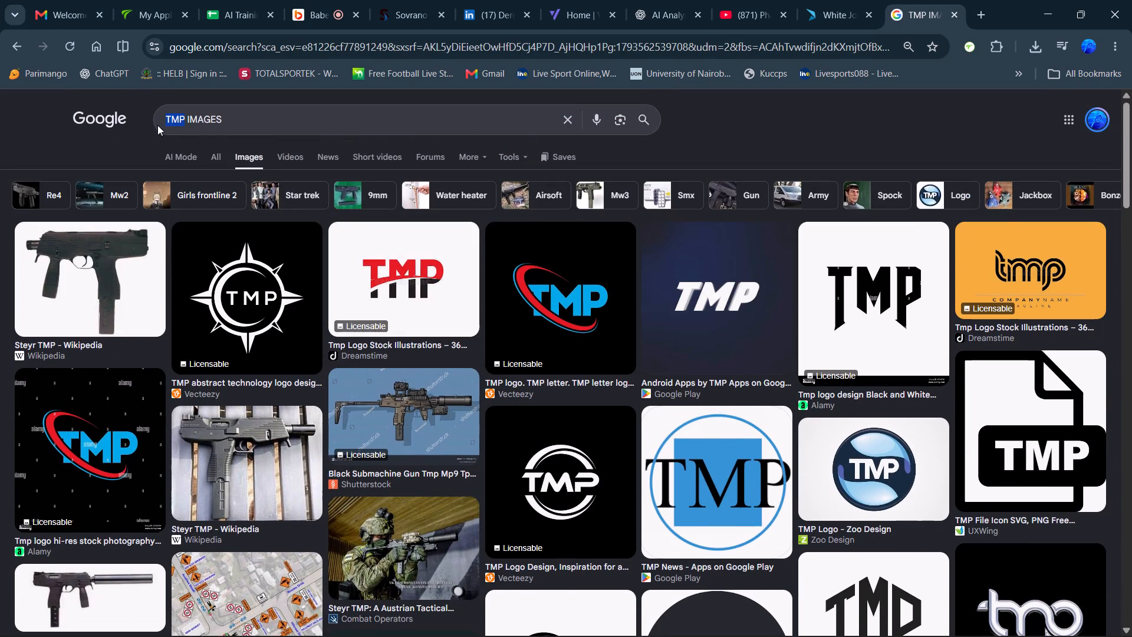
text(THE MWANAI)
key(BackSpace)
text(NCHI)
key(space)
text(PARTY)
key(space)
key(Return)
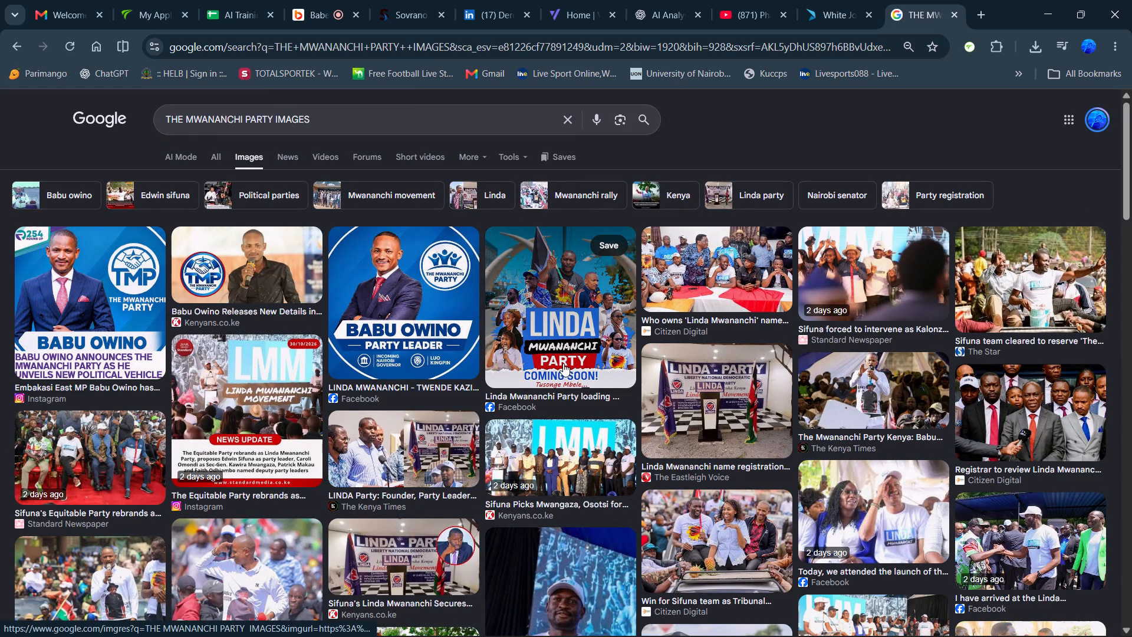
Save the People Daily photo of Babu Owino saluting in a white shirt to Downloads as "TMP".
scroll(563, 363, down, 2)
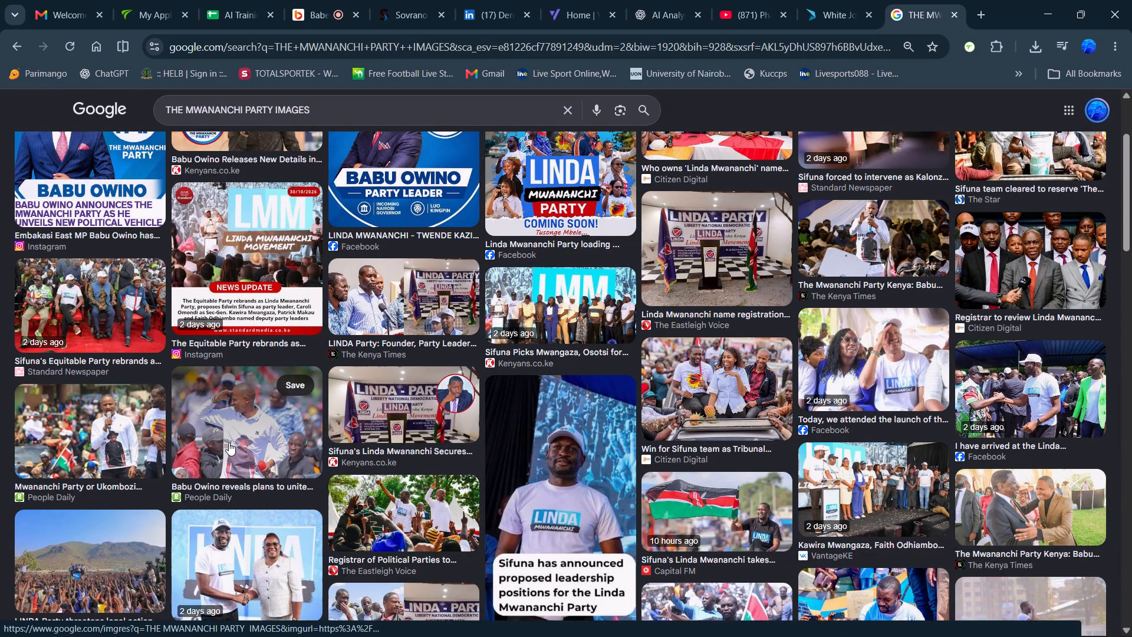
click(229, 443)
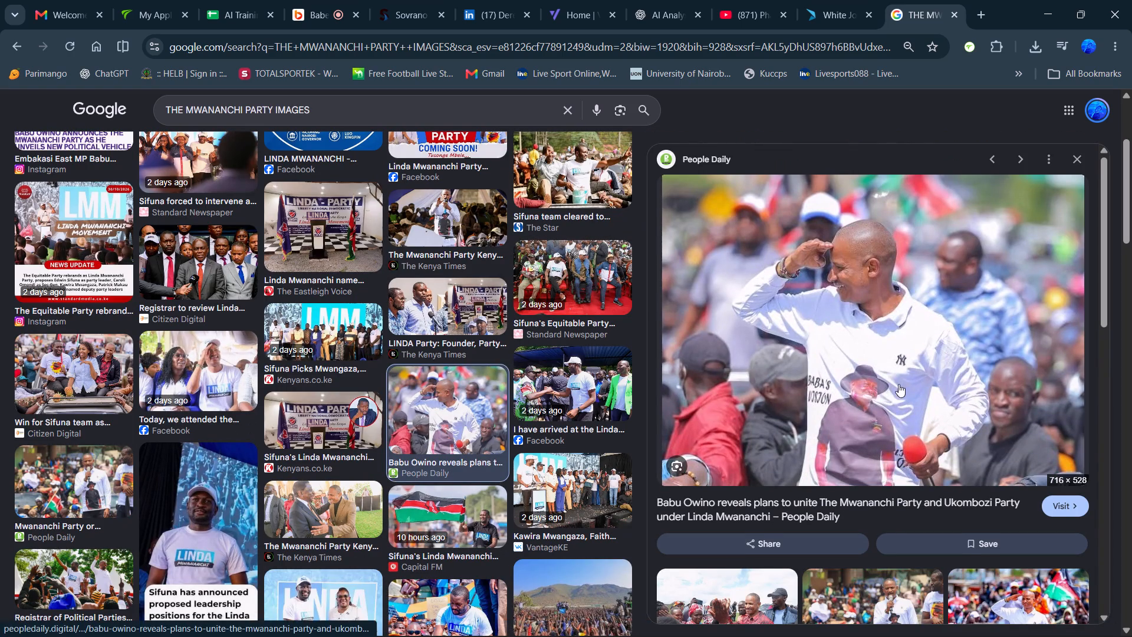
right_click(893, 334)
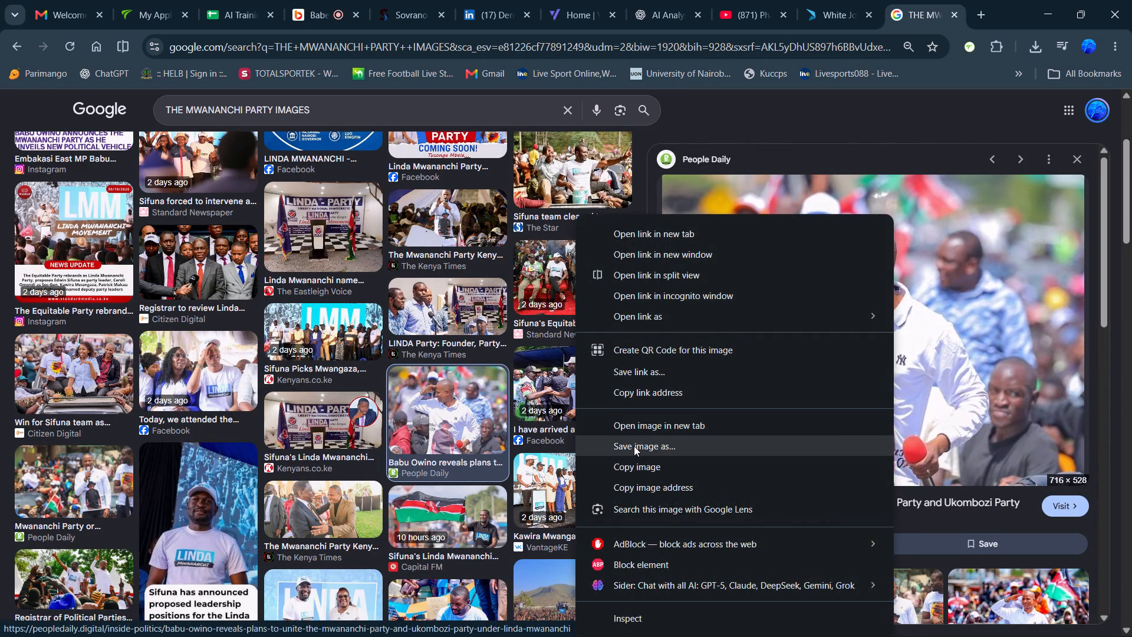
click(634, 446)
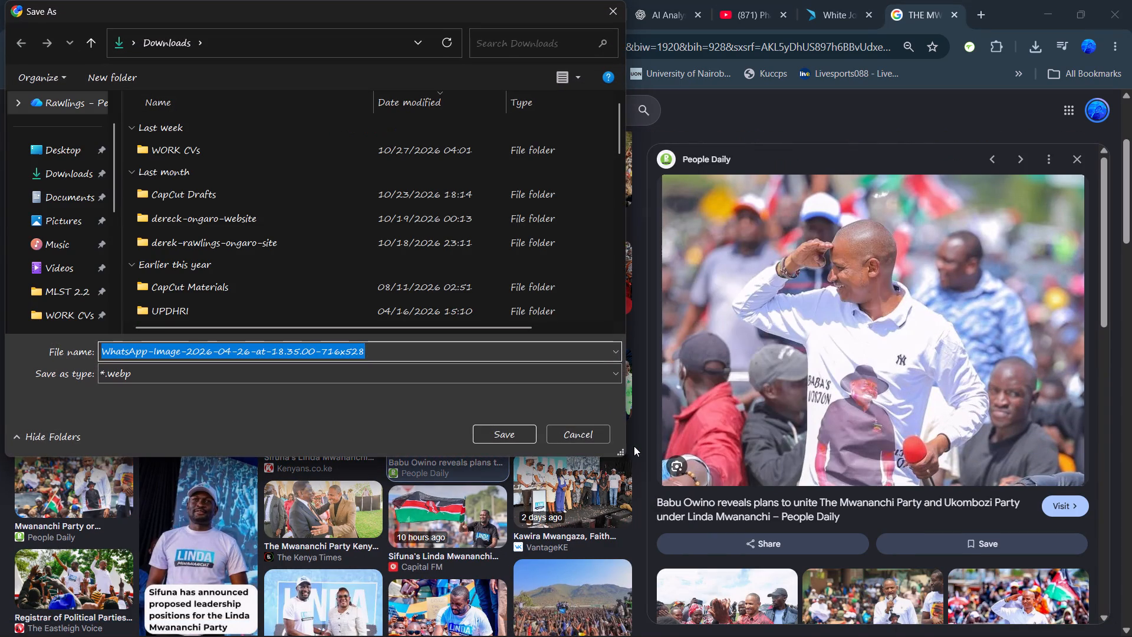
text(TMP)
key(Return)
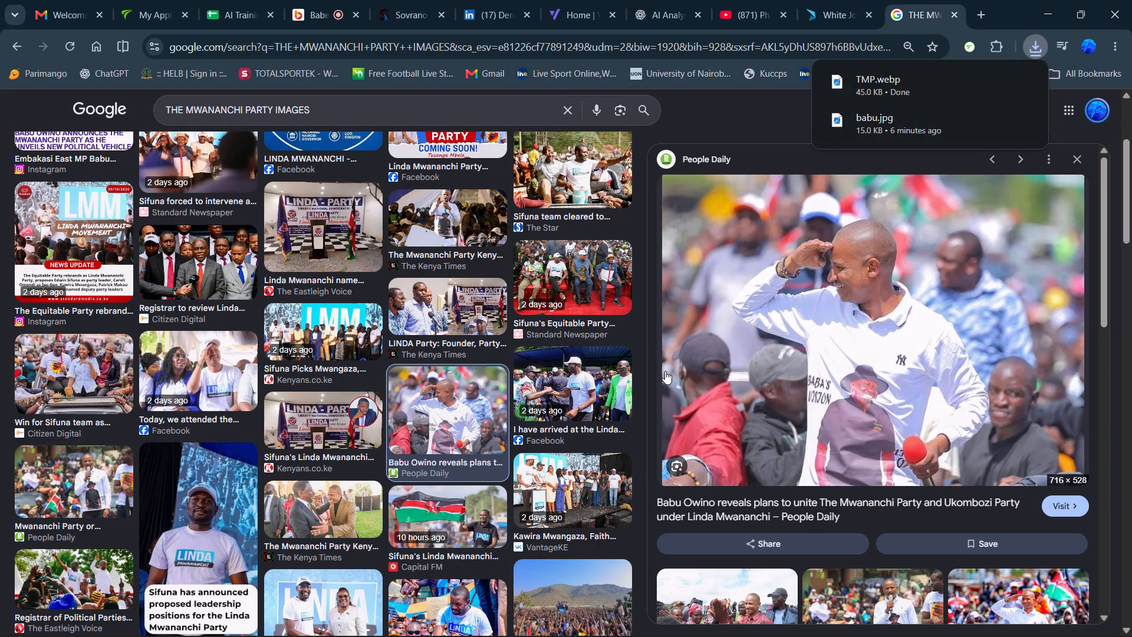
Back in the flyer, replace the full-page background image with the TMP photo uploaded from the device.
click(830, 14)
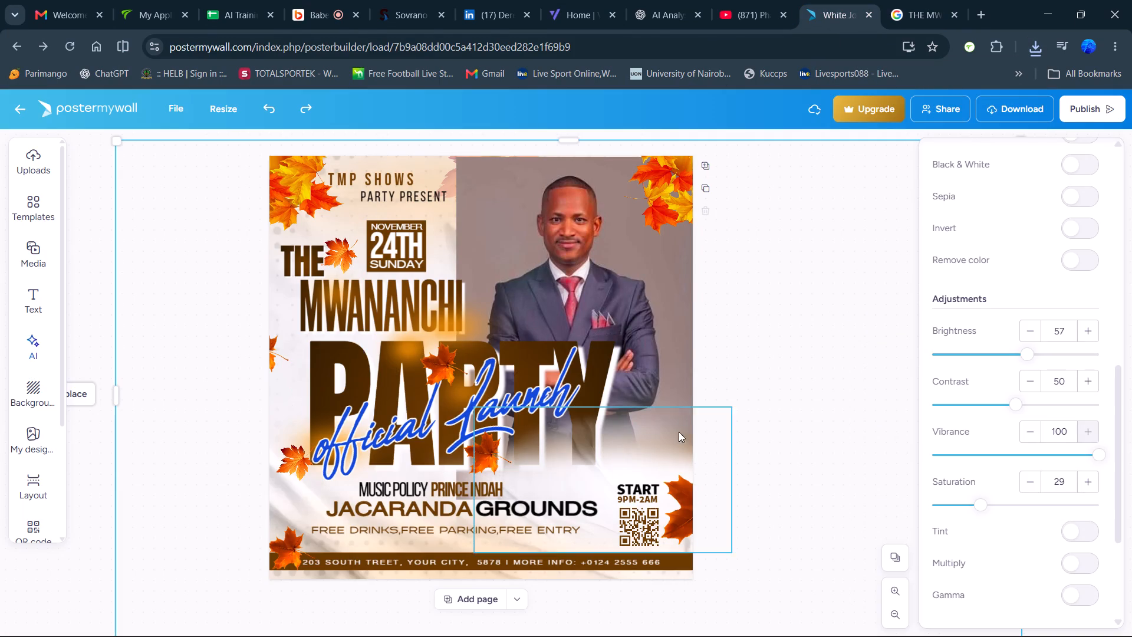
scroll(978, 435, down, 4)
scroll(997, 475, up, 4)
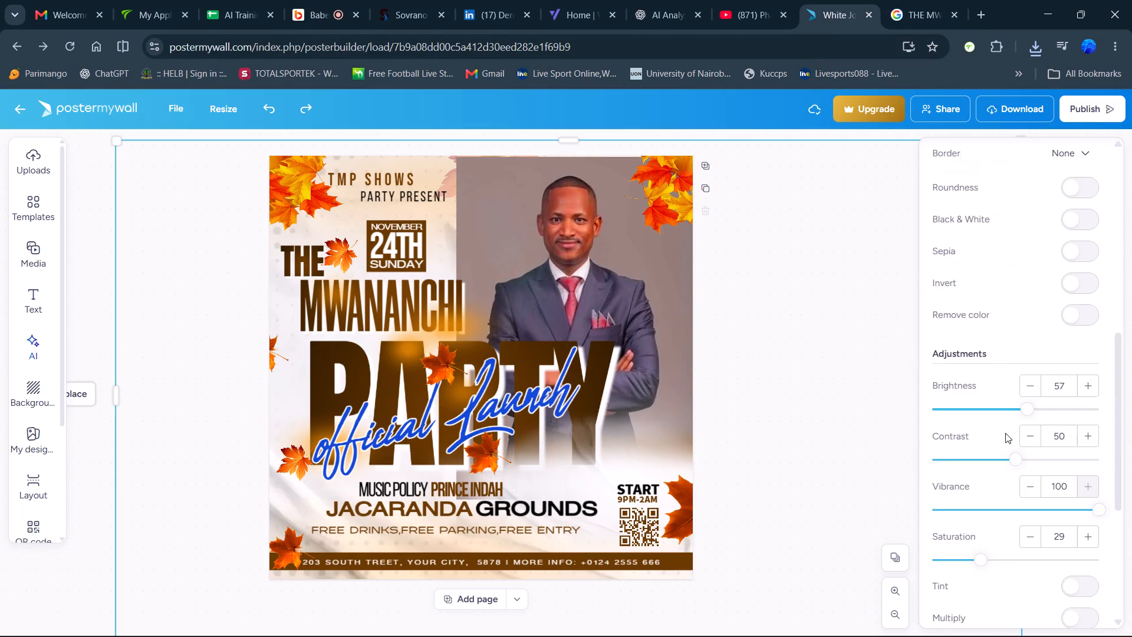
scroll(1009, 348, up, 6)
click(956, 306)
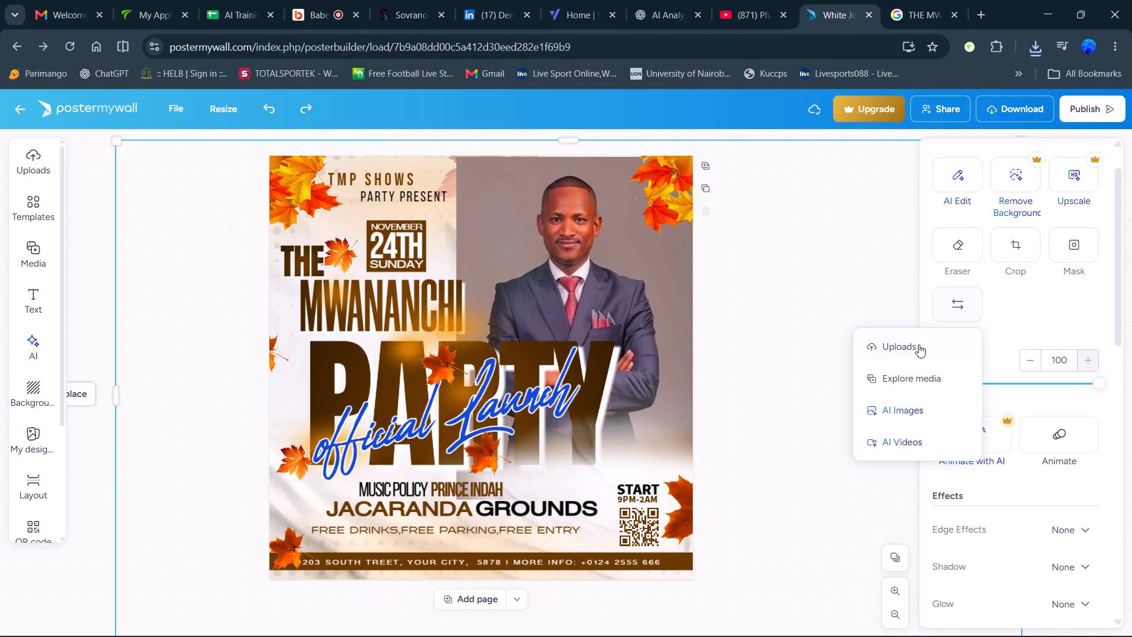
click(917, 344)
click(269, 214)
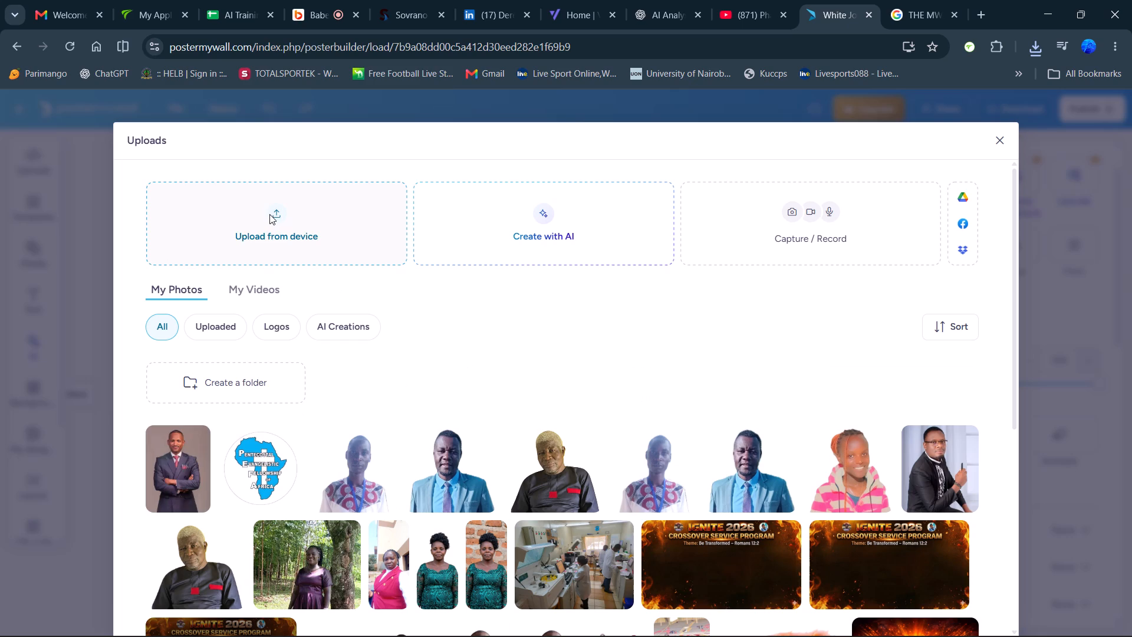
double_click(196, 143)
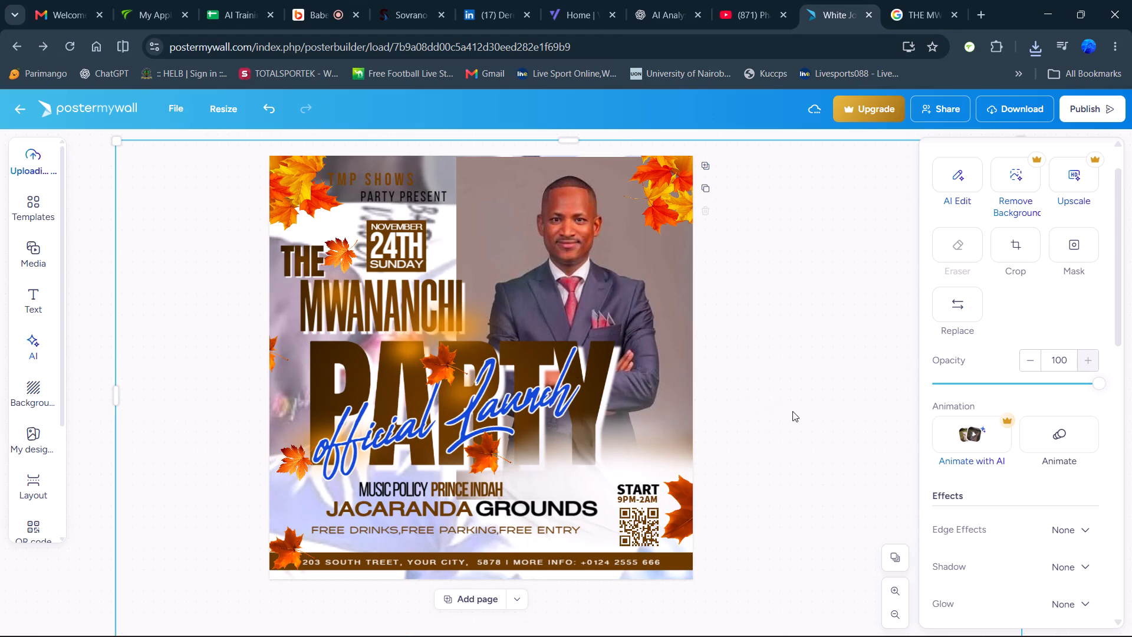
Scale the TMP background photo down from its upper-left and lower-right corners until it is close to the flyer's width.
scroll(643, 433, down, 3)
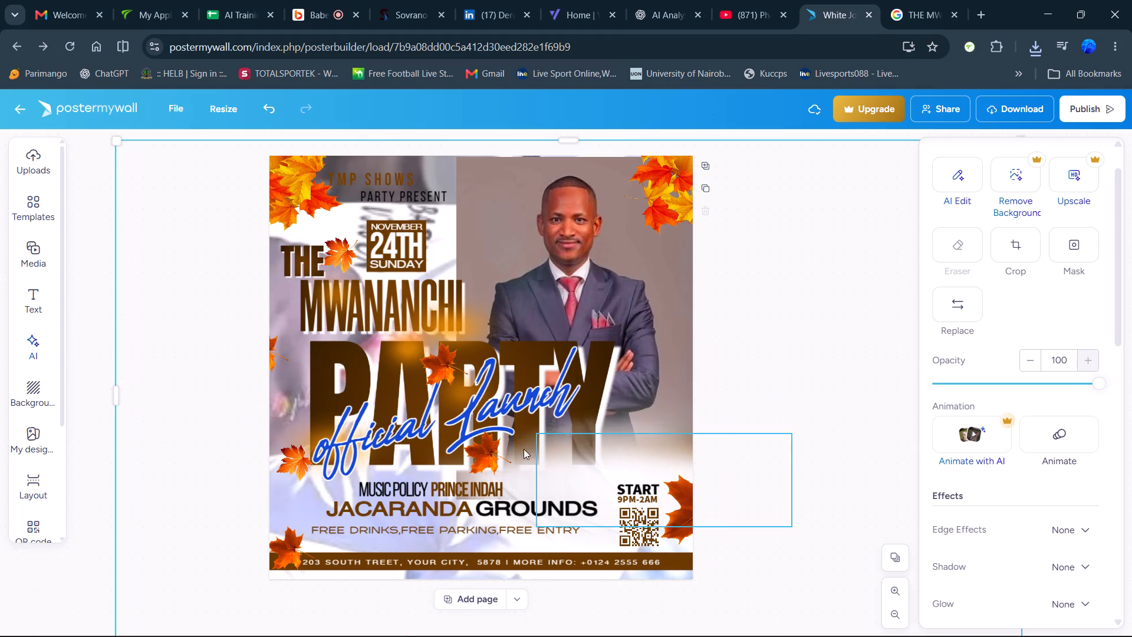
scroll(272, 470, down, 3)
scroll(105, 472, down, 4)
scroll(103, 469, up, 1)
scroll(102, 467, down, 5)
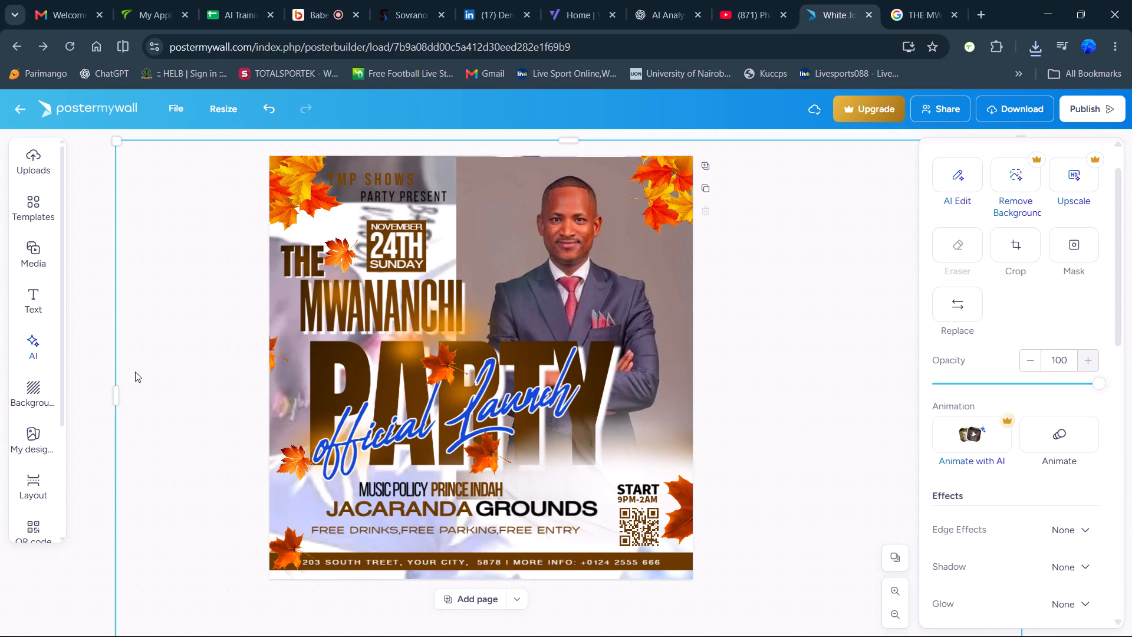
drag(115, 140, 258, 162)
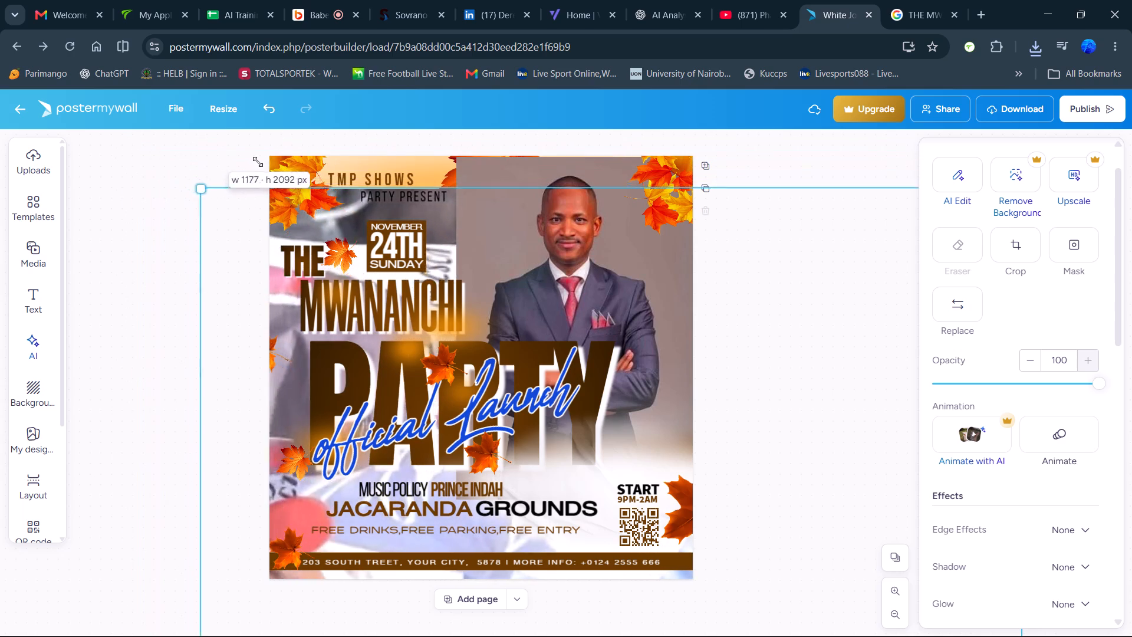
drag(258, 162, 333, 231)
scroll(870, 467, down, 4)
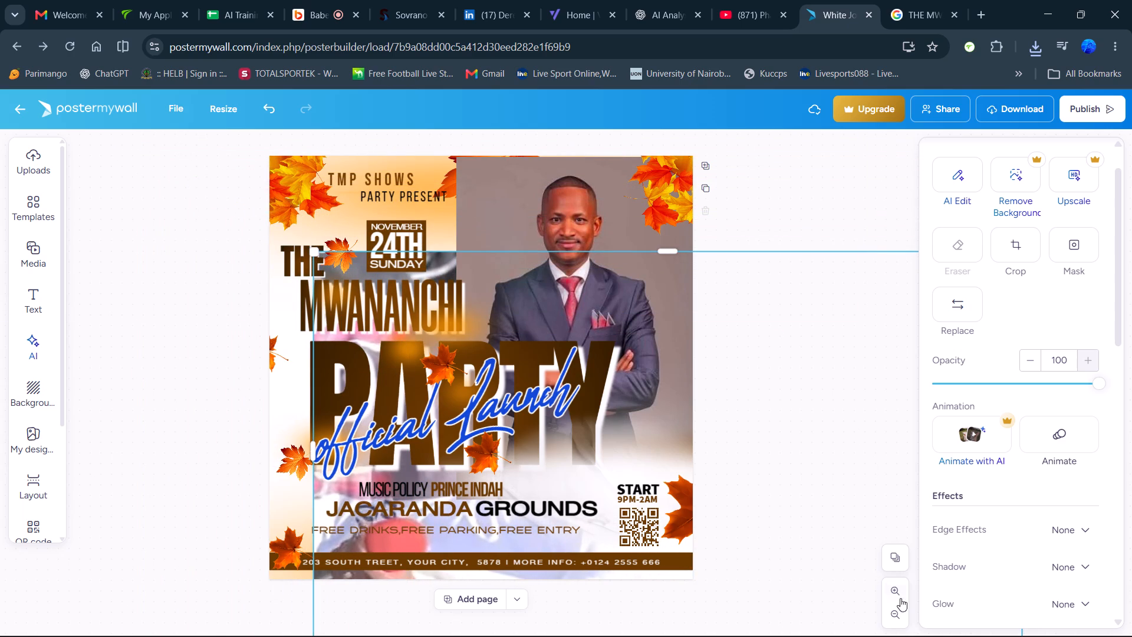
triple_click(893, 615)
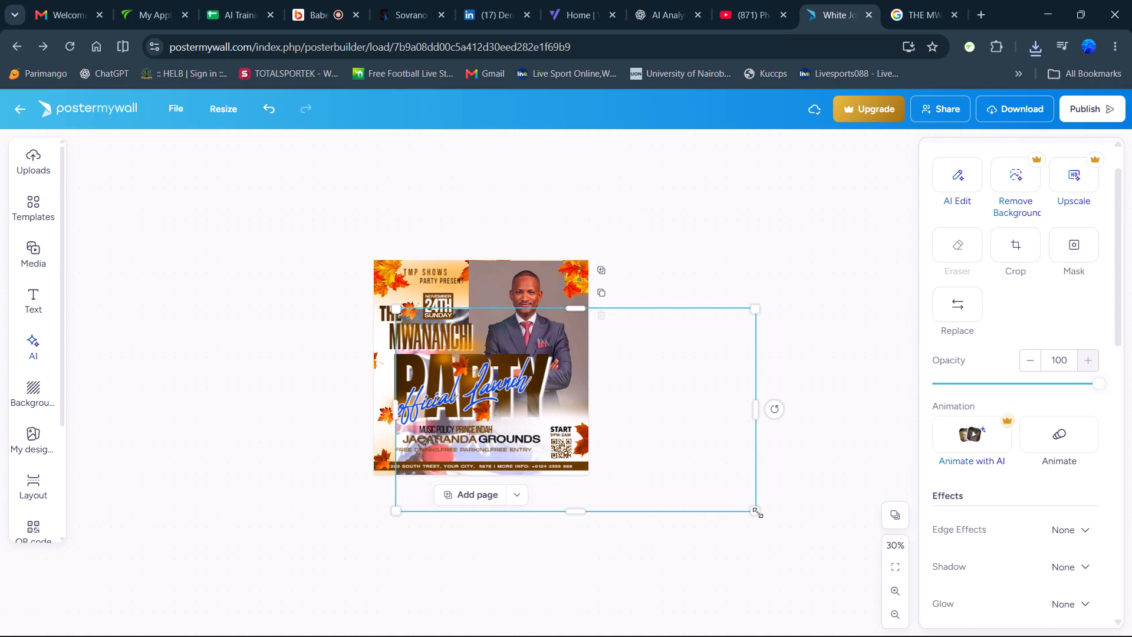
drag(755, 511, 552, 467)
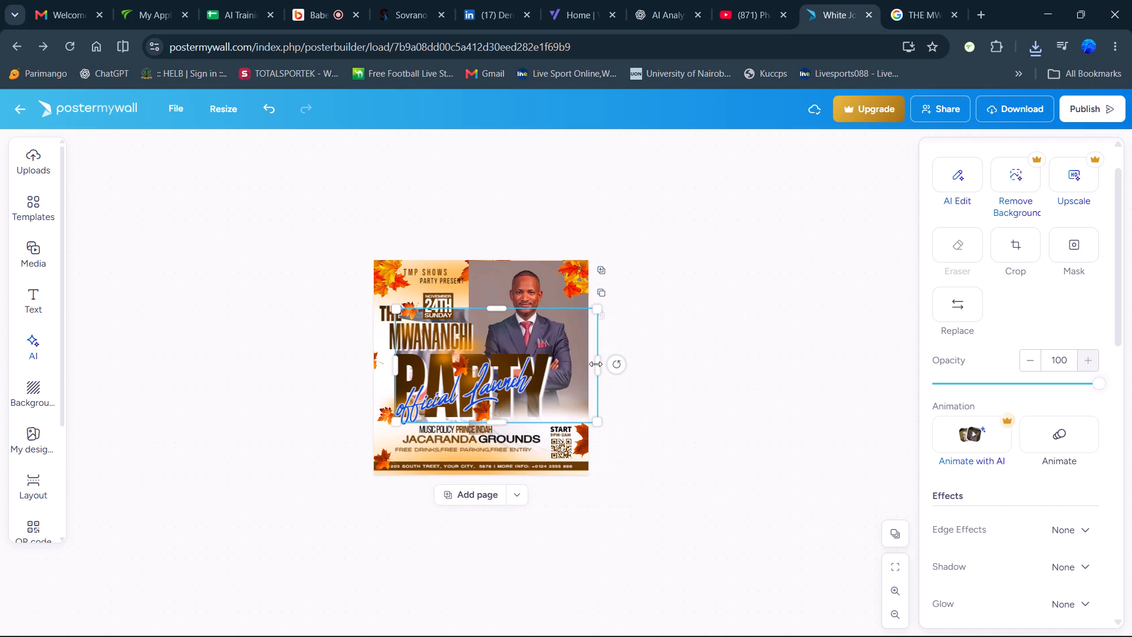
Adjust the TMP photo's side and bottom edges so they line up with the flyer's left, right and bottom borders.
drag(599, 363, 590, 365)
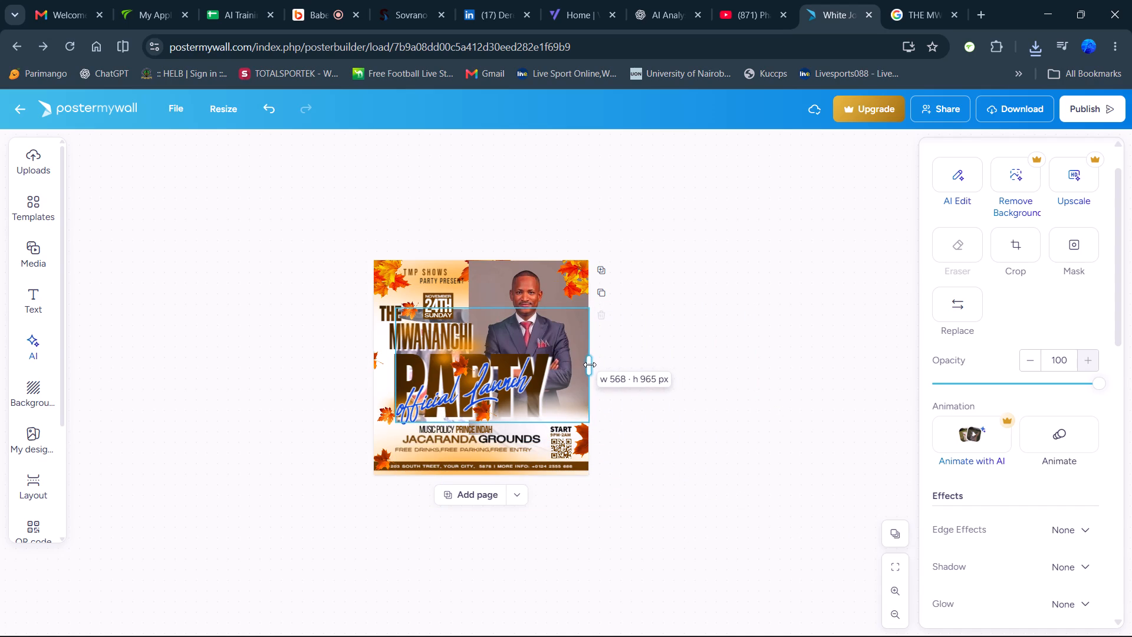
drag(489, 422, 496, 464)
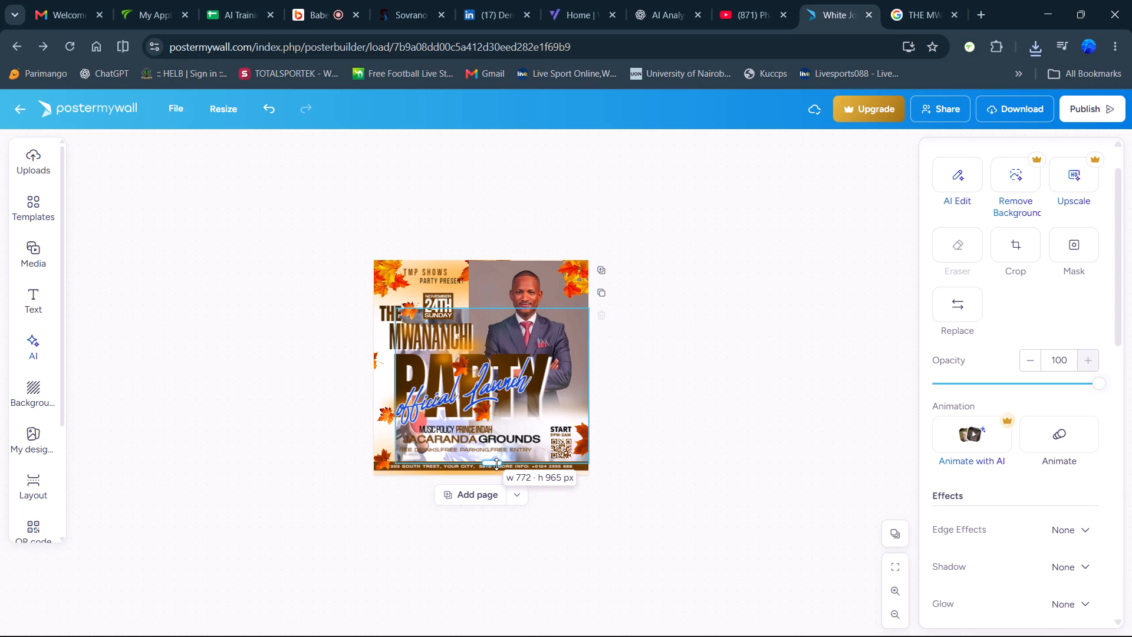
drag(496, 464, 499, 470)
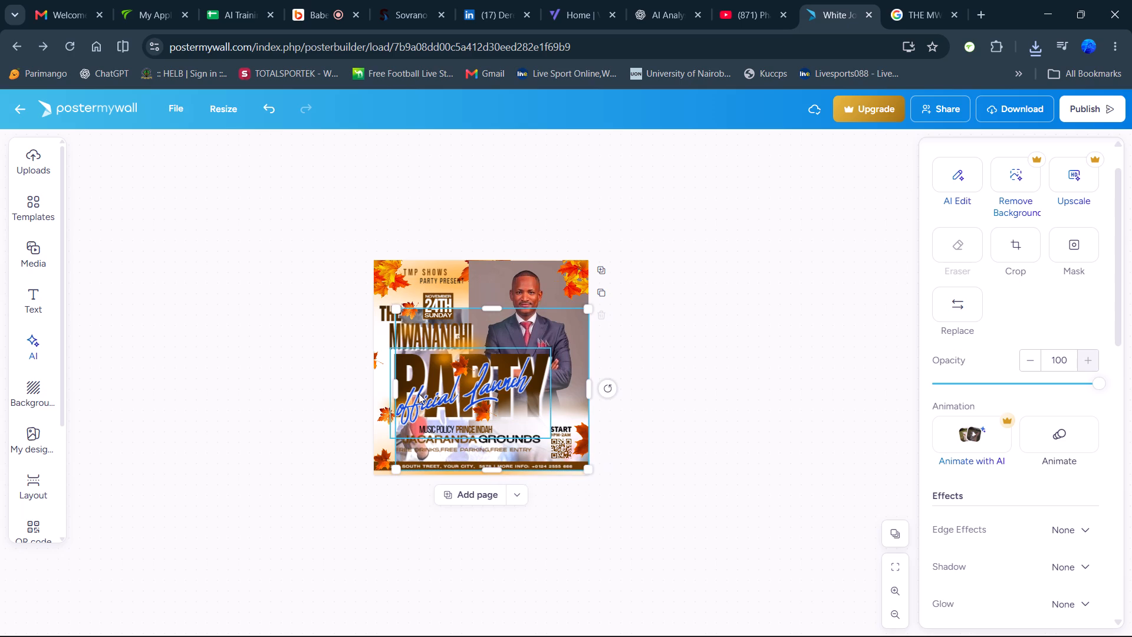
drag(395, 388, 377, 386)
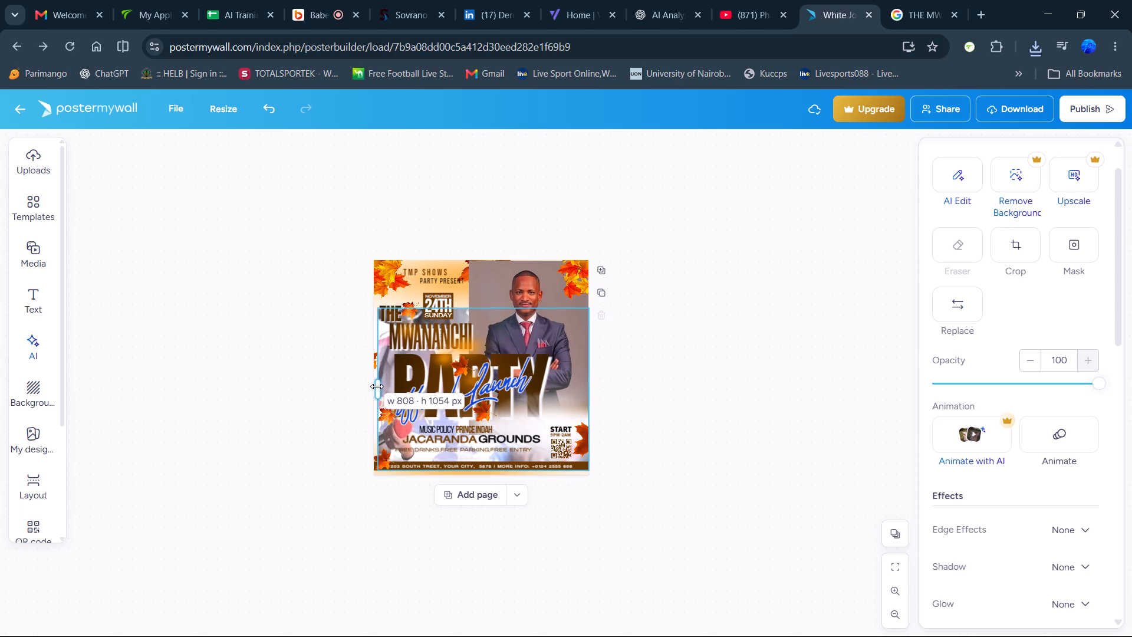
drag(377, 386, 375, 386)
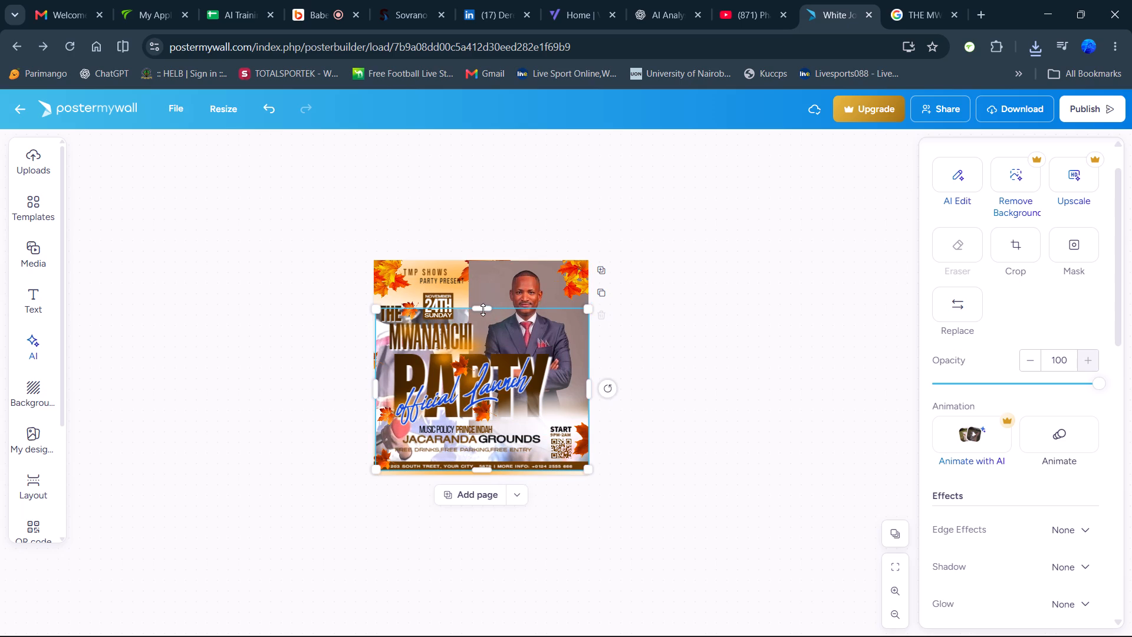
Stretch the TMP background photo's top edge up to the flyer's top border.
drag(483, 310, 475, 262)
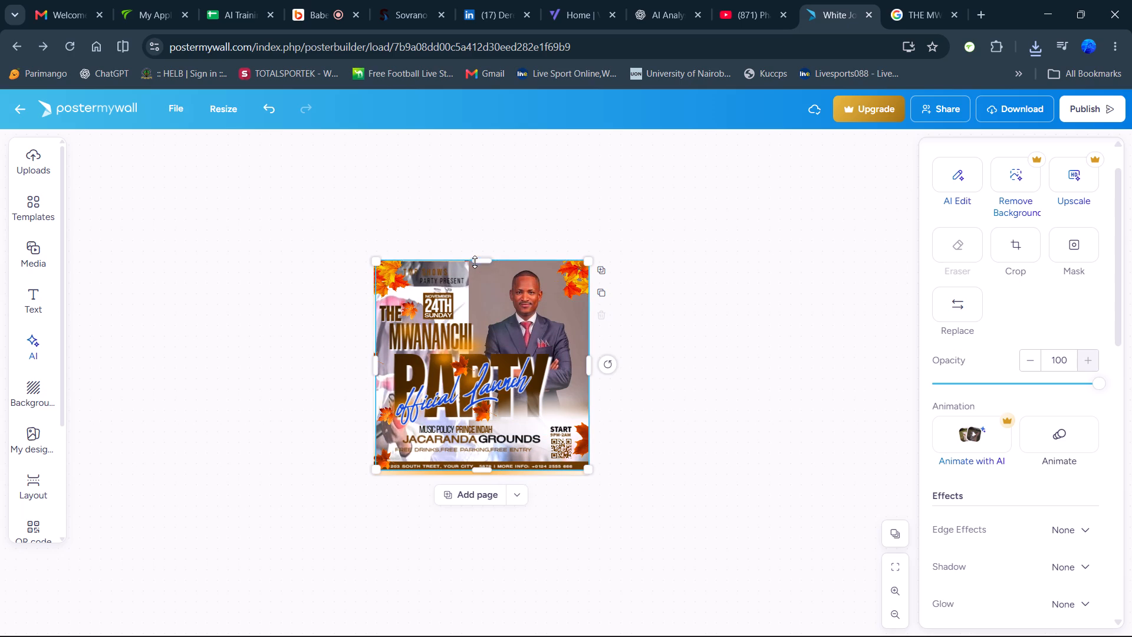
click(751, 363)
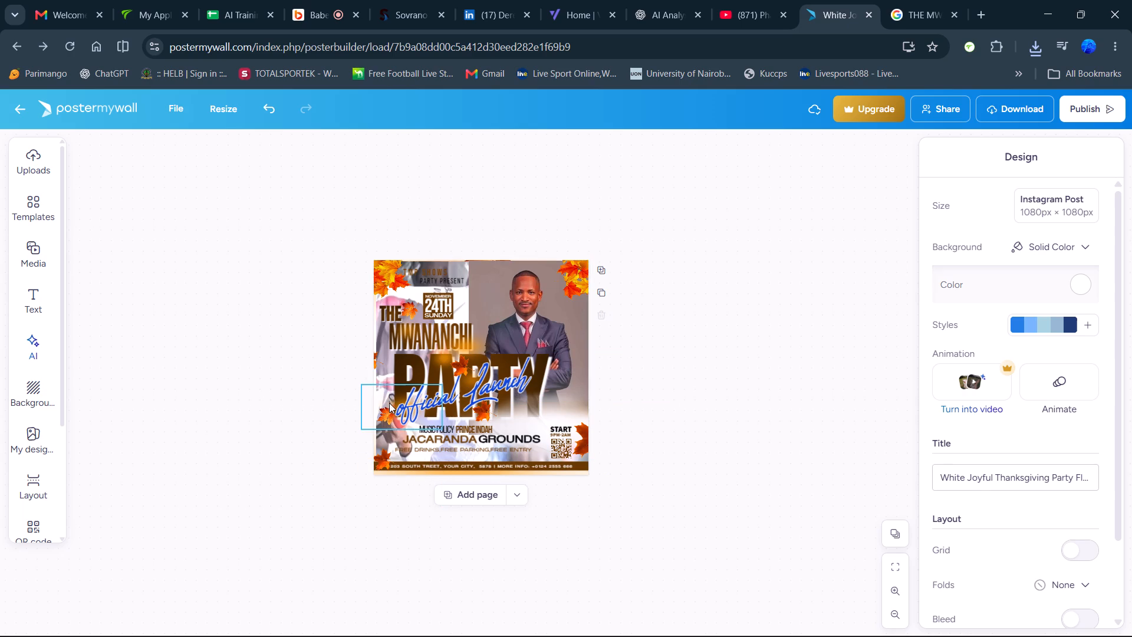
Lower the TMP background photo's top edge until it sits just above the large "PARTY" title.
click(386, 371)
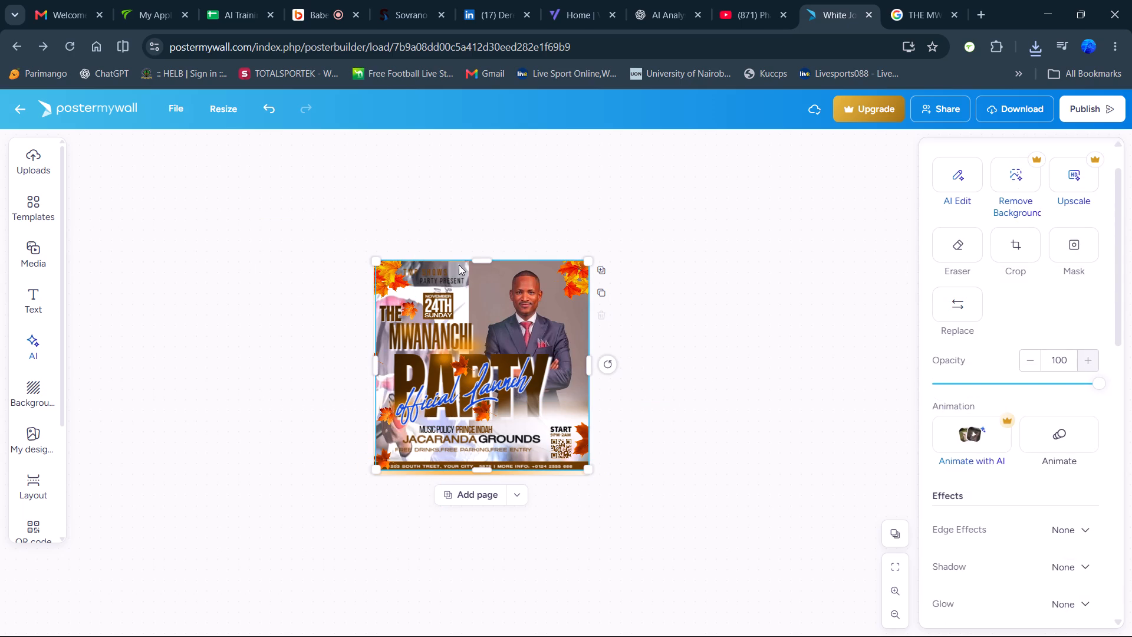
drag(482, 258, 496, 314)
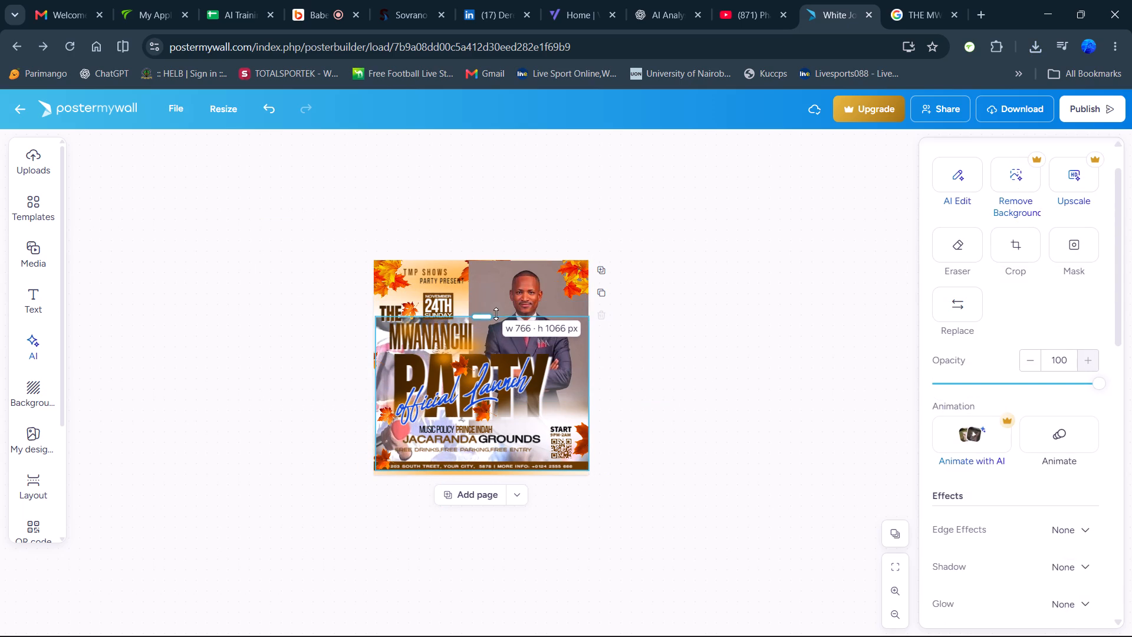
drag(496, 314, 501, 349)
Select the image element that overlaps the flyer's upper-left corner.
click(393, 280)
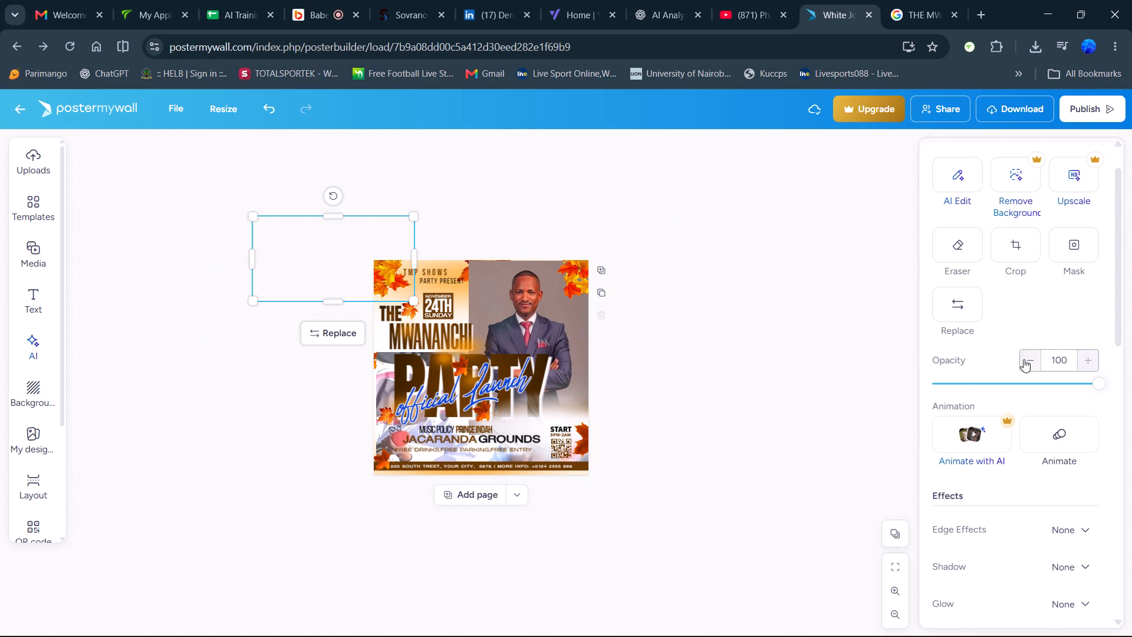
Examine the effects and adjustment settings of the selected image overlapping the flyer's upper-left corner.
scroll(1029, 405, down, 6)
scroll(1023, 411, up, 4)
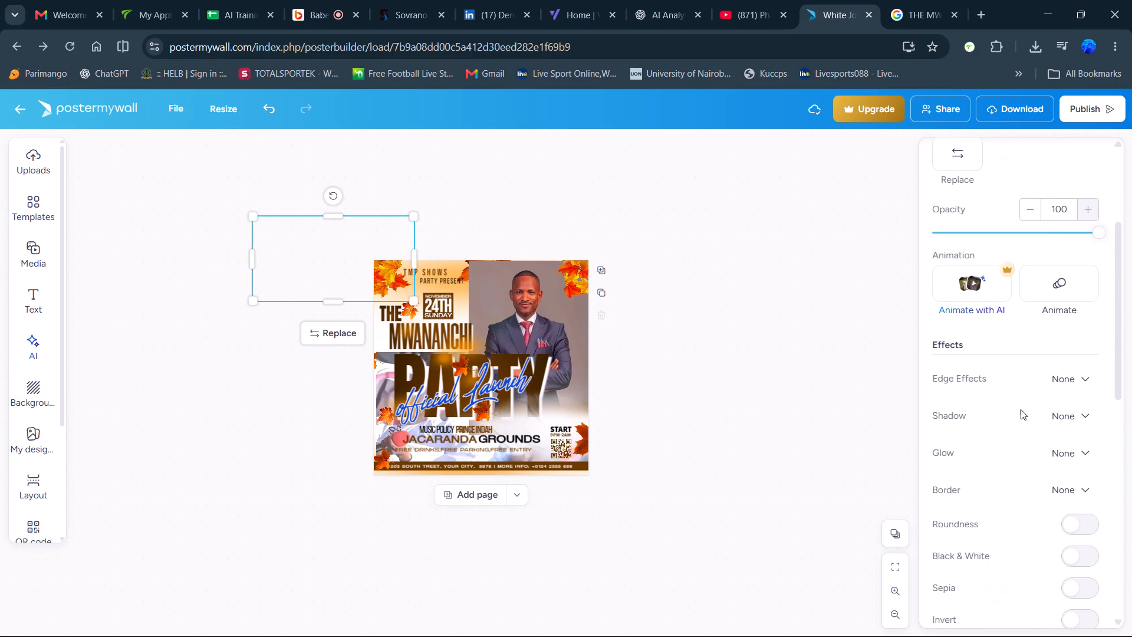
scroll(1020, 408, up, 4)
scroll(996, 335, down, 2)
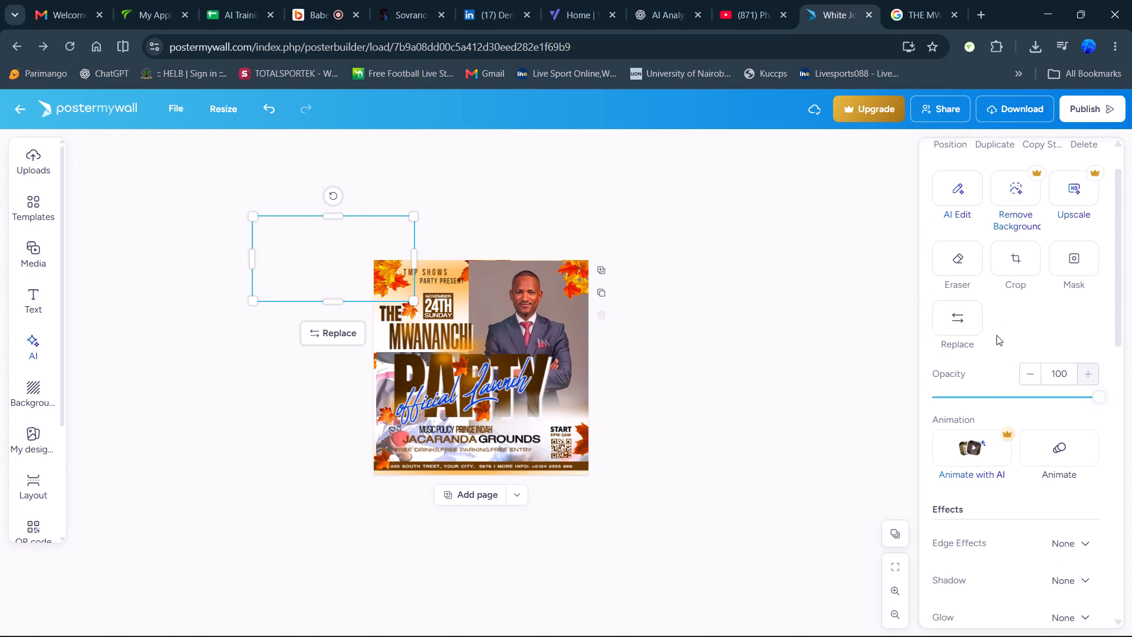
scroll(996, 335, down, 7)
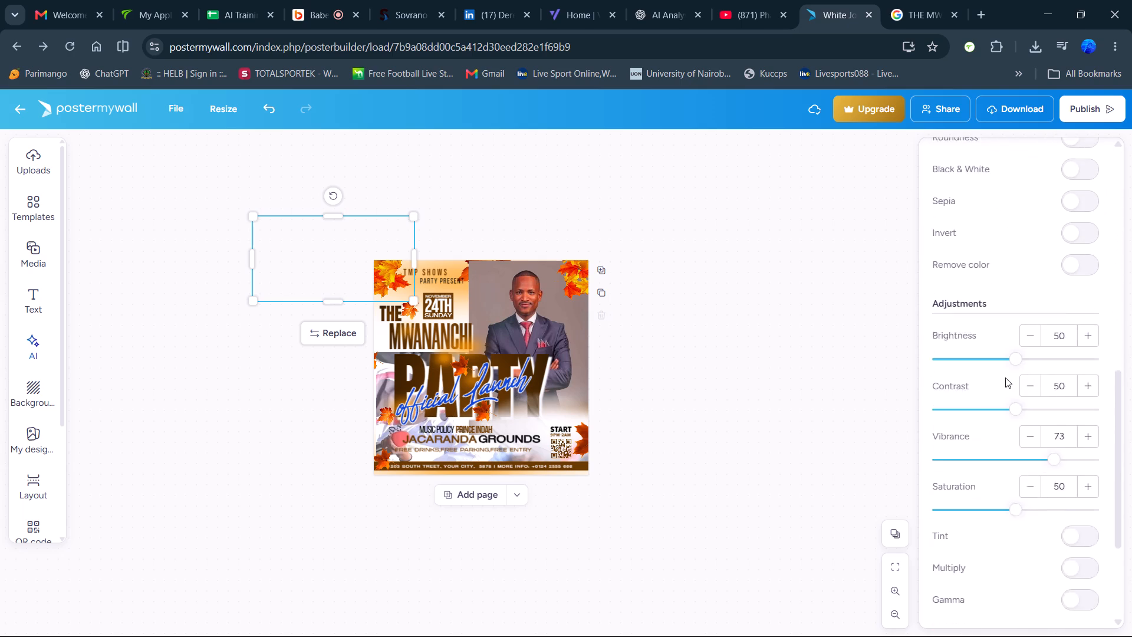
scroll(1005, 377, down, 8)
scroll(987, 323, up, 4)
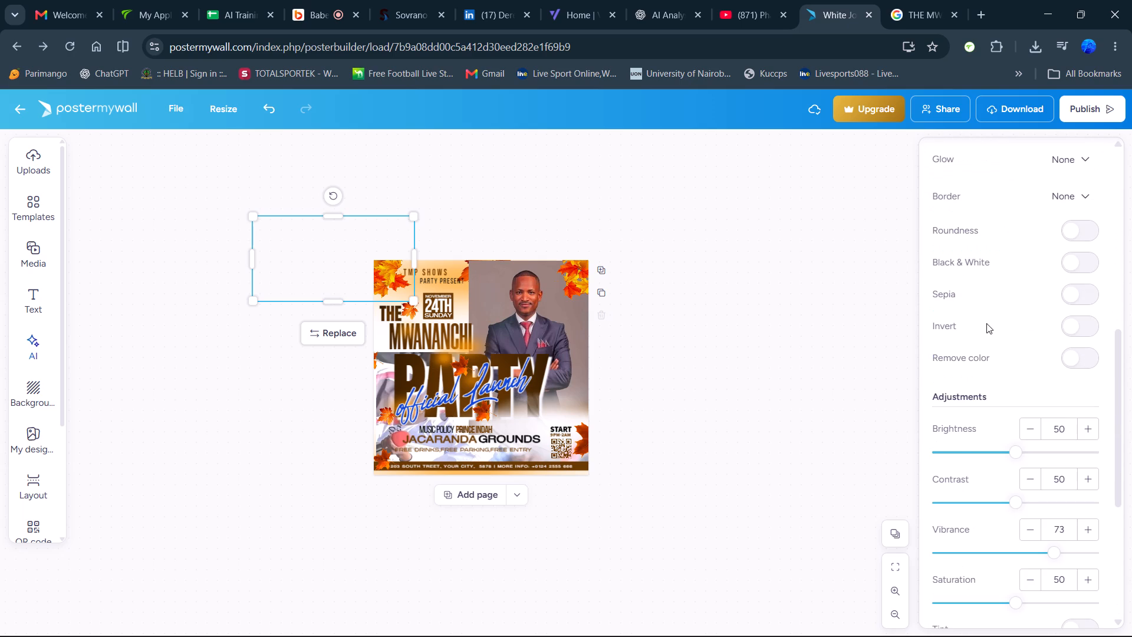
scroll(1005, 413, up, 3)
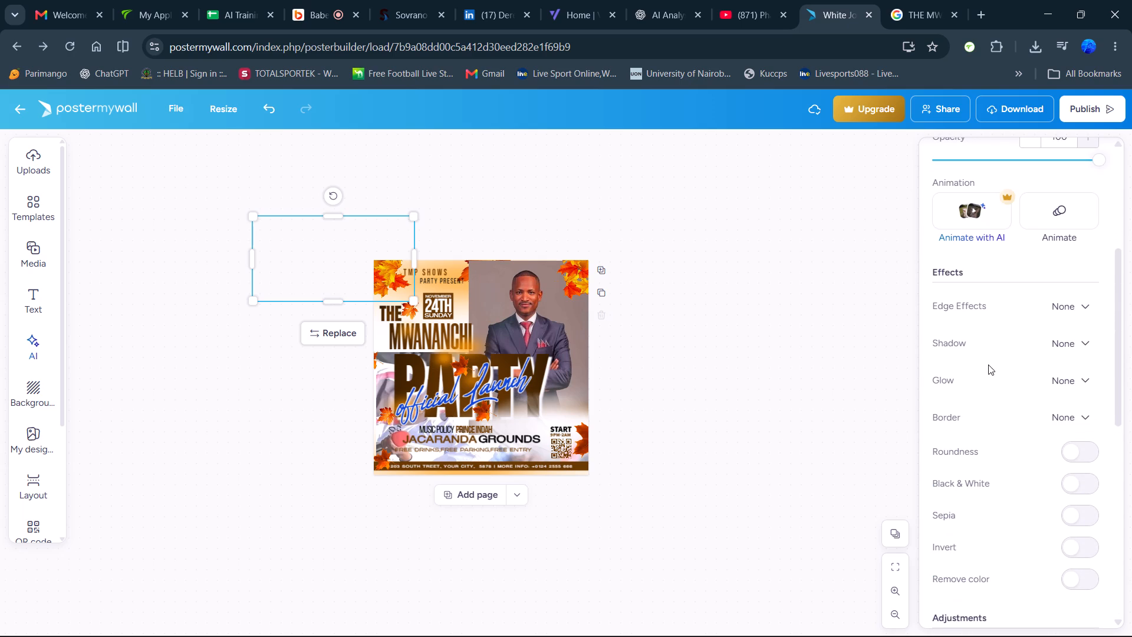
scroll(999, 373, up, 2)
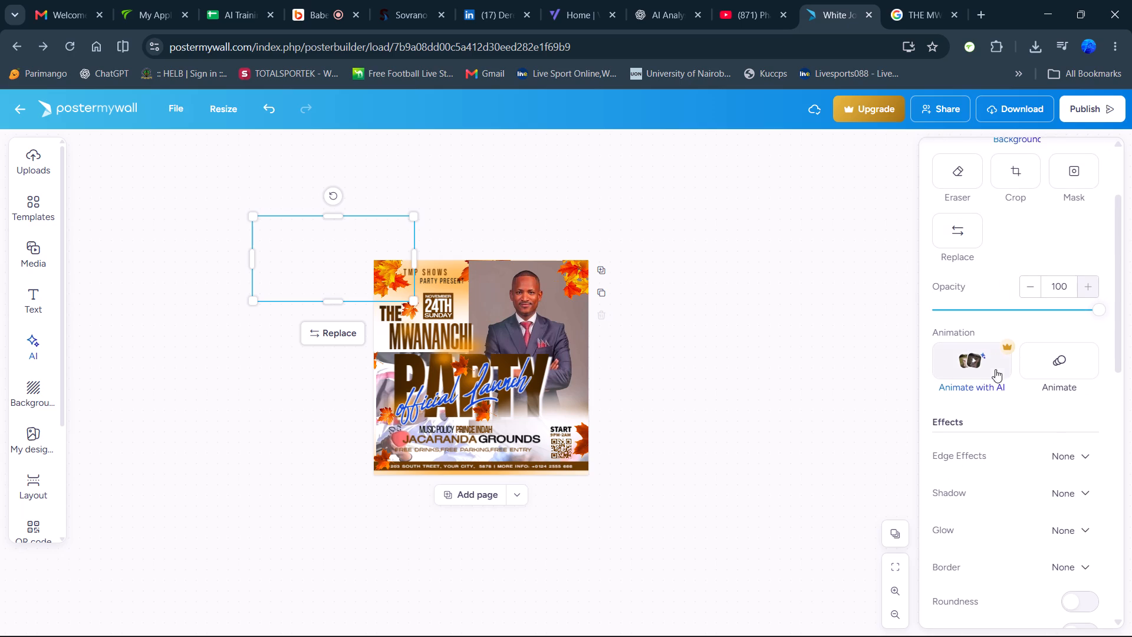
click(744, 350)
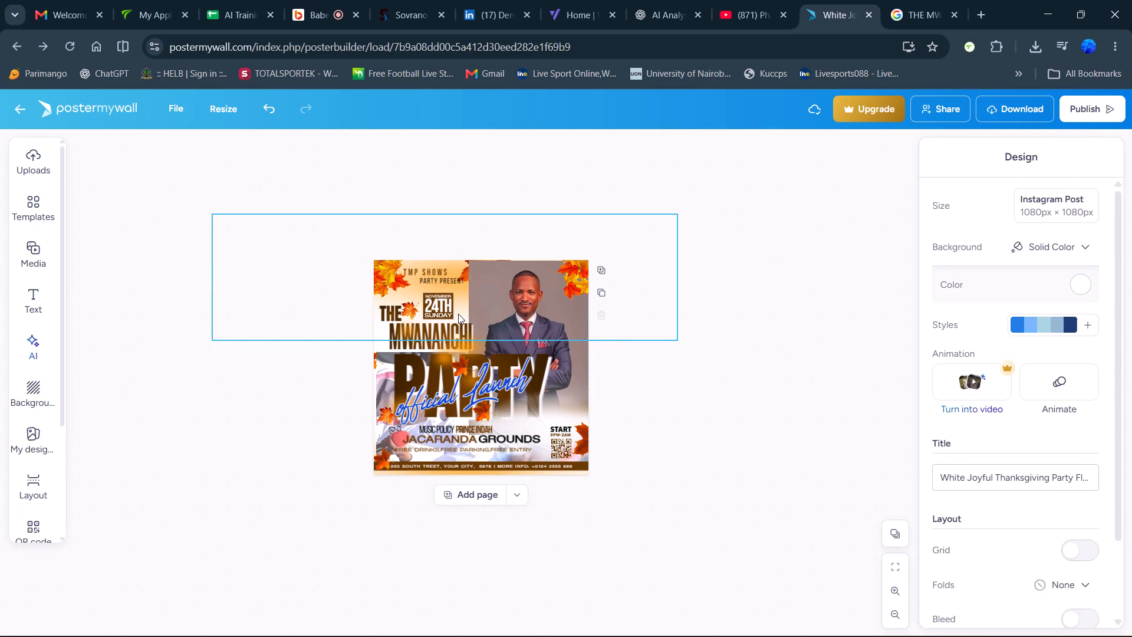
Apply the Rectangle edge effect to the wide image spanning the upper part of the flyer.
click(458, 314)
scroll(1018, 391, down, 3)
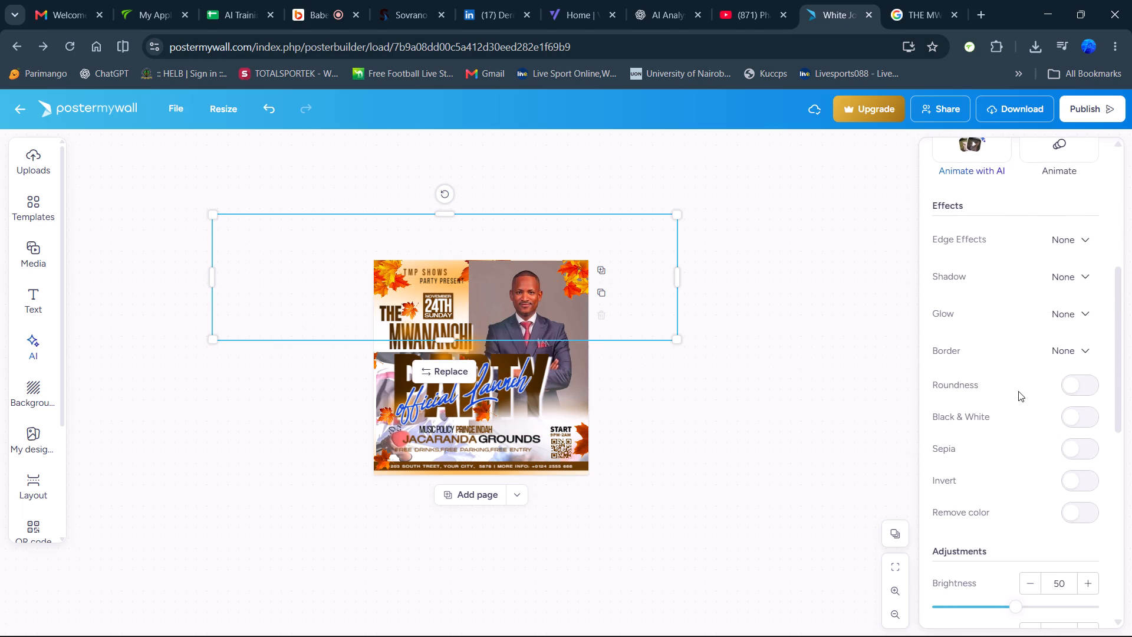
click(1071, 232)
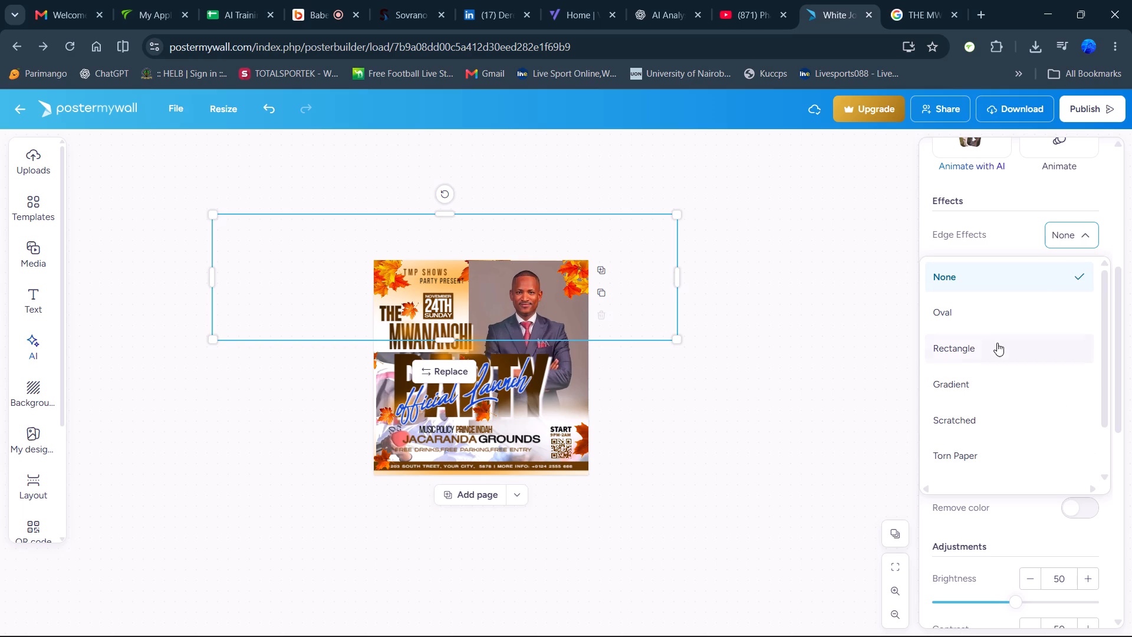
click(995, 344)
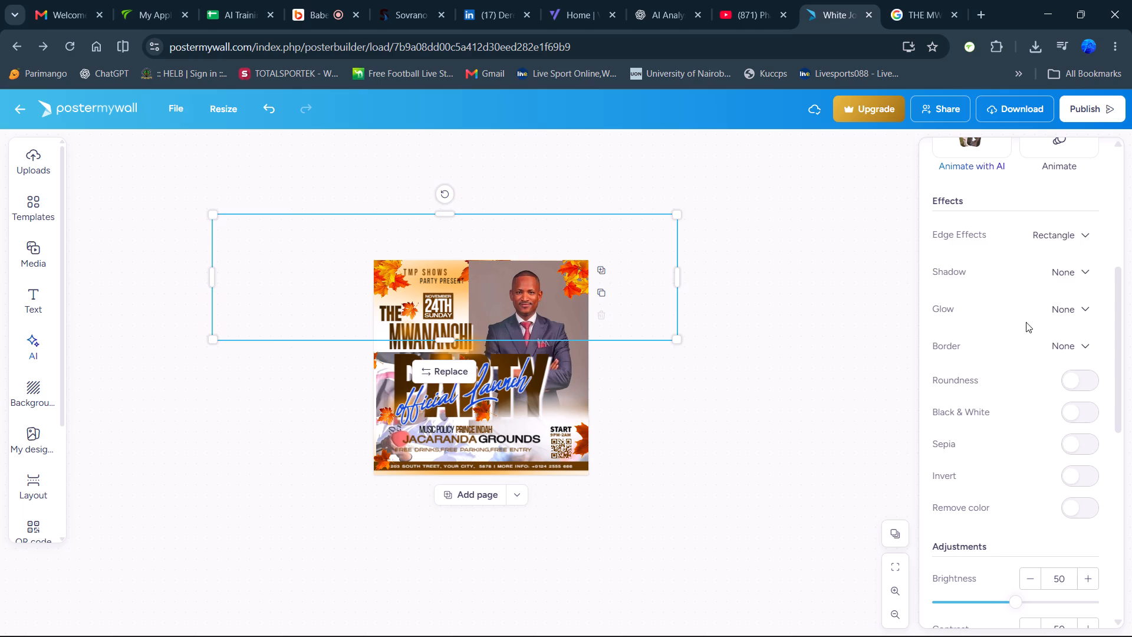
click(842, 397)
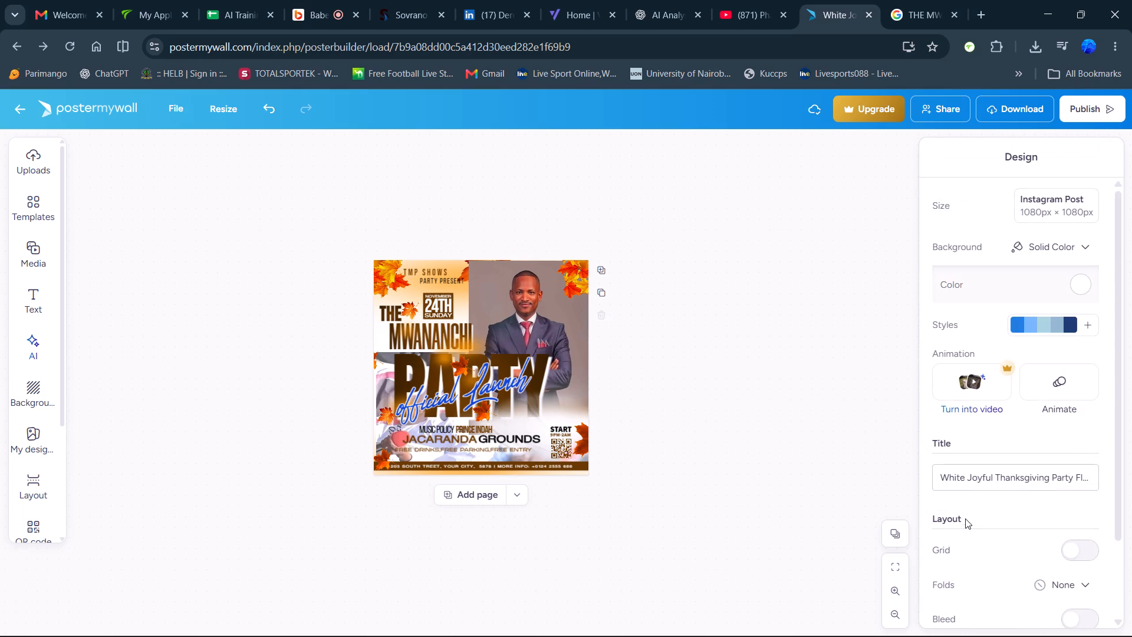
Delete all of the placeholder address and contact text from the brown footer bar.
triple_click(895, 584)
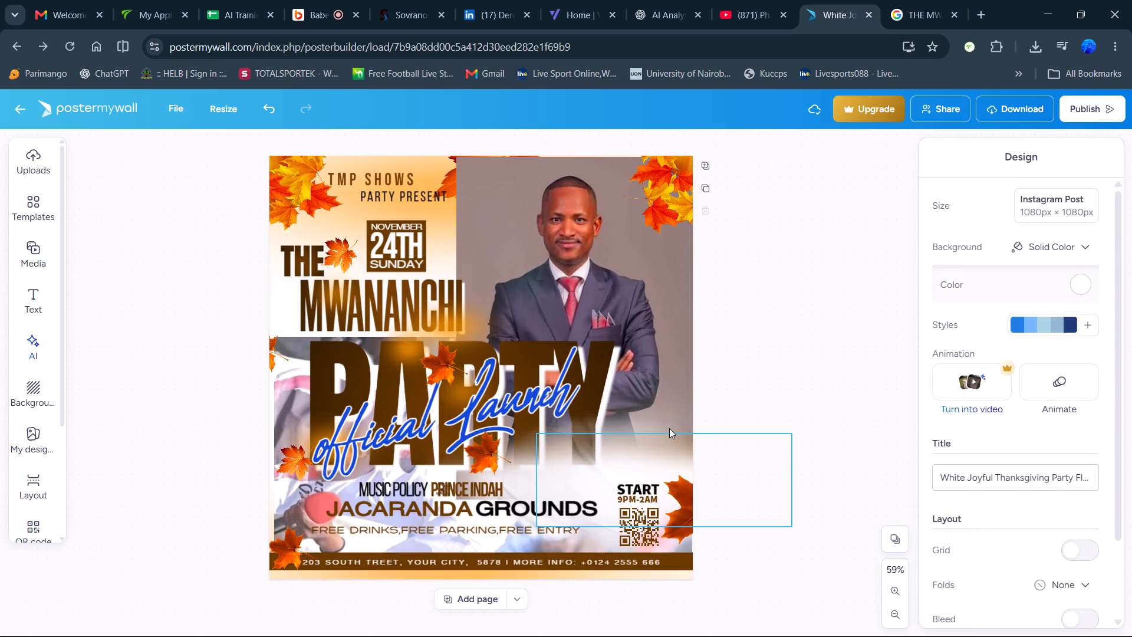
scroll(558, 414, up, 3)
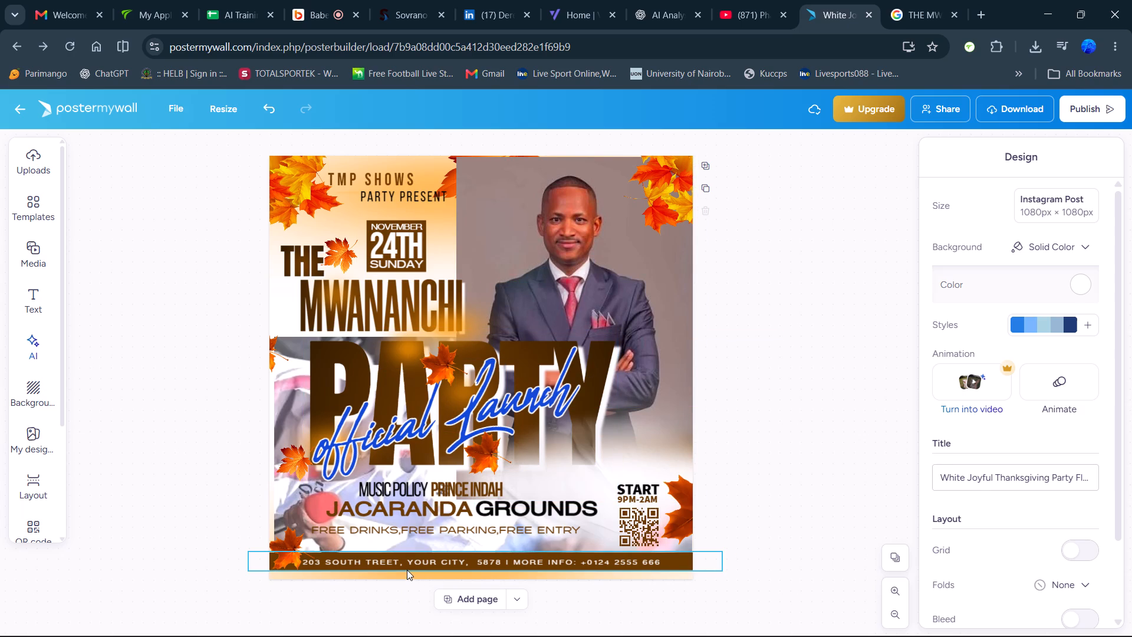
click(495, 563)
double_click(591, 557)
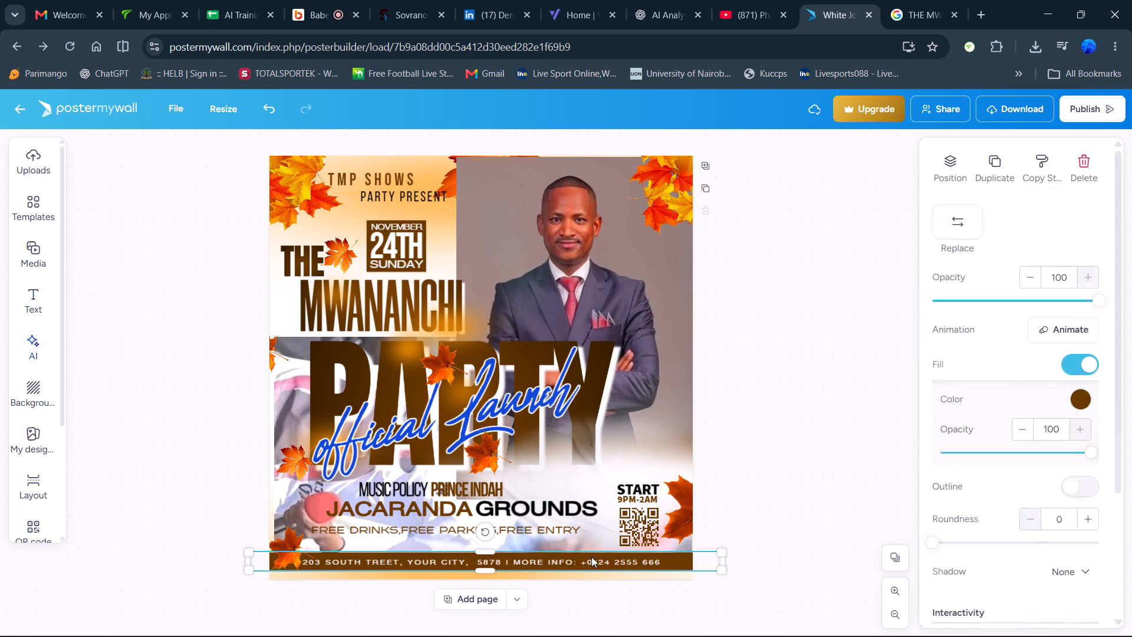
double_click(591, 557)
click(632, 561)
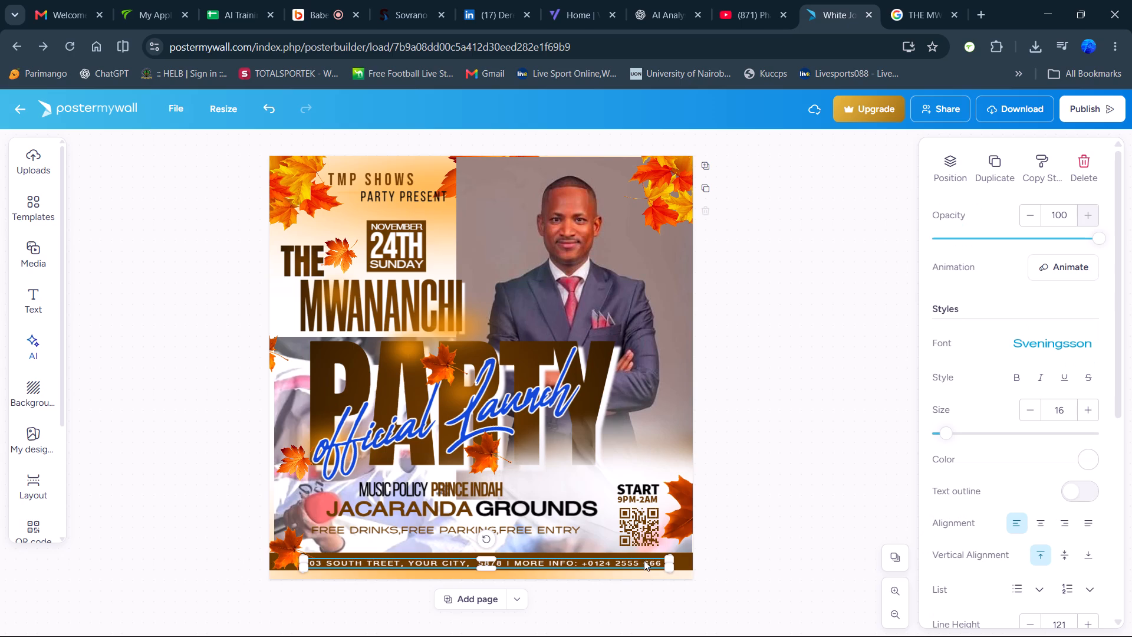
double_click(650, 562)
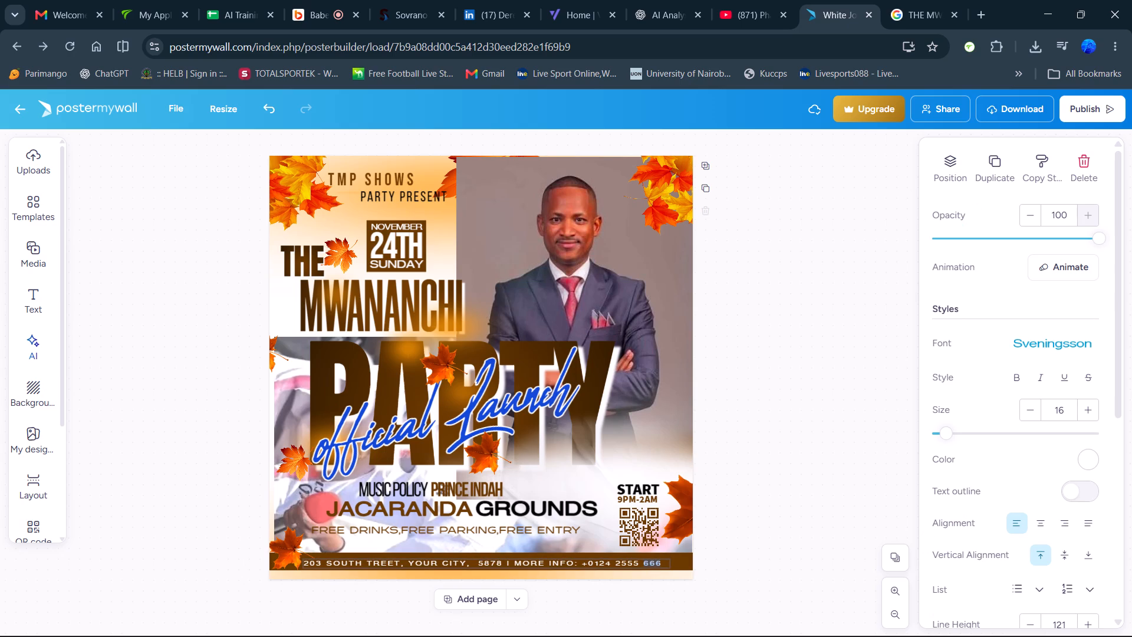
drag(662, 565, 582, 562)
drag(516, 563, 661, 562)
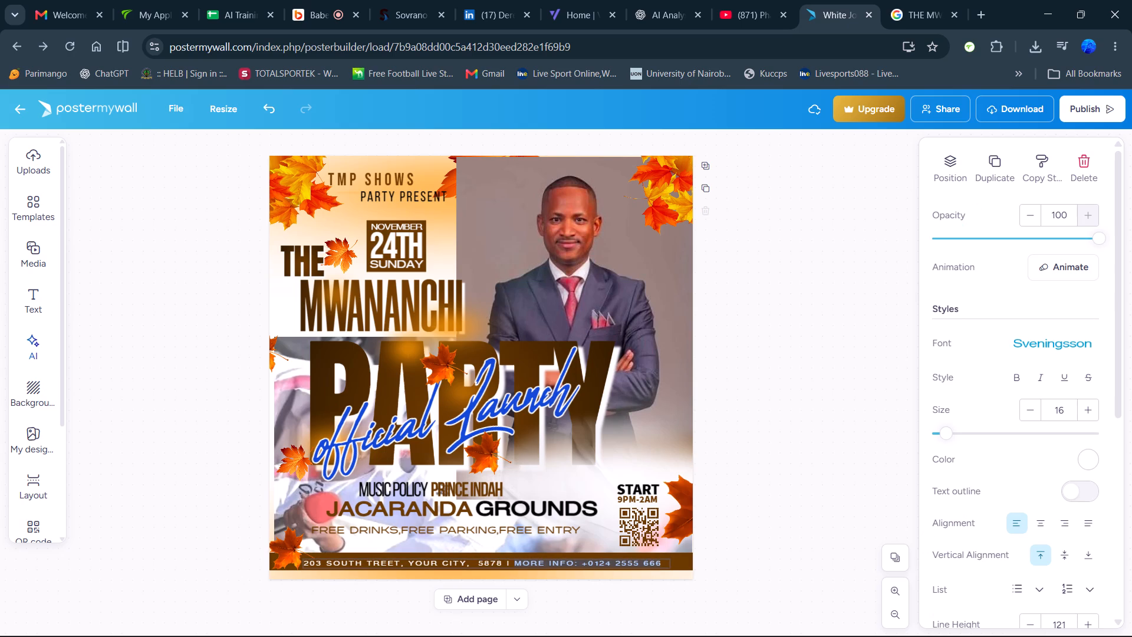
key(BackSpace)
key(BackSpace)
key(BackSpace)
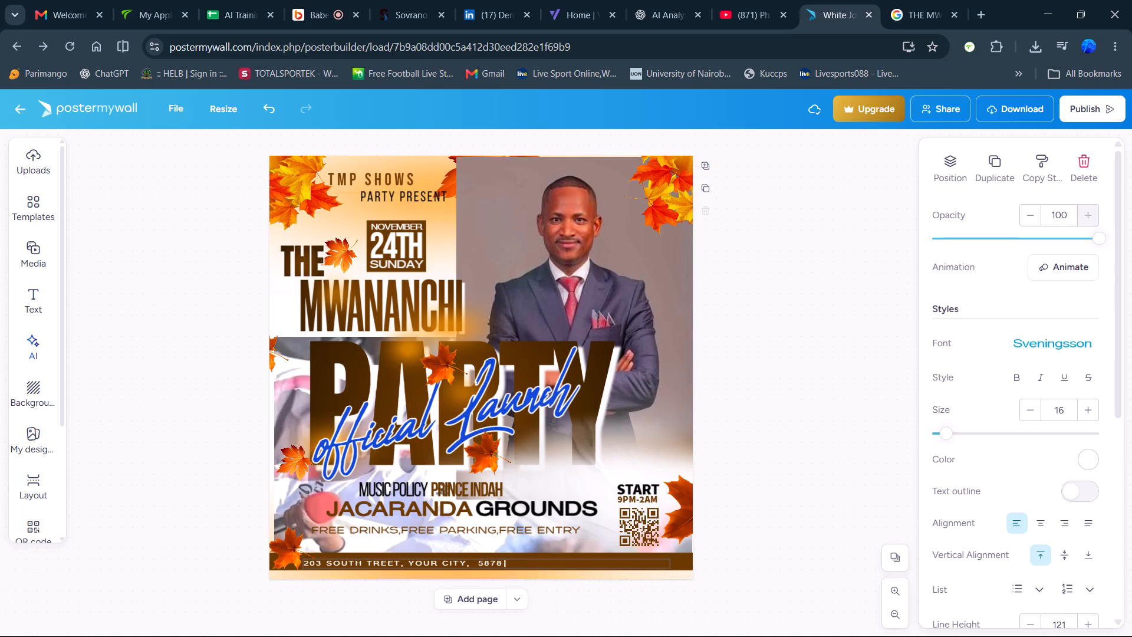
key(BackSpace)
key(BackSpace)
key(BackSpace)
key(BackSpace)
key(BackSpace)
key(BackSpace)
key(BackSpace)
key(BackSpace)
key(BackSpace)
key(BackSpace)
key(BackSpace)
key(BackSpace)
key(BackSpace)
key(BackSpace)
key(BackSpace)
key(BackSpace)
key(BackSpace)
key(BackSpace)
key(BackSpace)
key(BackSpace)
key(BackSpace)
key(BackSpace)
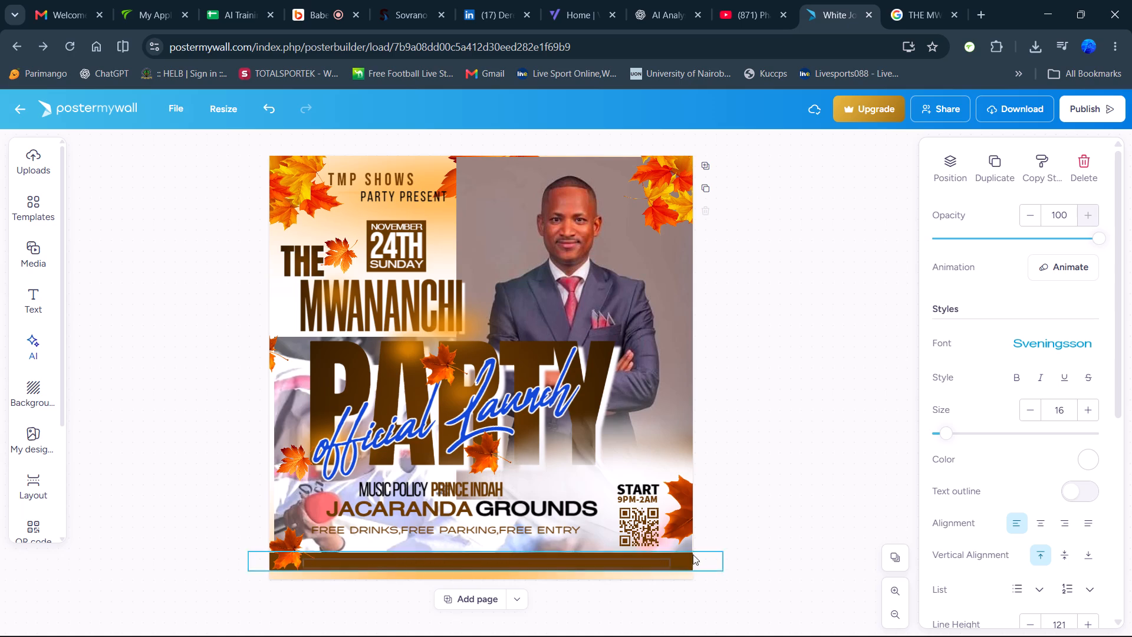
click(815, 438)
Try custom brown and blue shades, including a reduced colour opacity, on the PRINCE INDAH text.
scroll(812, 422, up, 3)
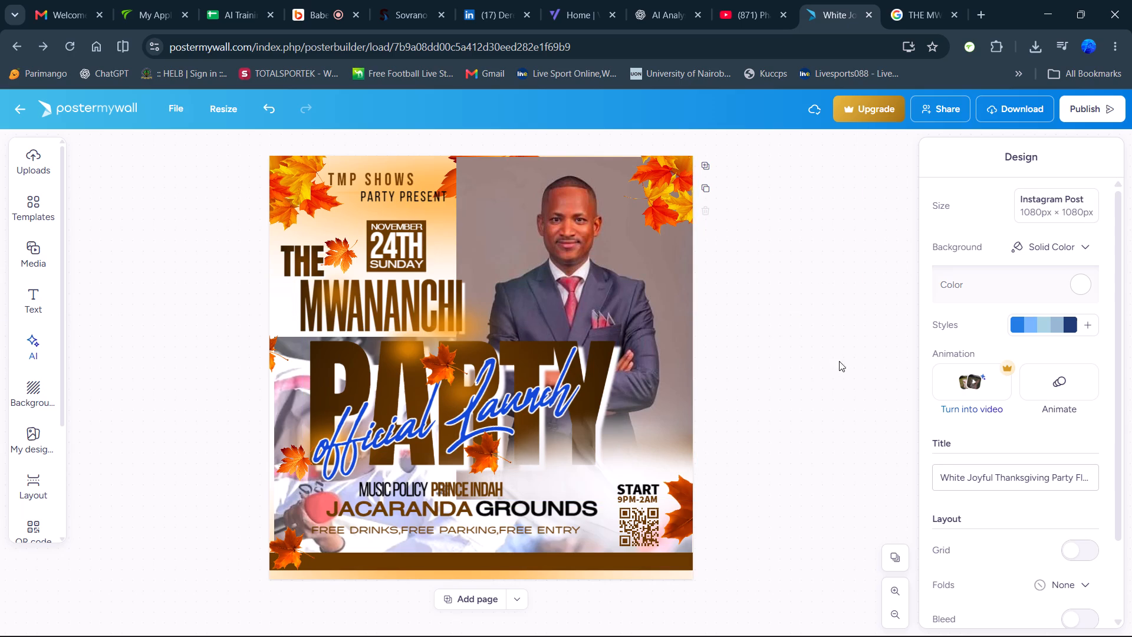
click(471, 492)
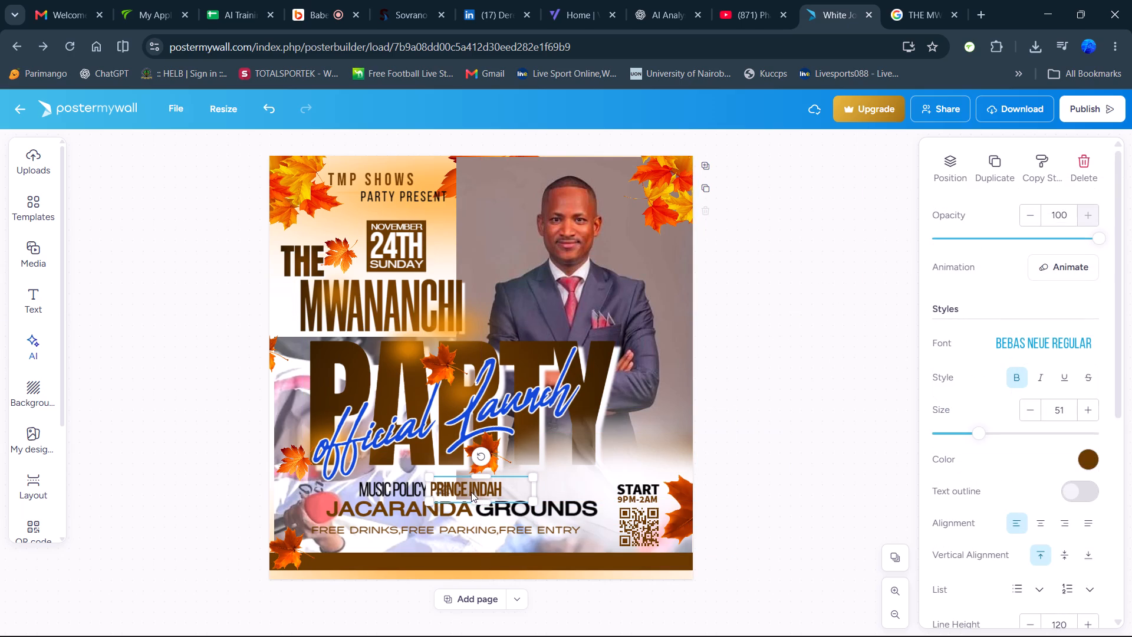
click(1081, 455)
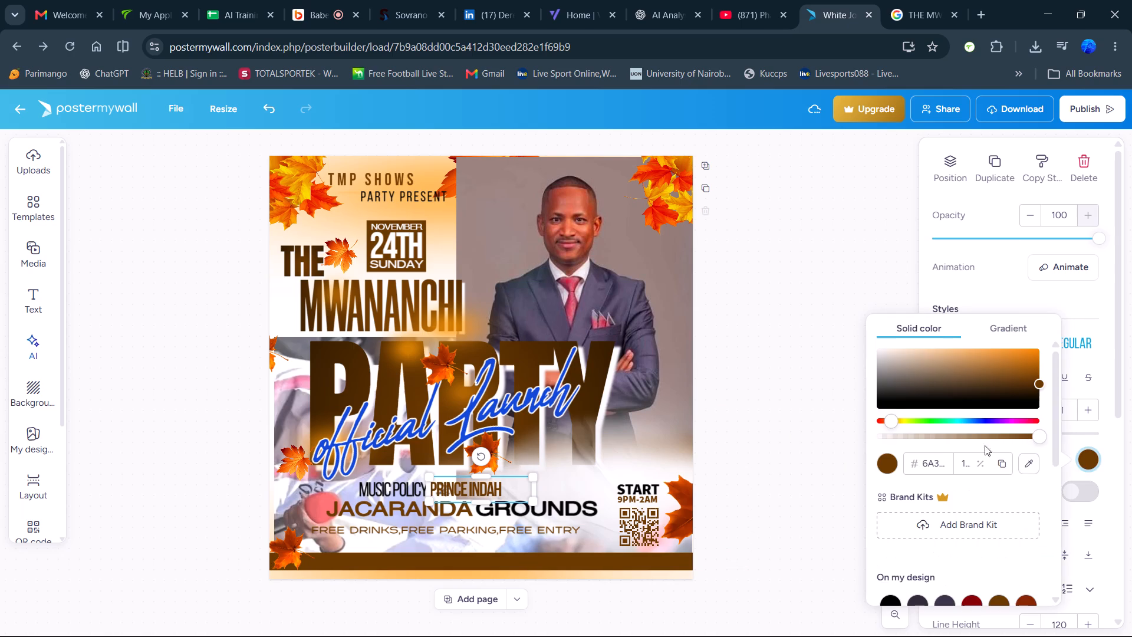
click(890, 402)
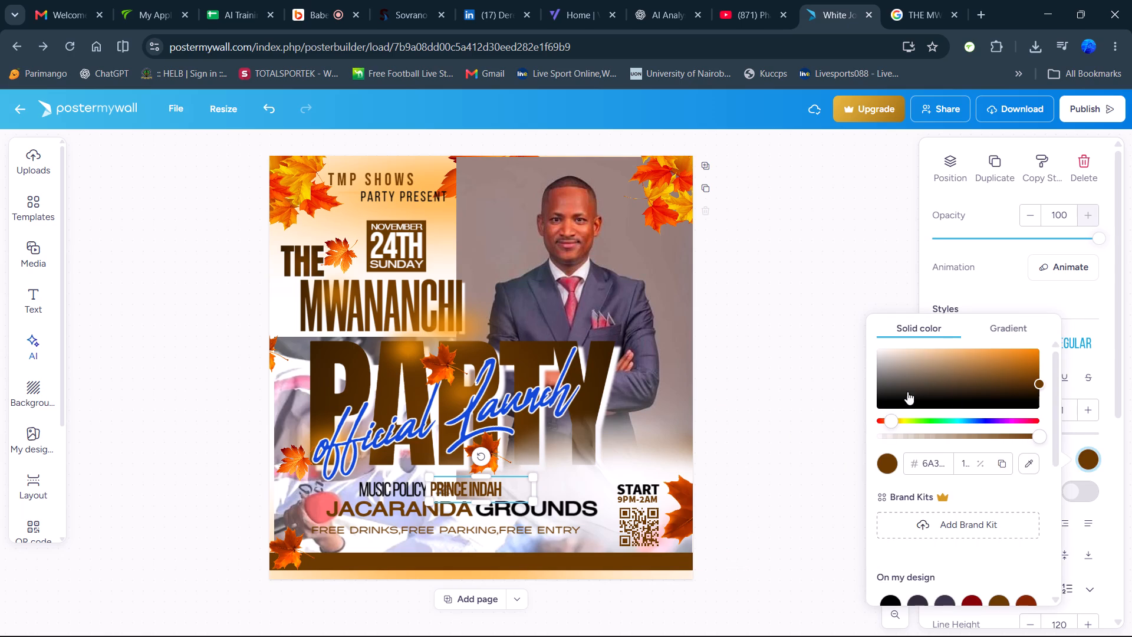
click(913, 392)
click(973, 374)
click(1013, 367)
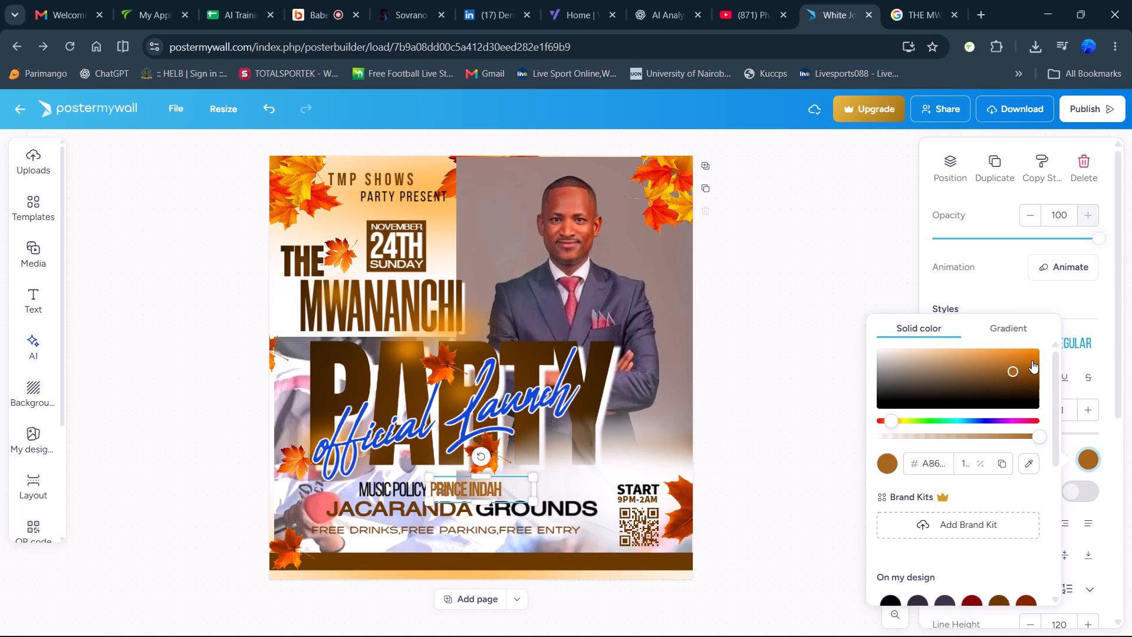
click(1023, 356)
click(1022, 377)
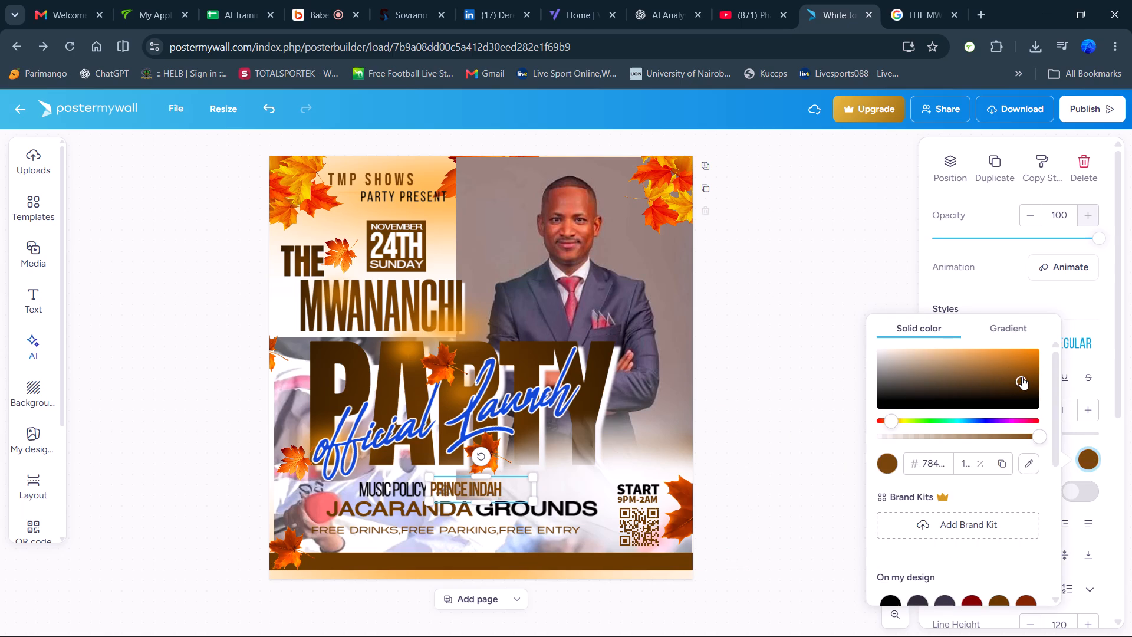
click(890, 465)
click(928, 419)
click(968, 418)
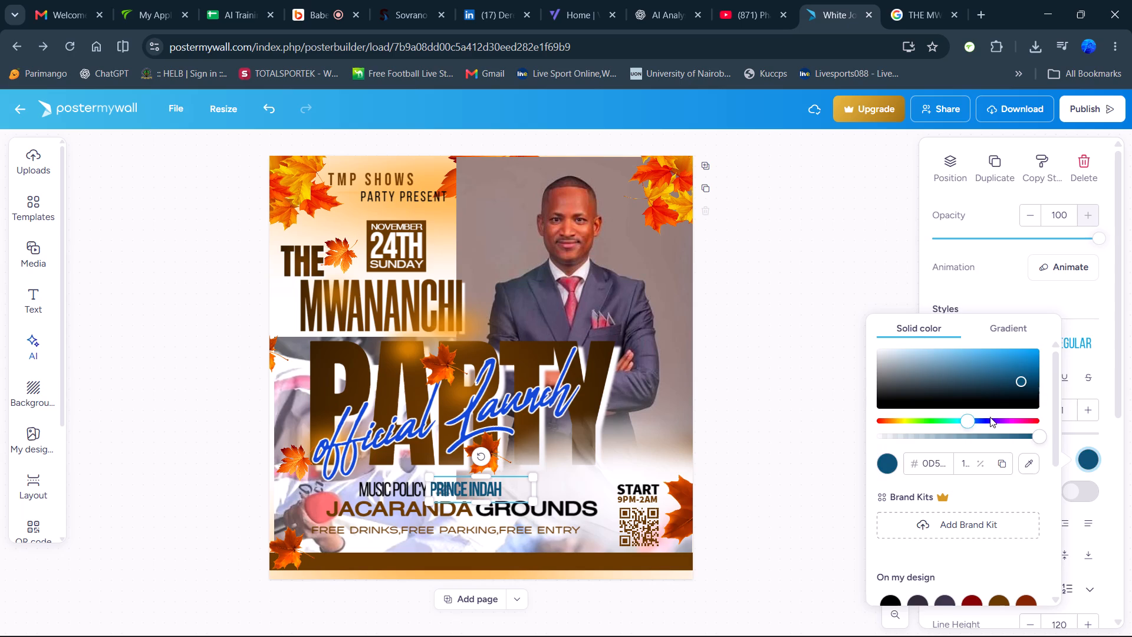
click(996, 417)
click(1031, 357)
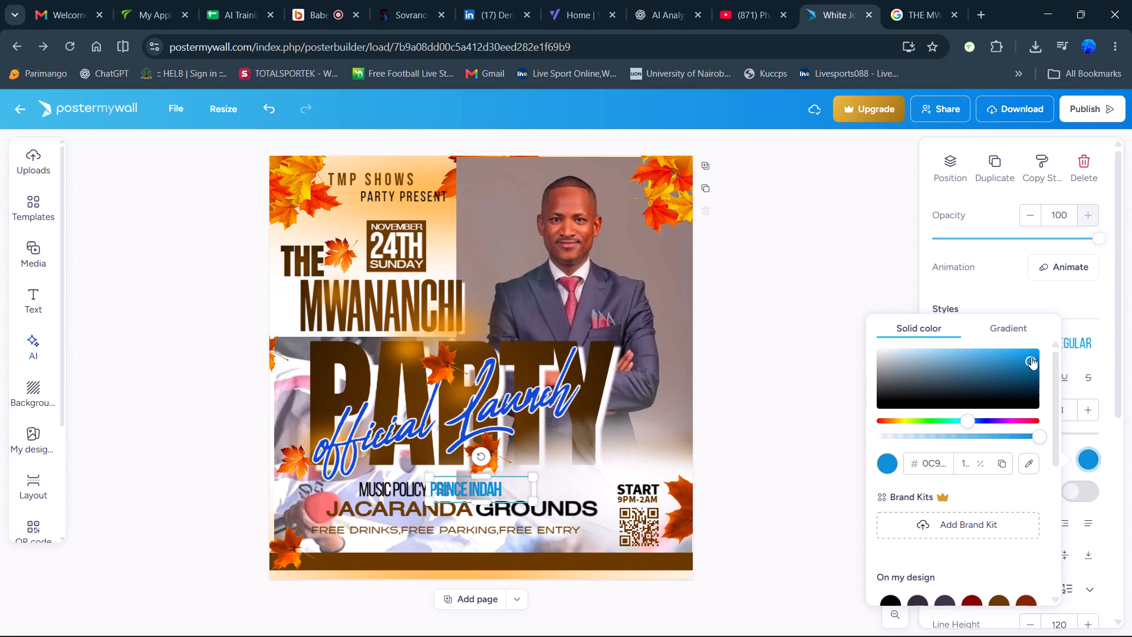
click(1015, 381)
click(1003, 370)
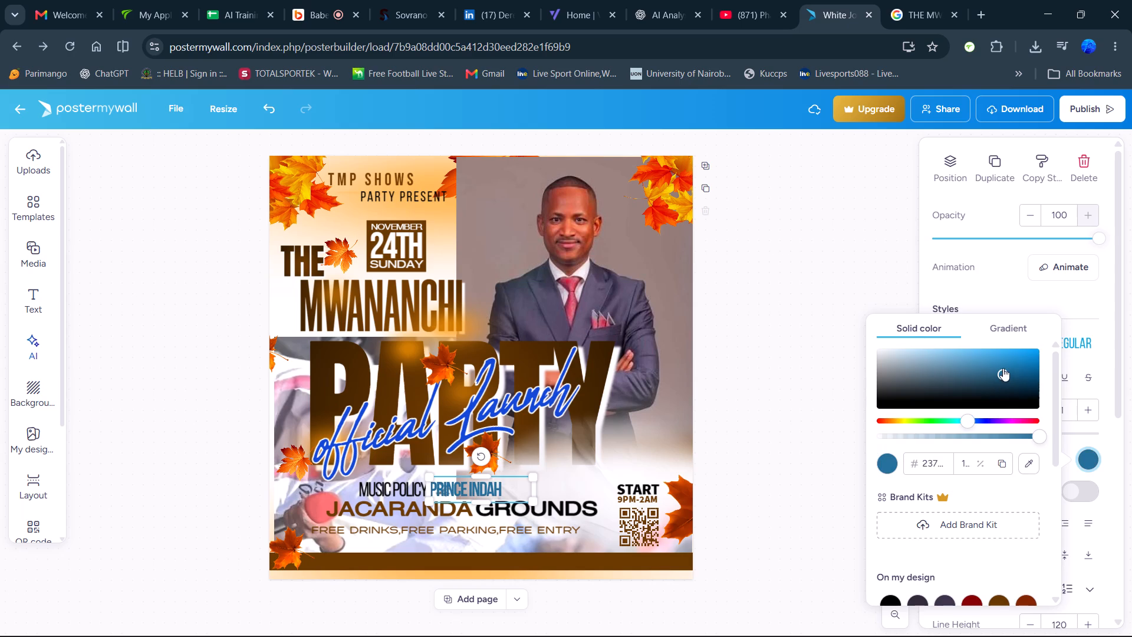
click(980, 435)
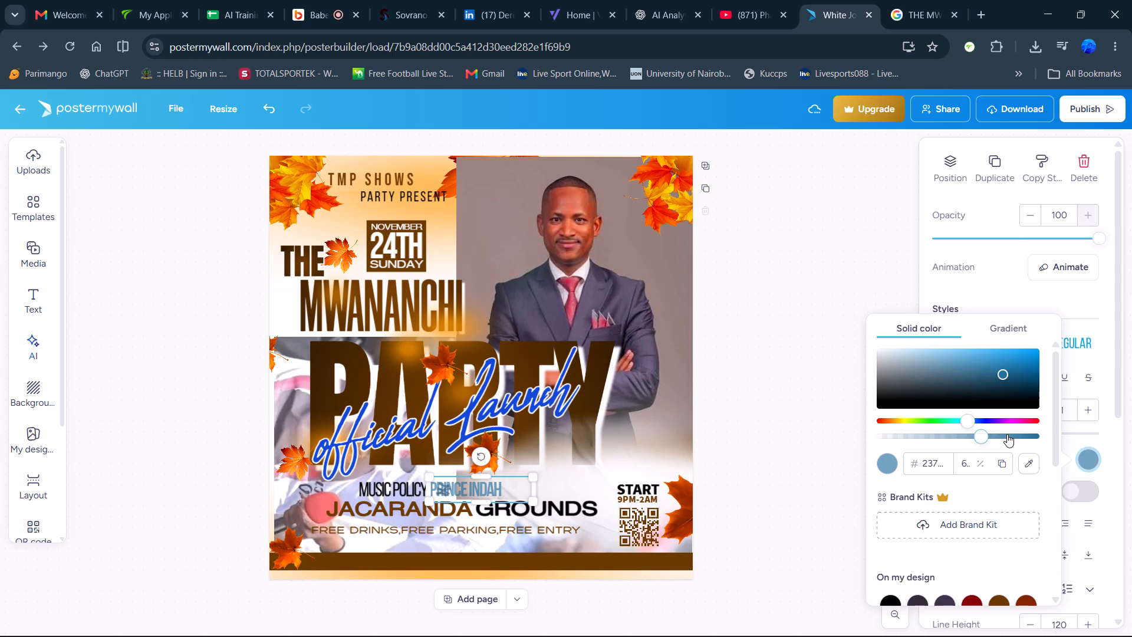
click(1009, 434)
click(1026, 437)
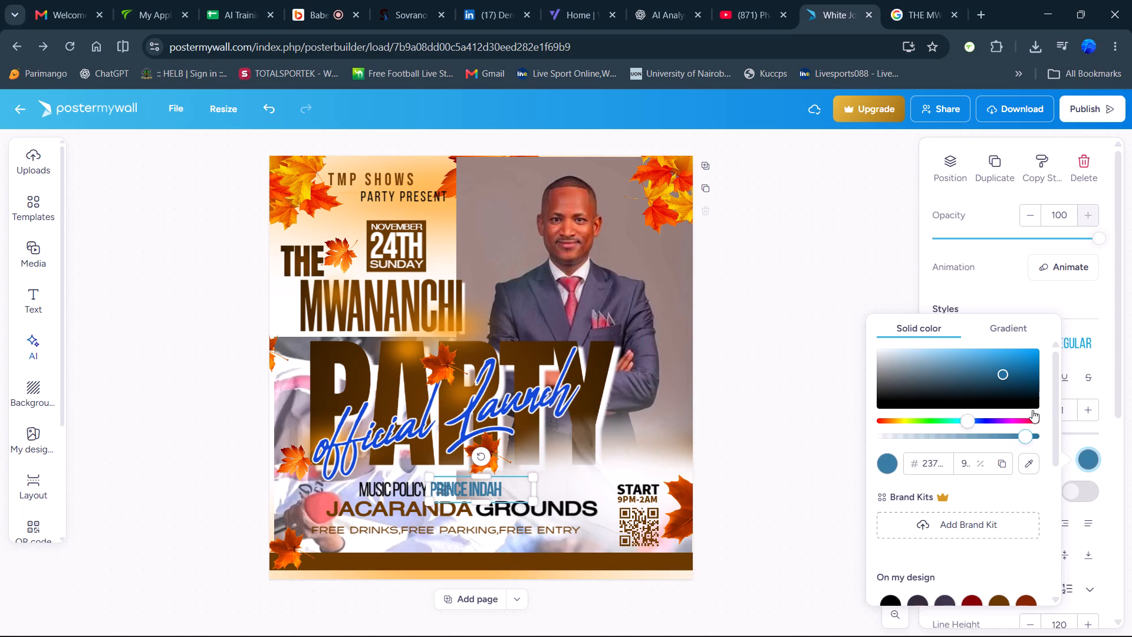
Recolour the PRINCE INDAH text with the medium violet-blue from the default presets.
scroll(969, 511, down, 3)
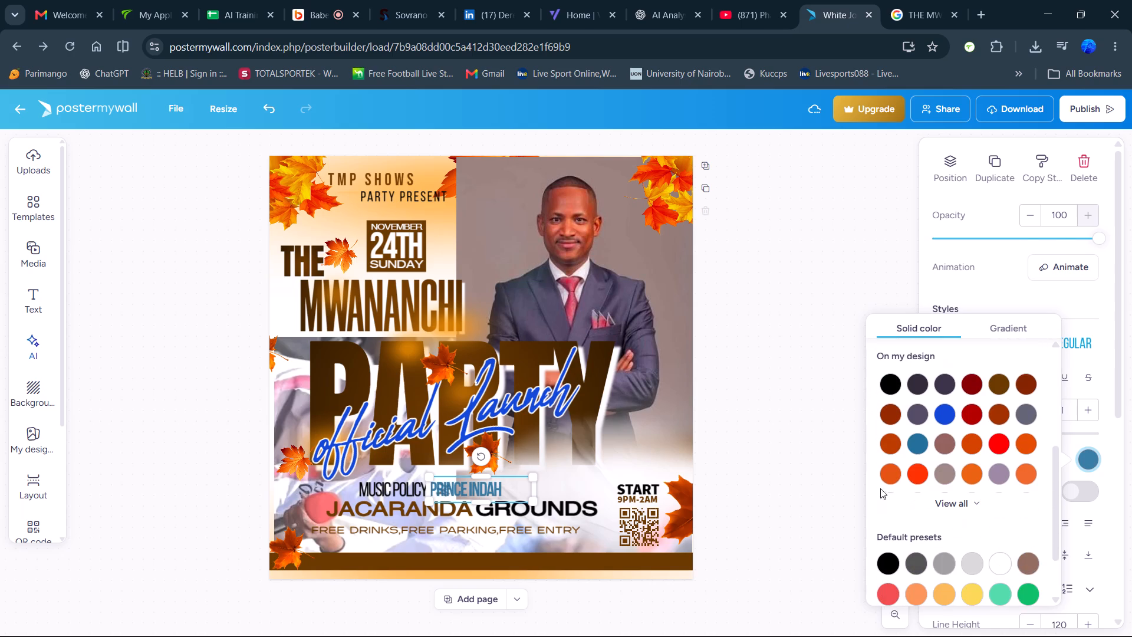
click(920, 474)
scroll(939, 469, down, 3)
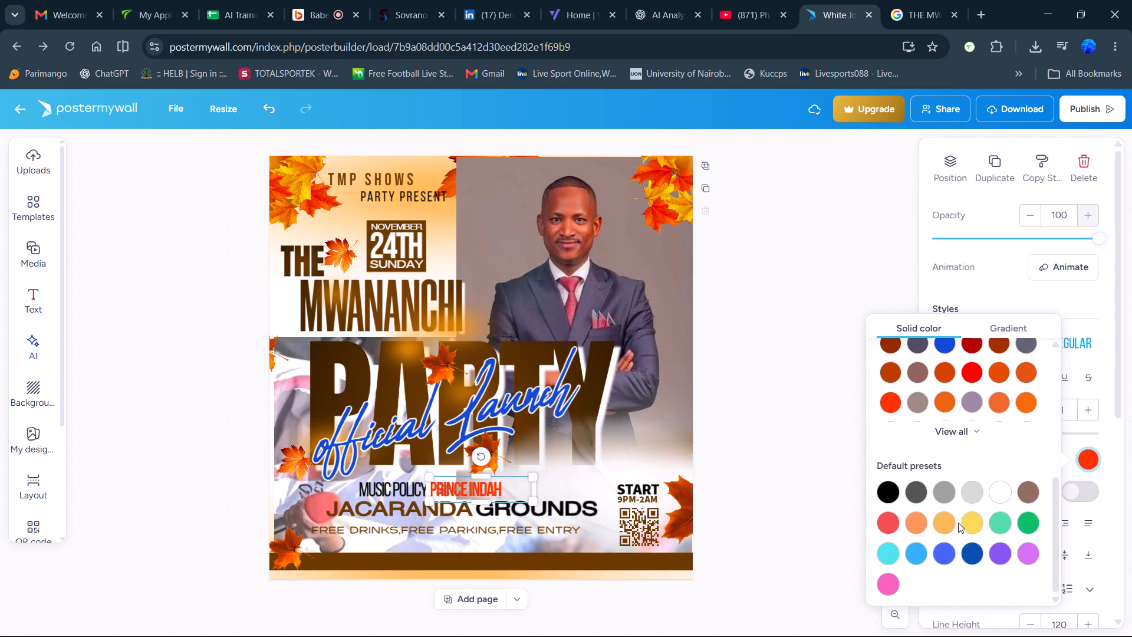
click(947, 554)
click(791, 451)
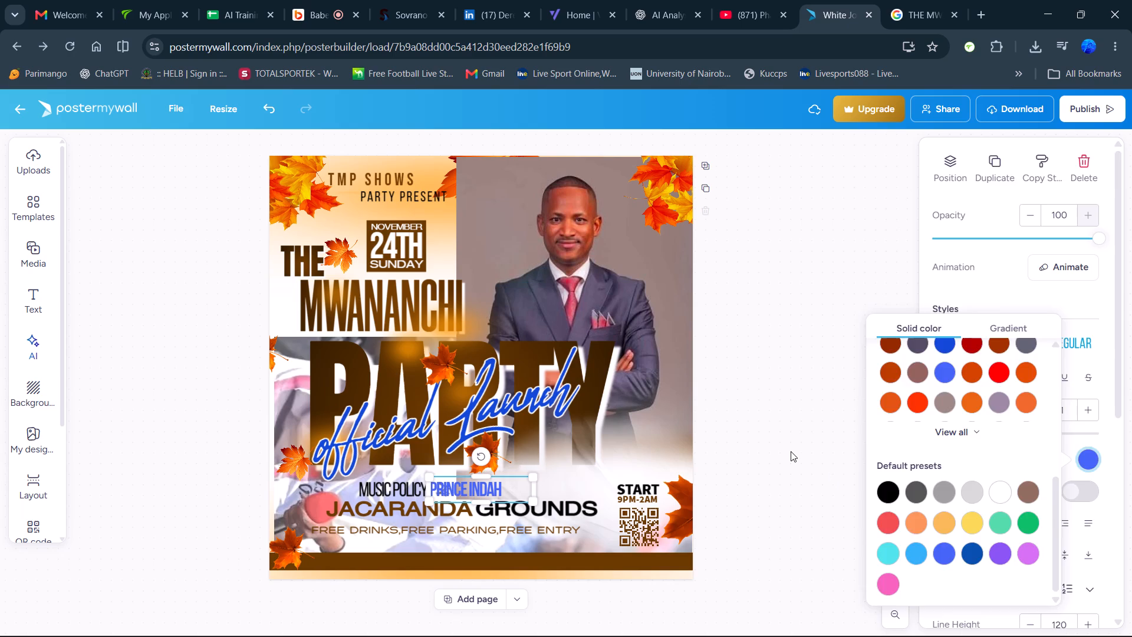
Move the PRINCE INDAH text farther right from MUSIC POLICY and enlarge it to size 69.
drag(478, 488, 491, 491)
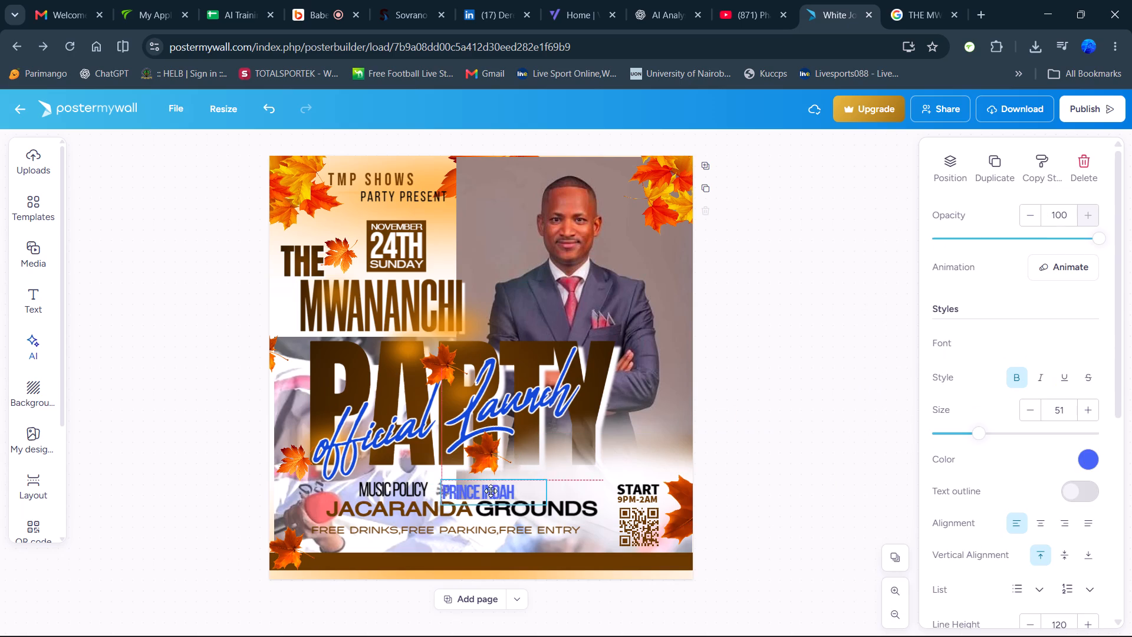
drag(491, 491, 501, 485)
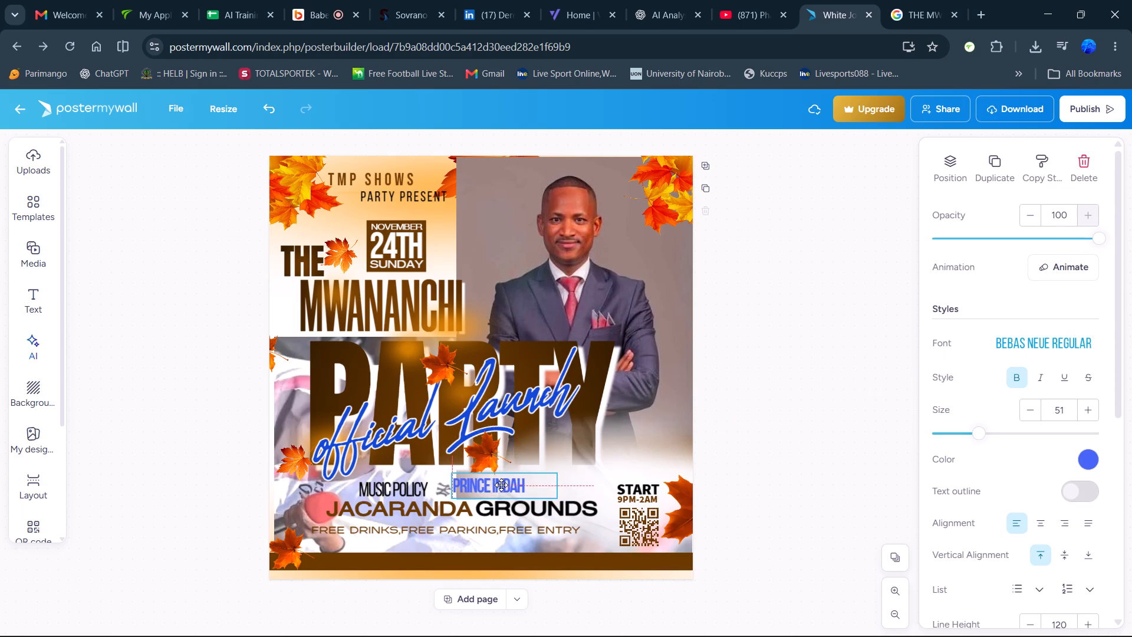
drag(501, 485, 511, 484)
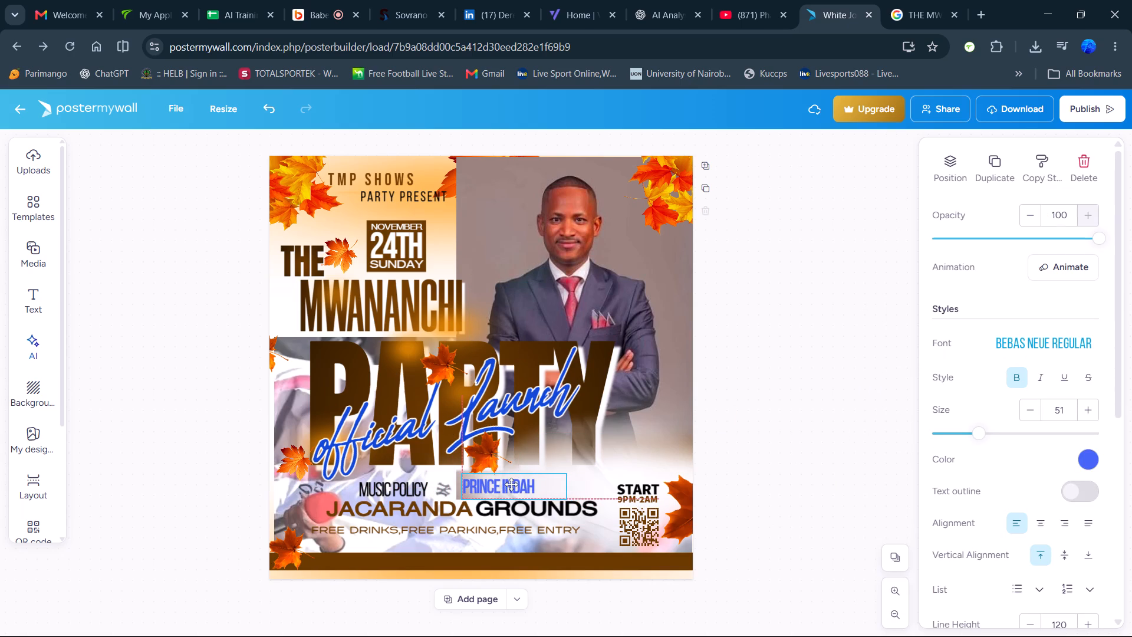
drag(511, 484, 510, 484)
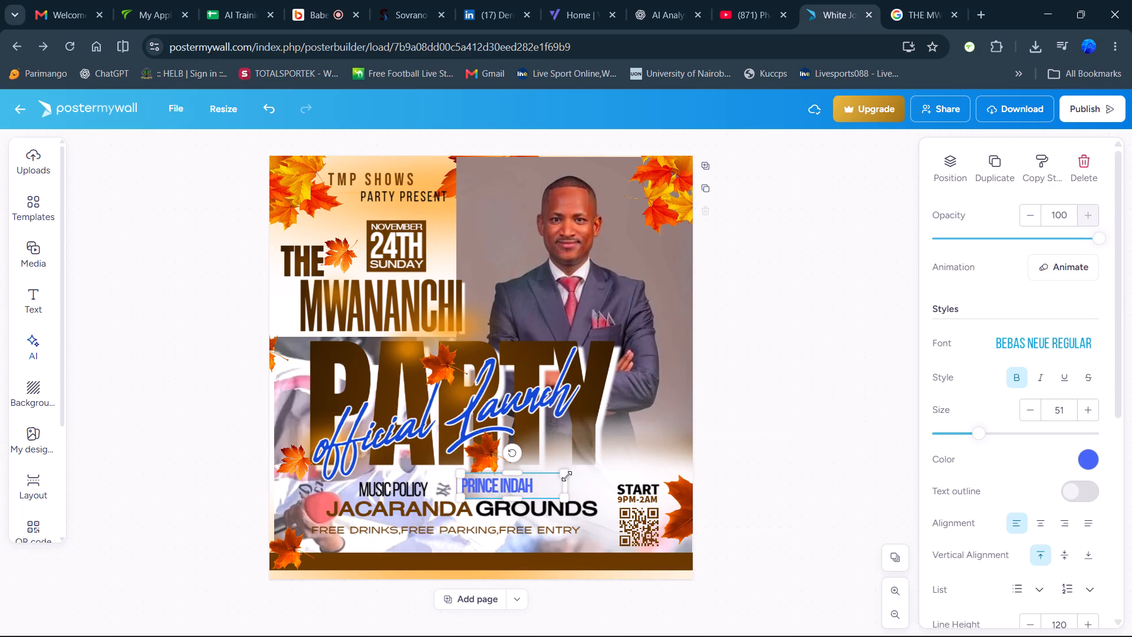
drag(567, 476, 606, 469)
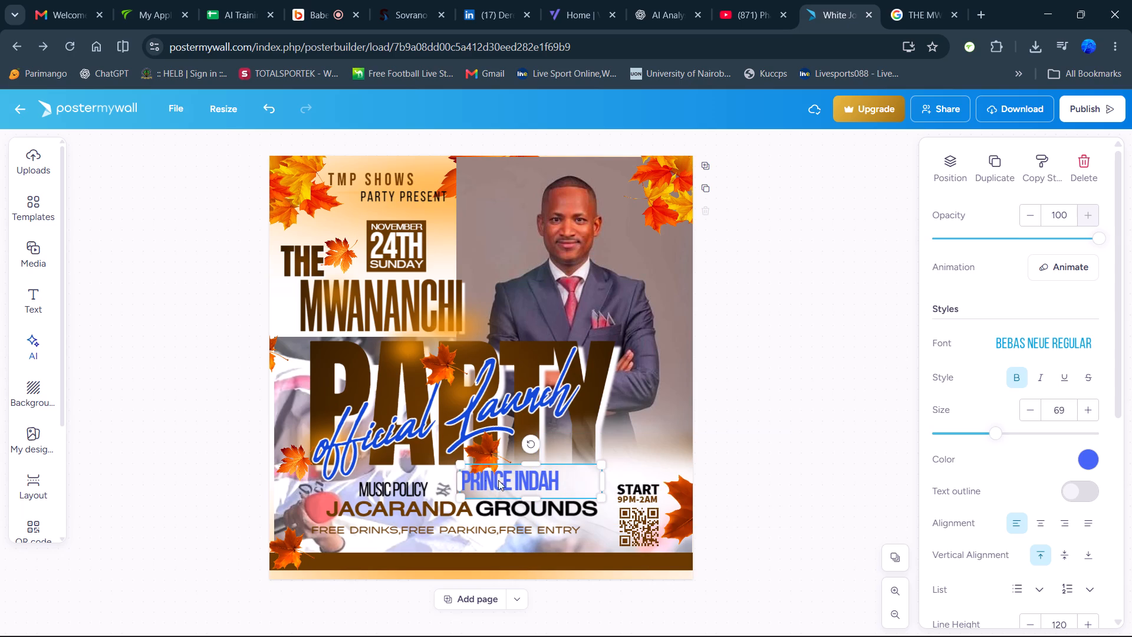
Move the MUSIC POLICY text close to PRINCE INDAH and nudge the name so both sit together above JACARANDA GROUNDS.
drag(393, 489, 419, 482)
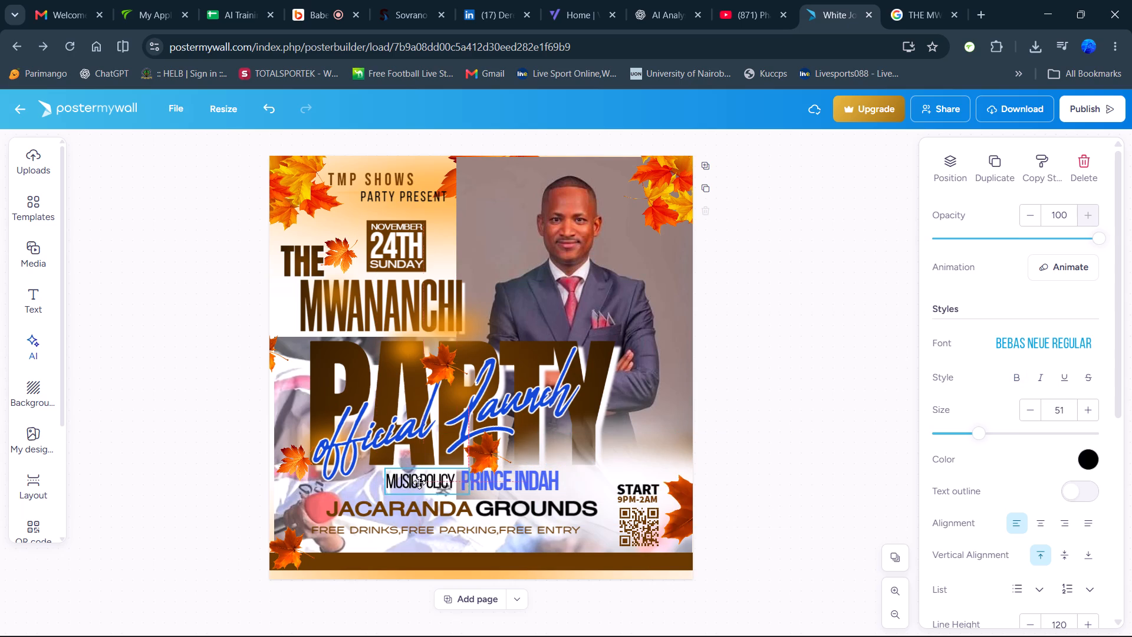
drag(419, 482, 420, 484)
click(827, 439)
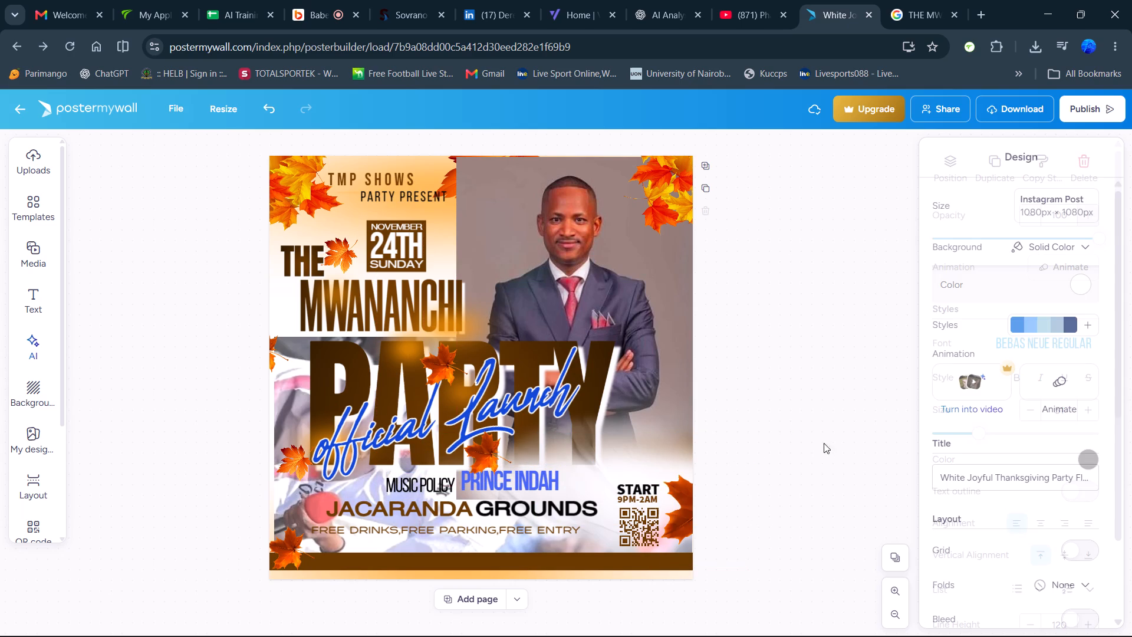
drag(539, 478, 535, 482)
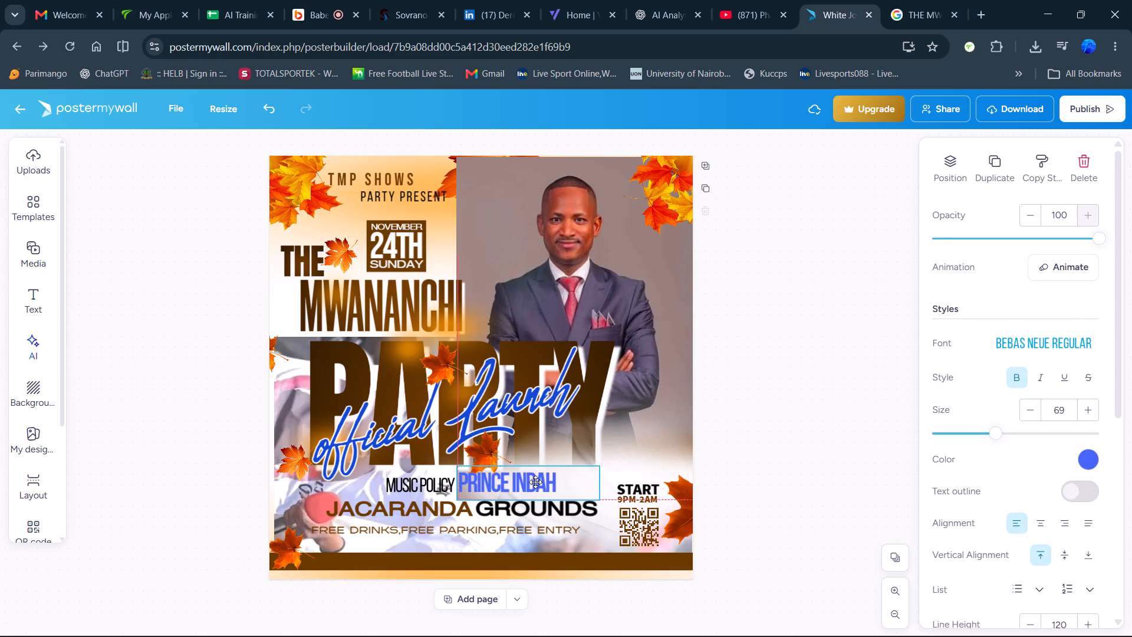
drag(535, 482, 535, 484)
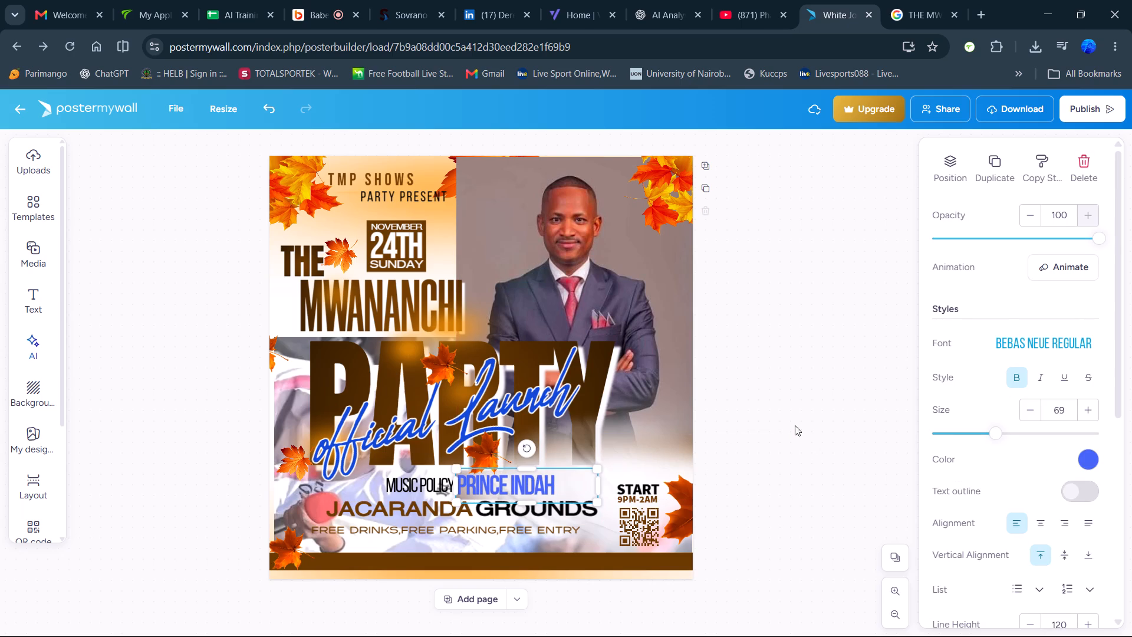
click(802, 420)
Turn on Remove color for the maple leaf beside the QR code and choose a bright blue as its colour.
click(686, 499)
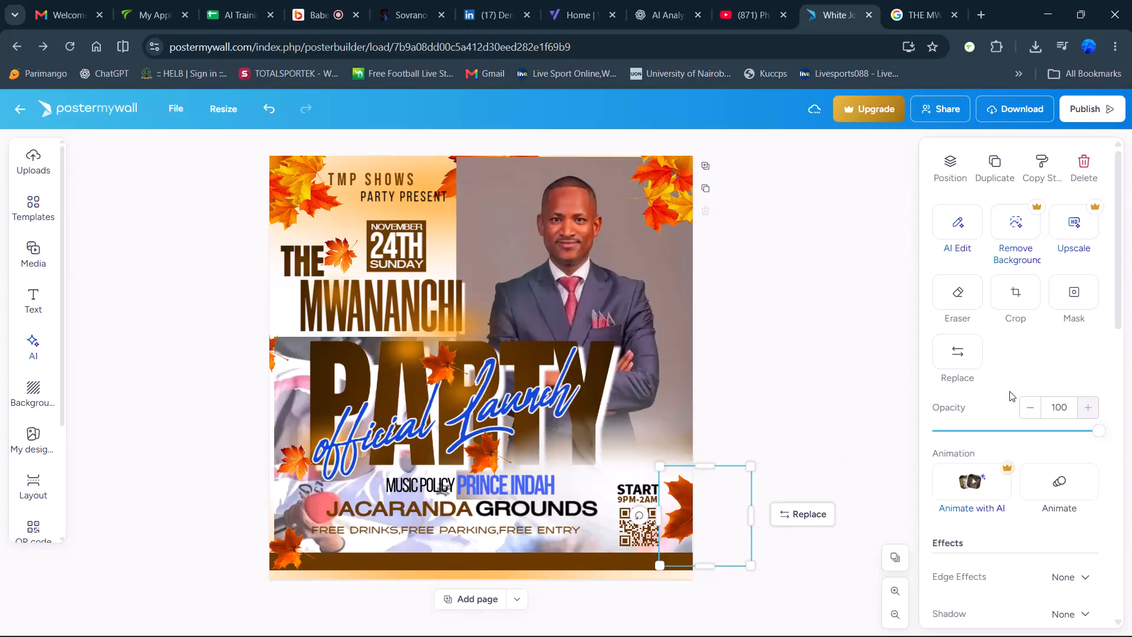
scroll(1003, 414, down, 8)
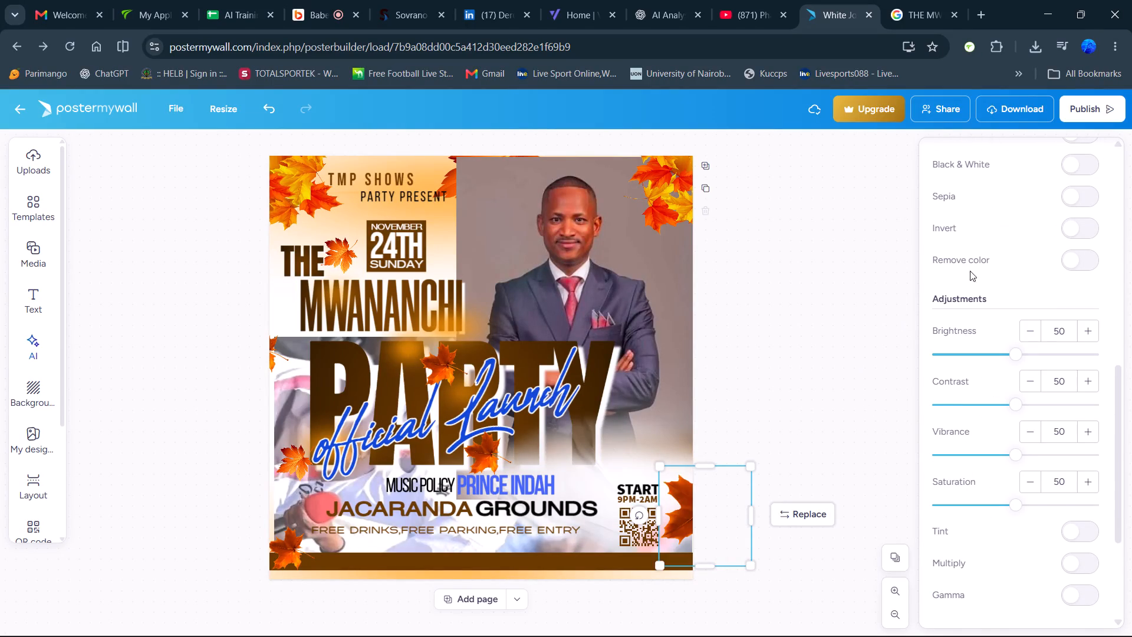
click(1075, 257)
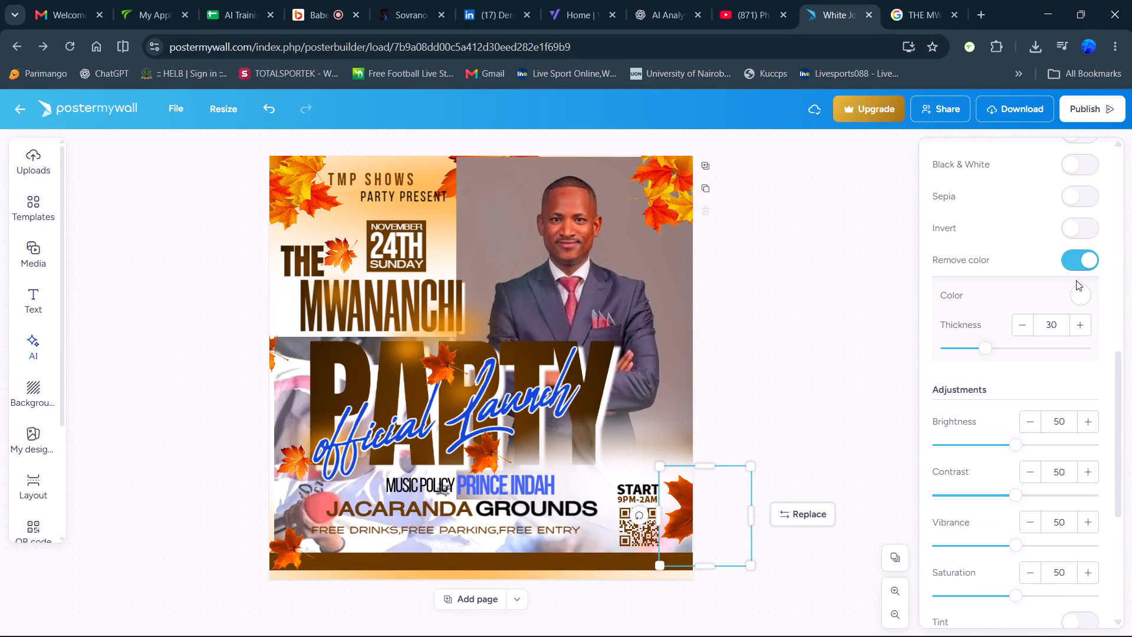
click(1088, 289)
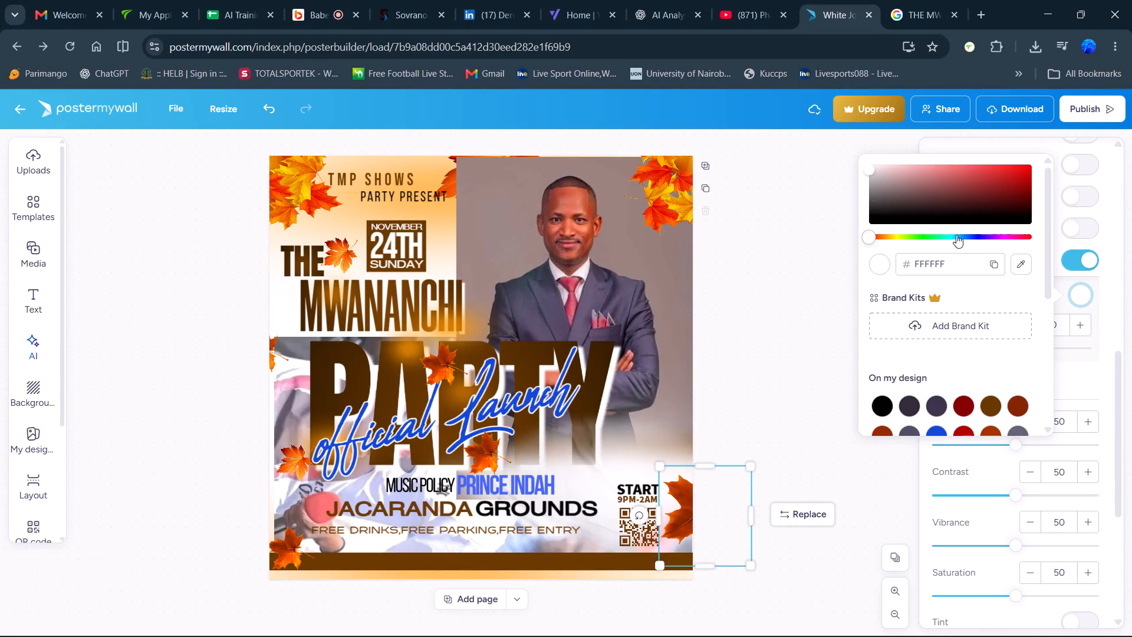
click(953, 237)
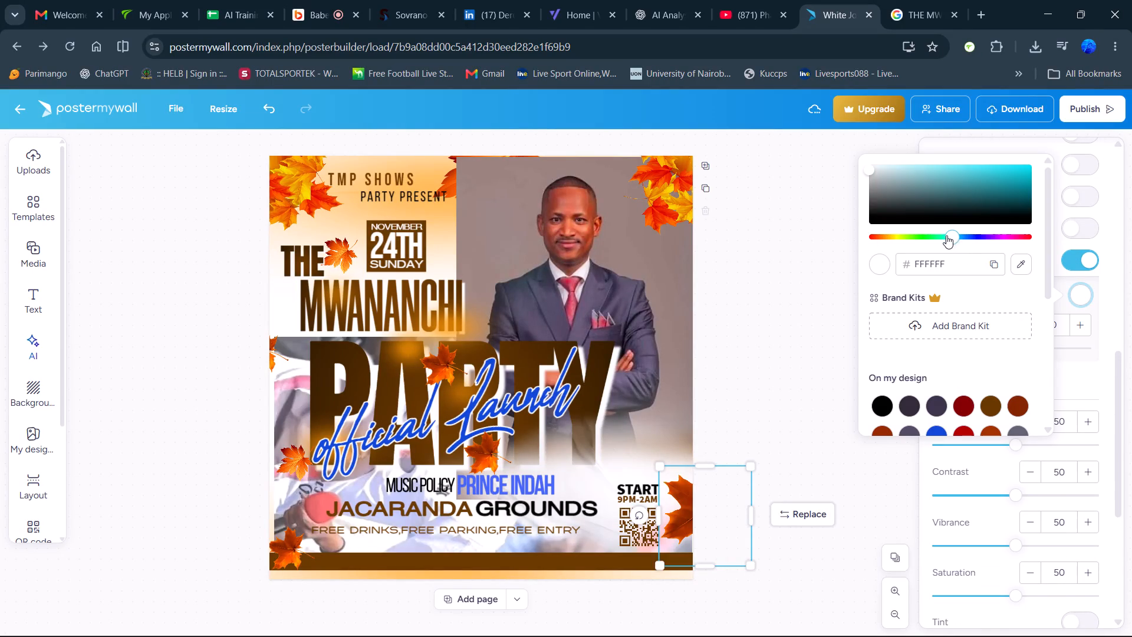
click(966, 237)
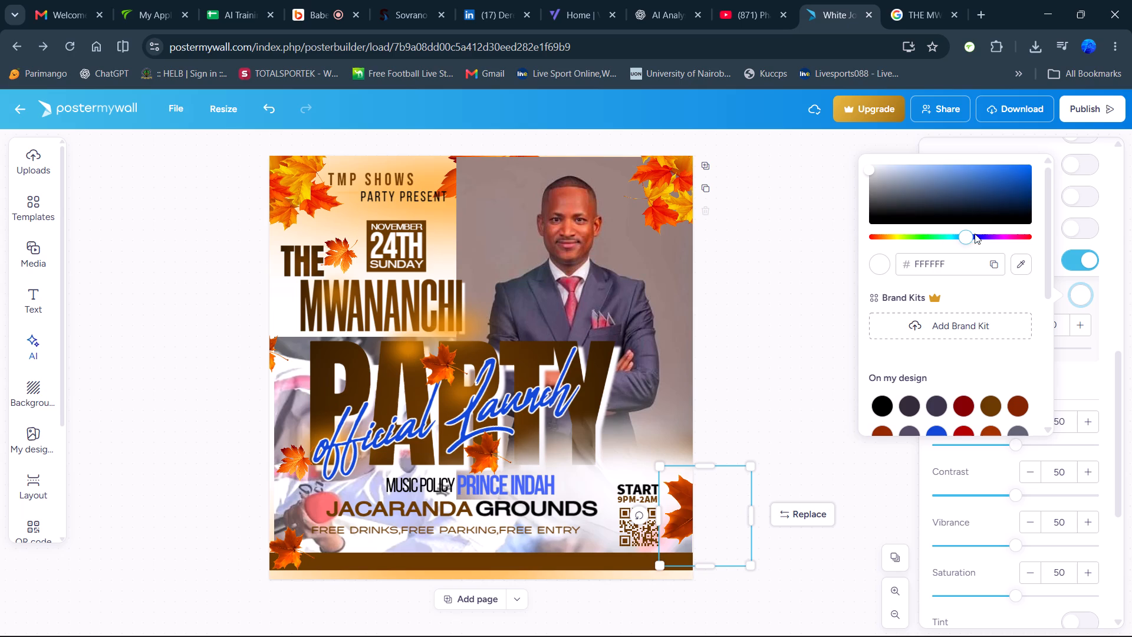
click(974, 235)
click(965, 235)
click(956, 235)
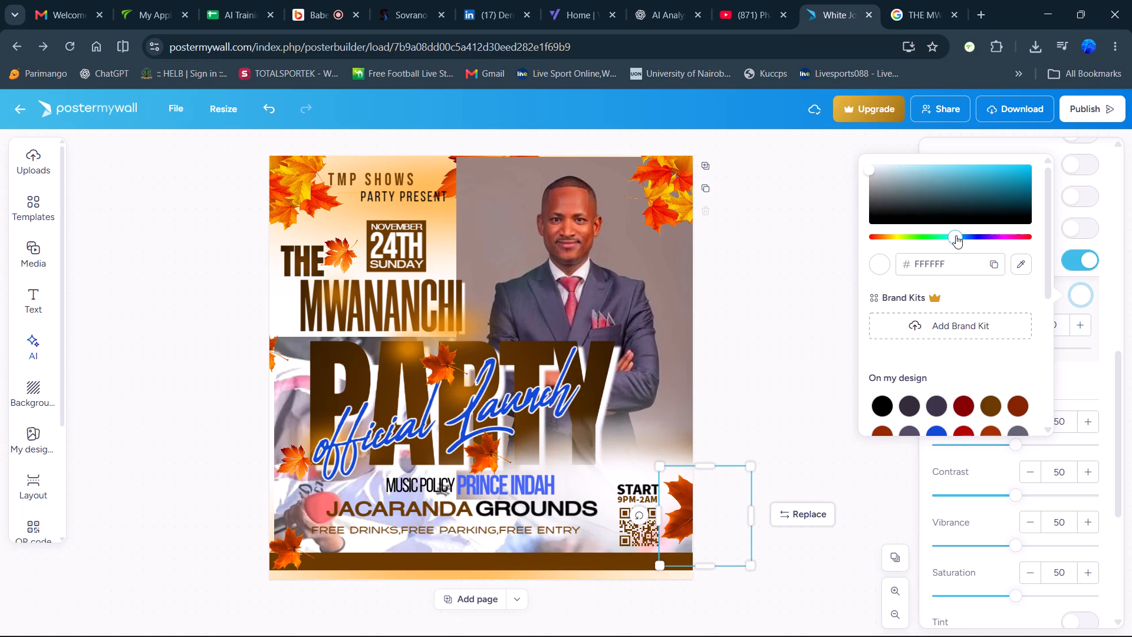
click(960, 237)
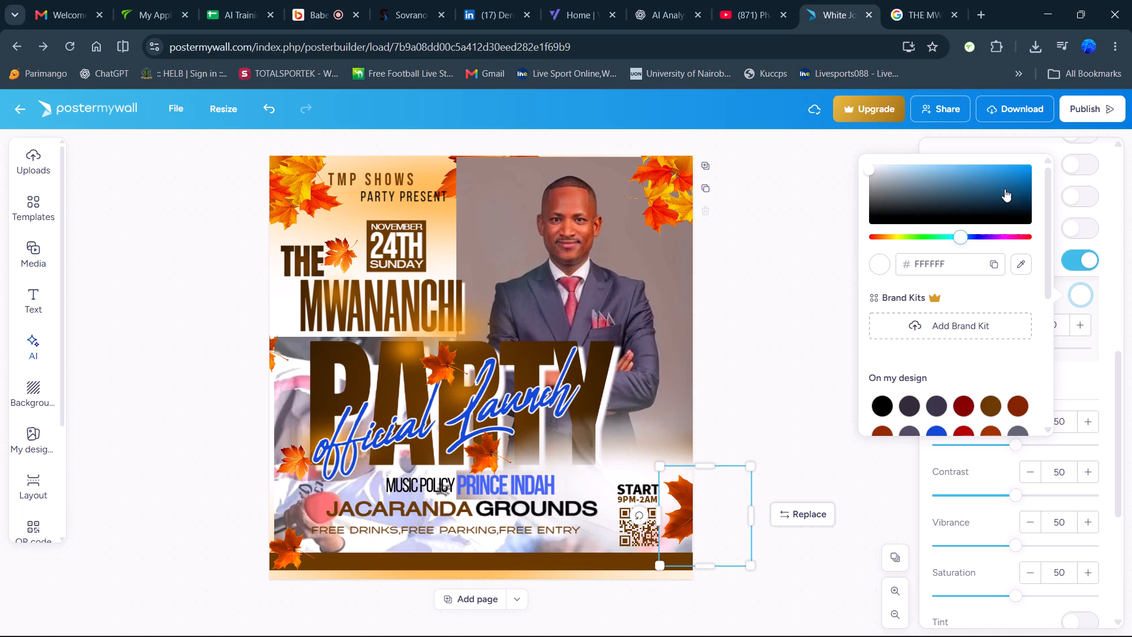
click(1016, 171)
click(821, 288)
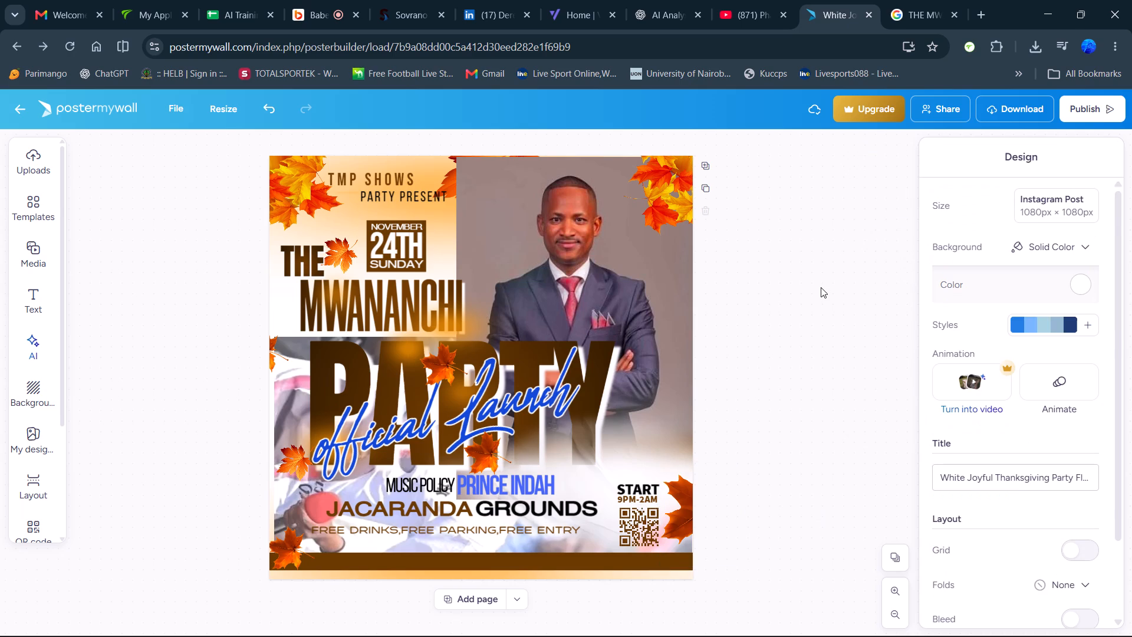
Review the effect and adjustment settings available for the portrait of the man in the suit.
scroll(814, 413, down, 3)
scroll(794, 409, up, 4)
click(613, 207)
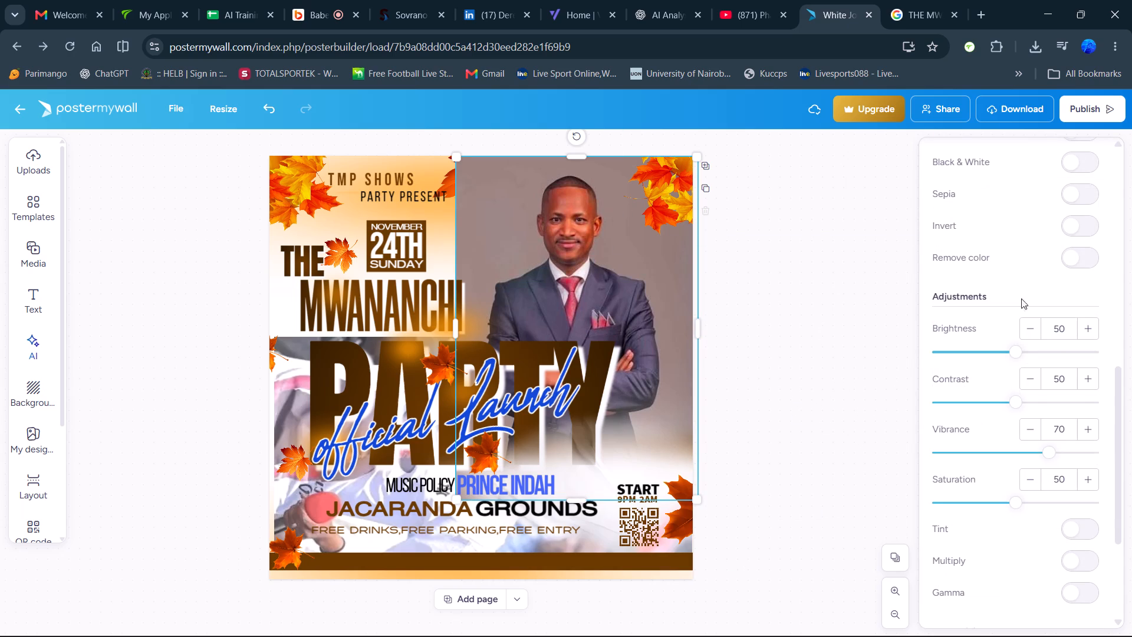
scroll(1008, 366, down, 6)
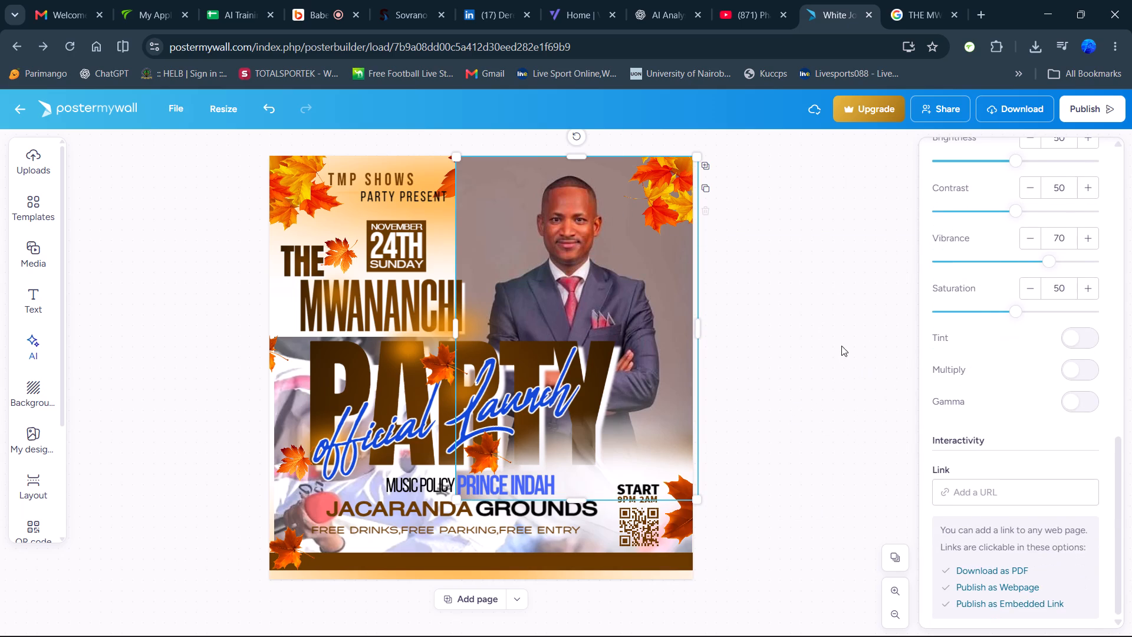
scroll(977, 309, up, 12)
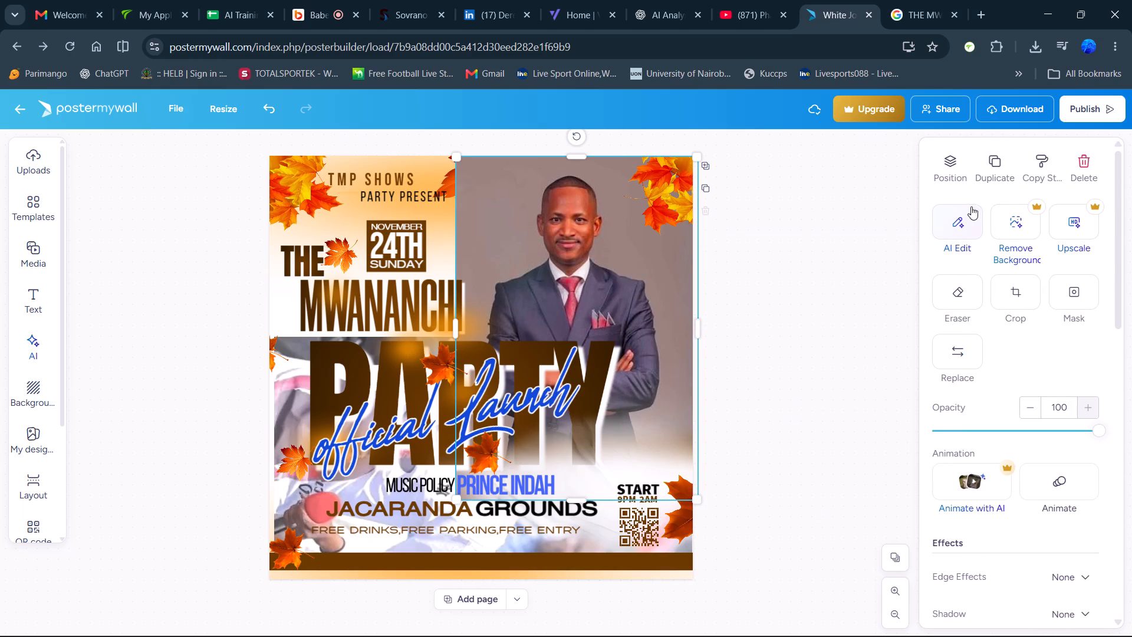
scroll(971, 220, up, 4)
click(845, 236)
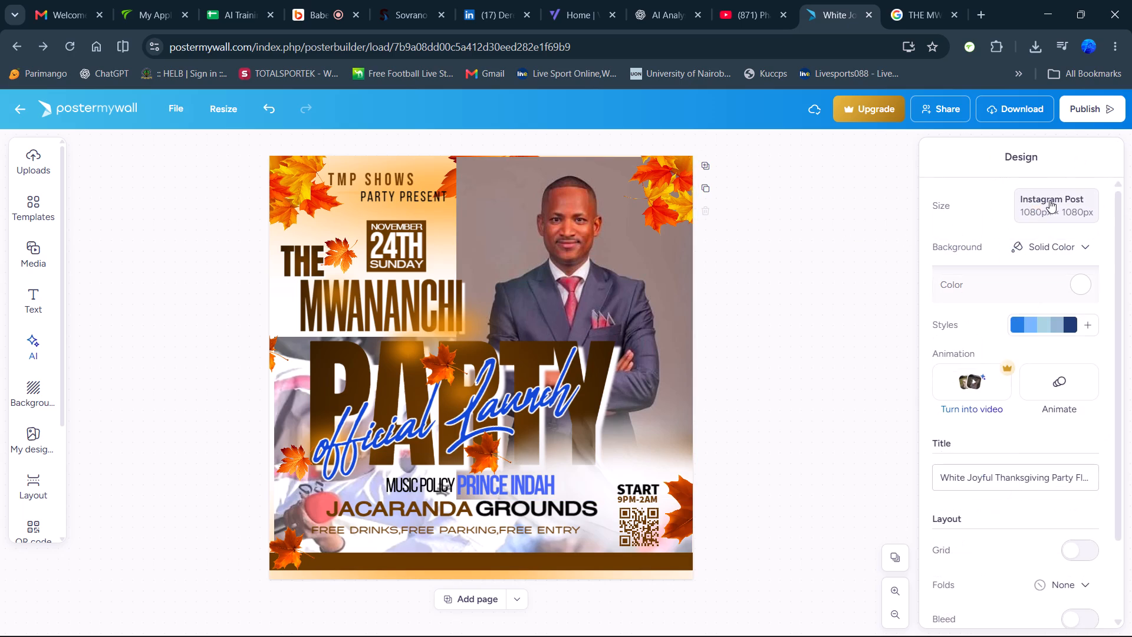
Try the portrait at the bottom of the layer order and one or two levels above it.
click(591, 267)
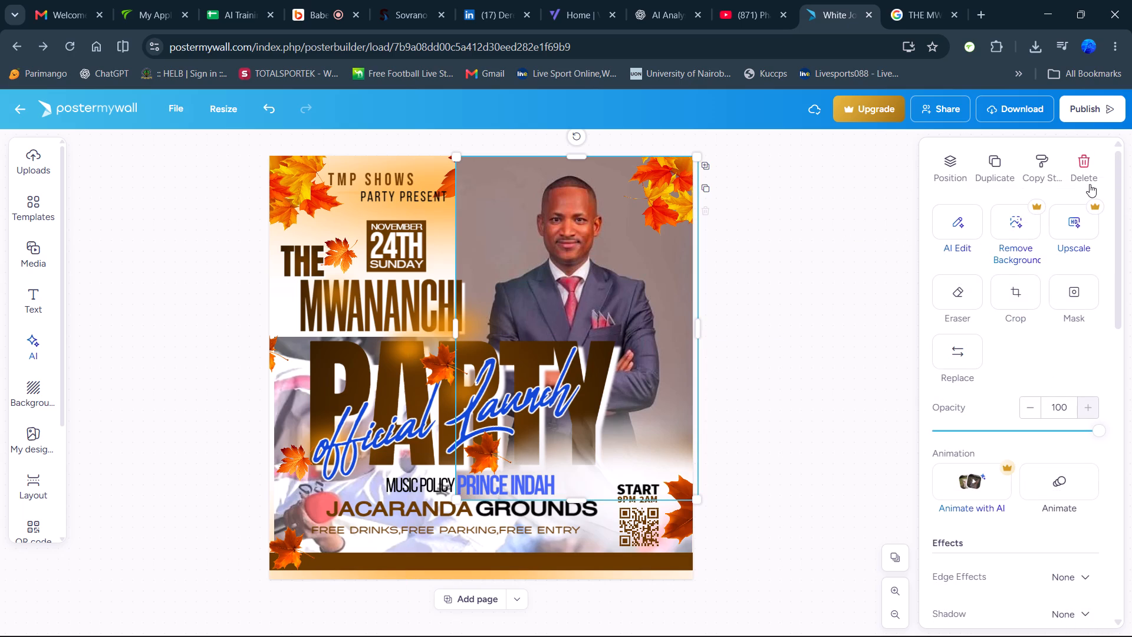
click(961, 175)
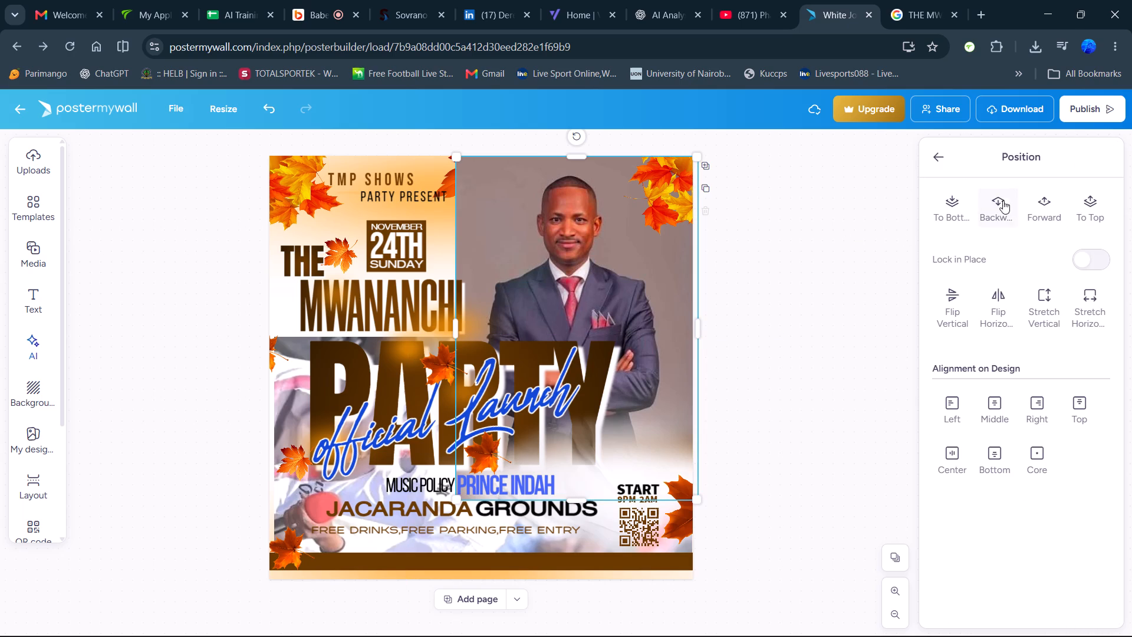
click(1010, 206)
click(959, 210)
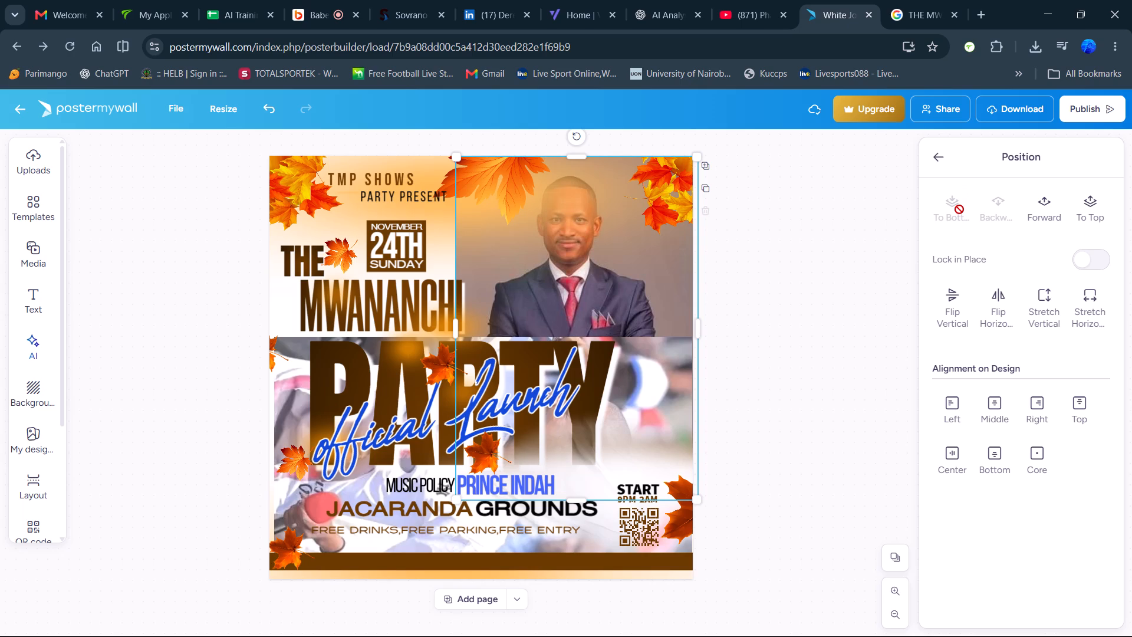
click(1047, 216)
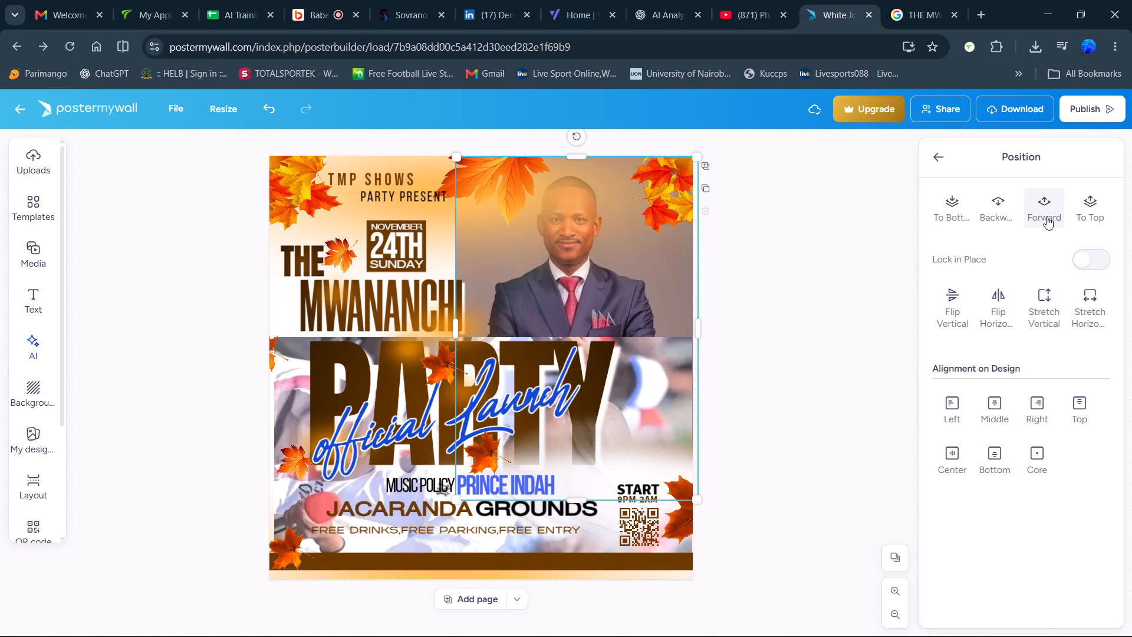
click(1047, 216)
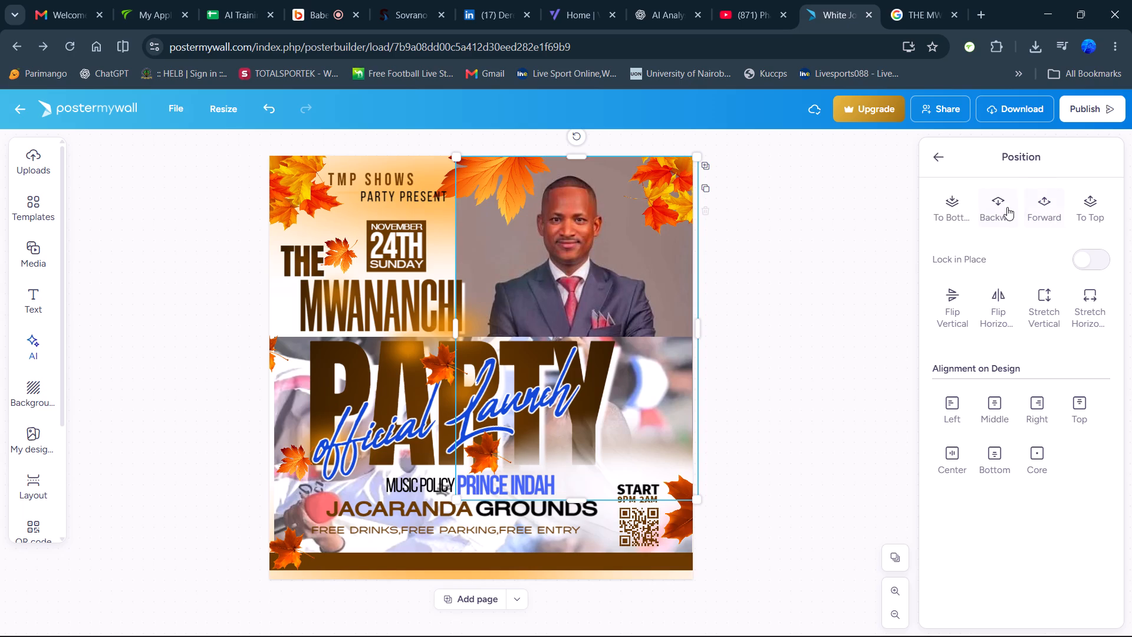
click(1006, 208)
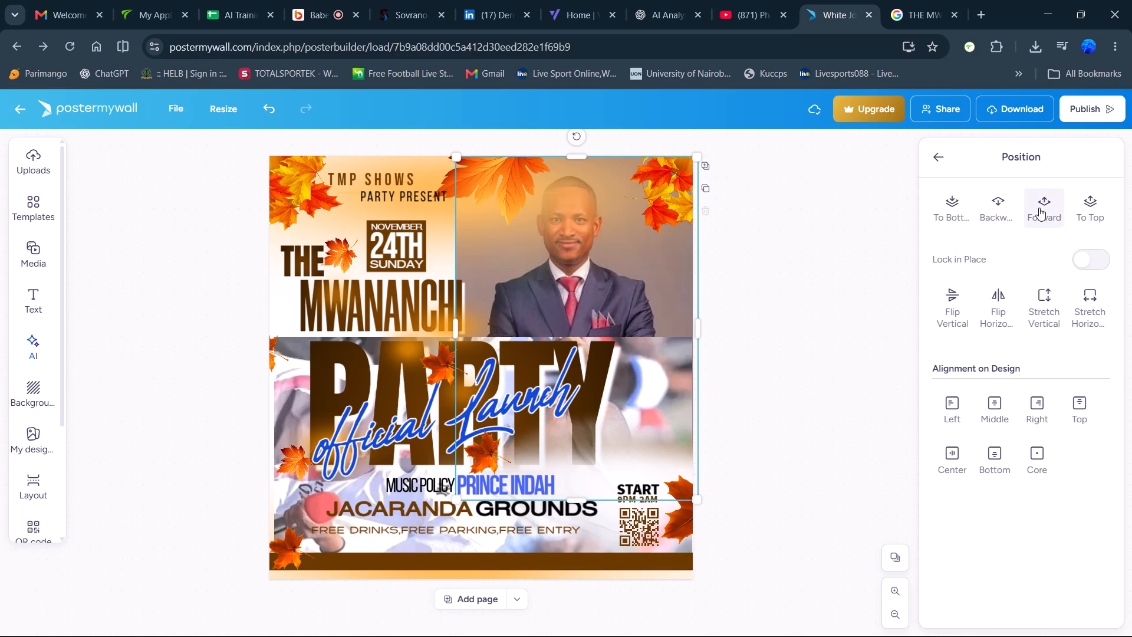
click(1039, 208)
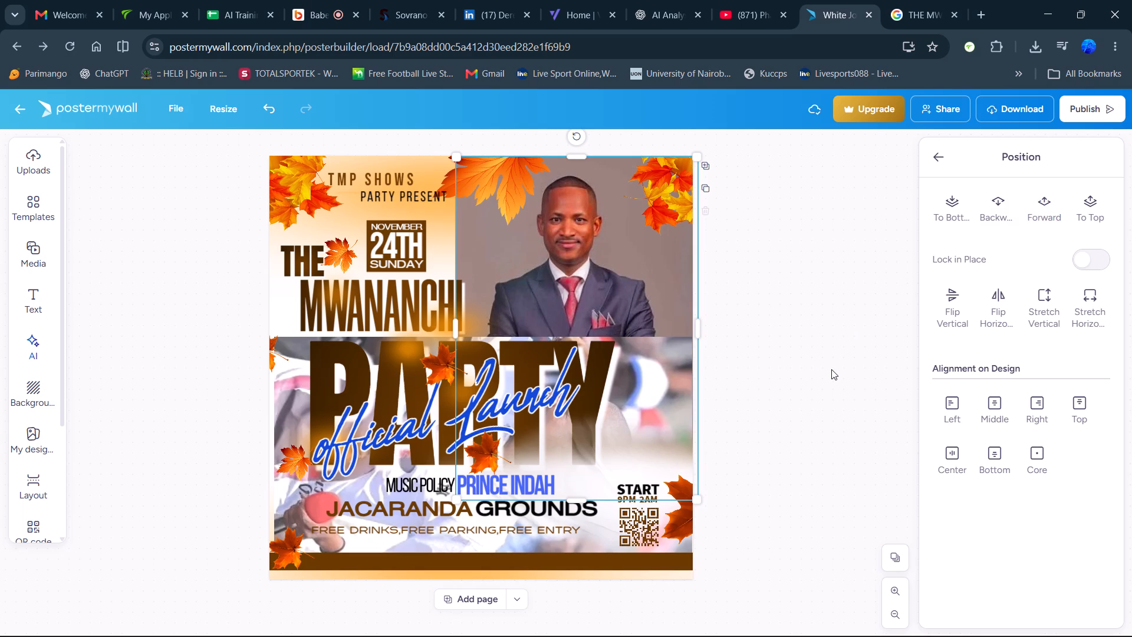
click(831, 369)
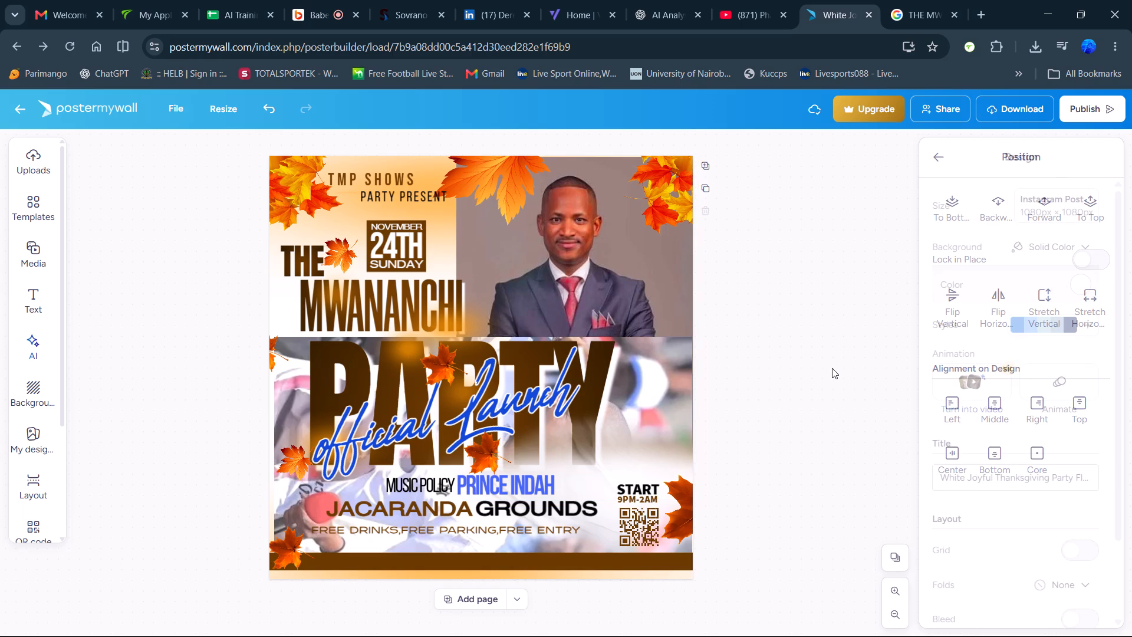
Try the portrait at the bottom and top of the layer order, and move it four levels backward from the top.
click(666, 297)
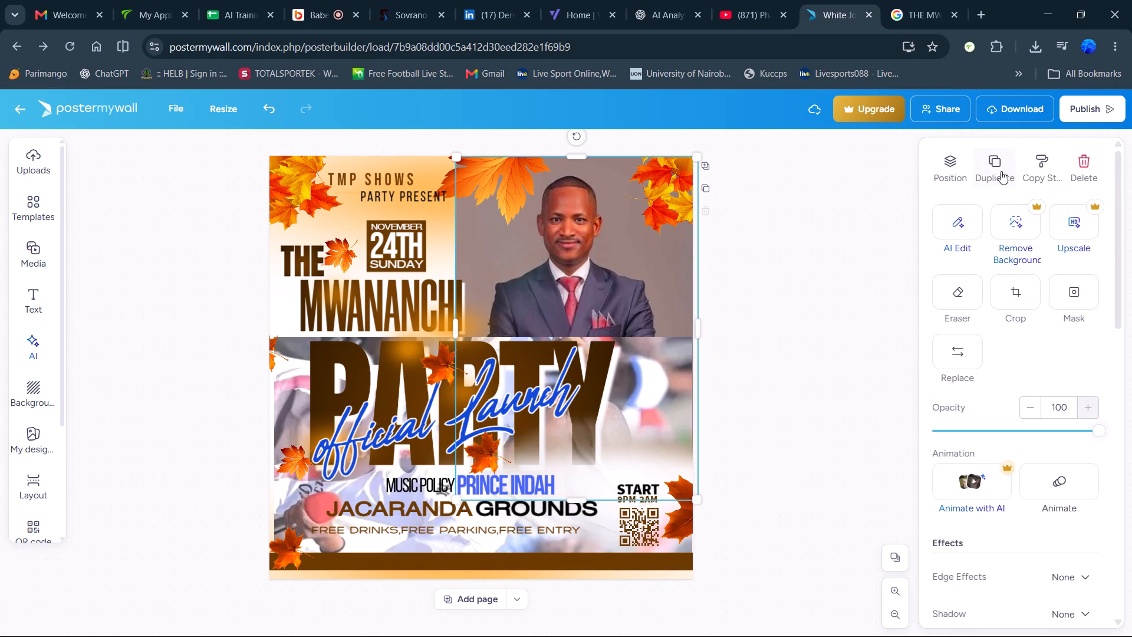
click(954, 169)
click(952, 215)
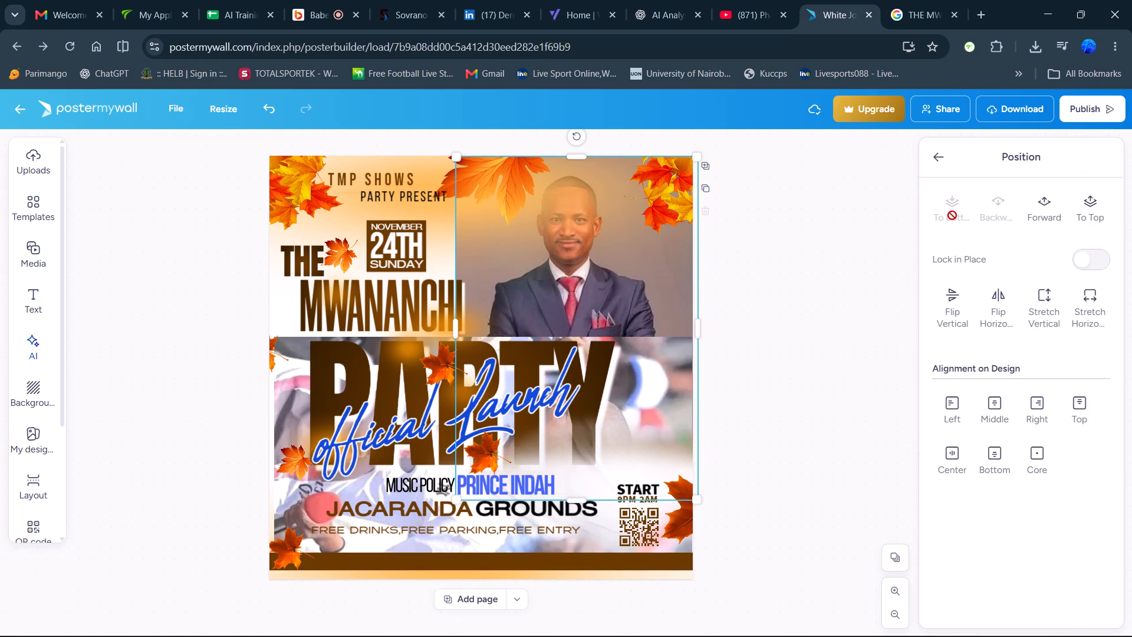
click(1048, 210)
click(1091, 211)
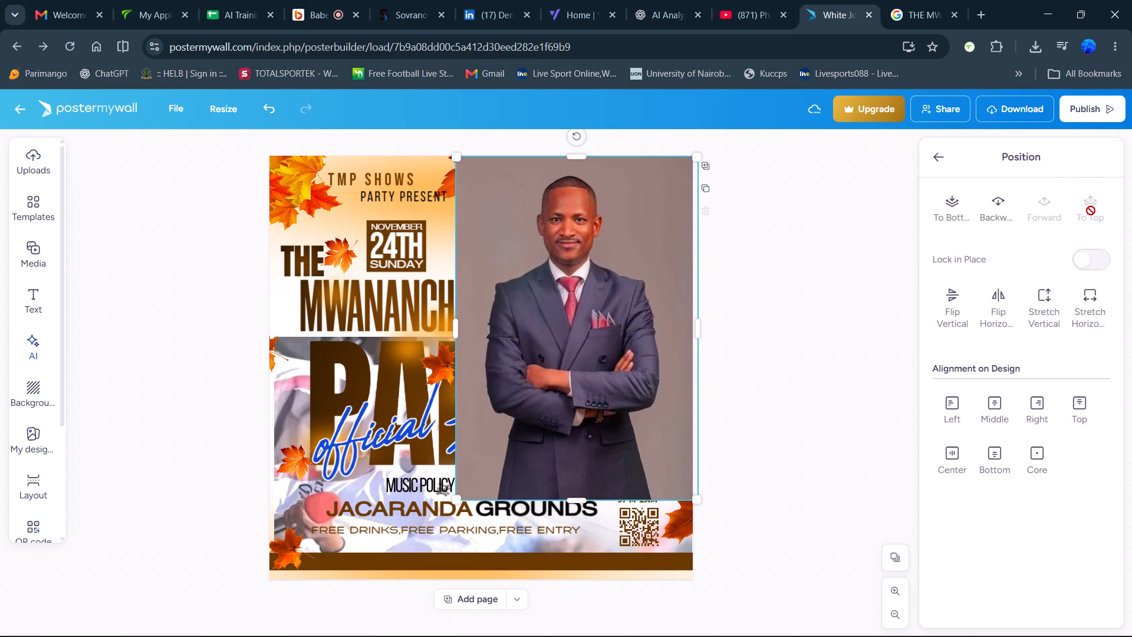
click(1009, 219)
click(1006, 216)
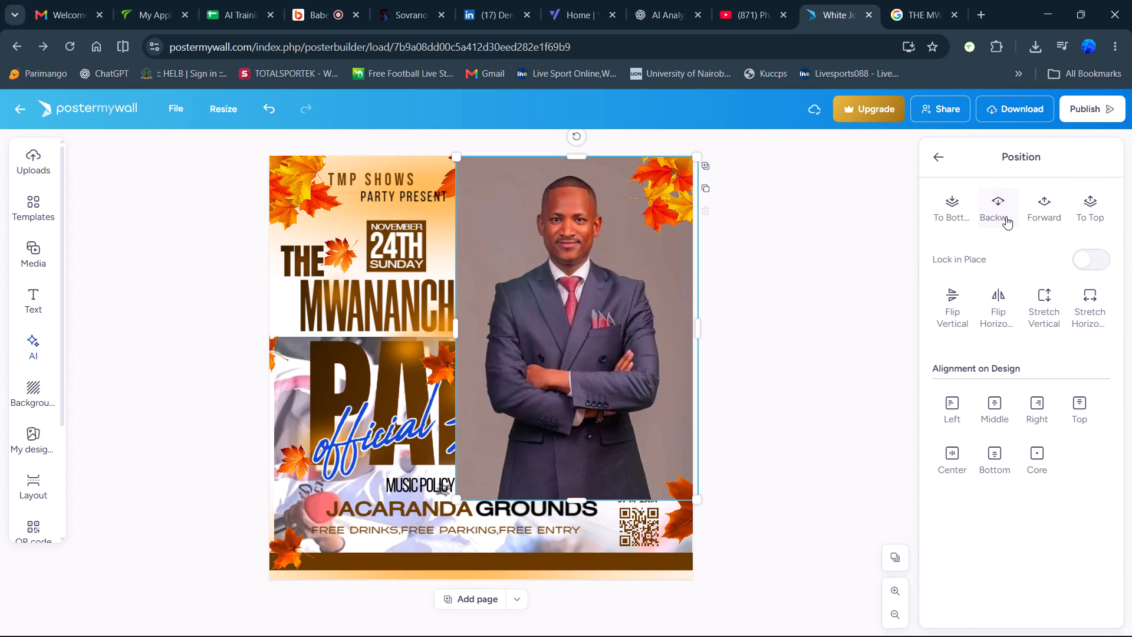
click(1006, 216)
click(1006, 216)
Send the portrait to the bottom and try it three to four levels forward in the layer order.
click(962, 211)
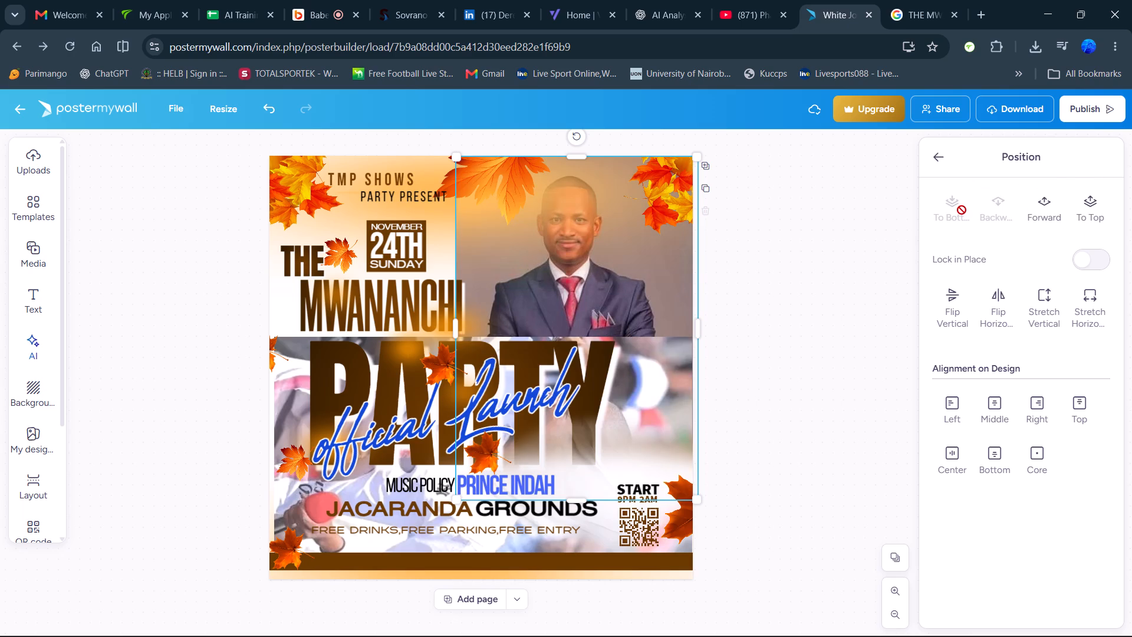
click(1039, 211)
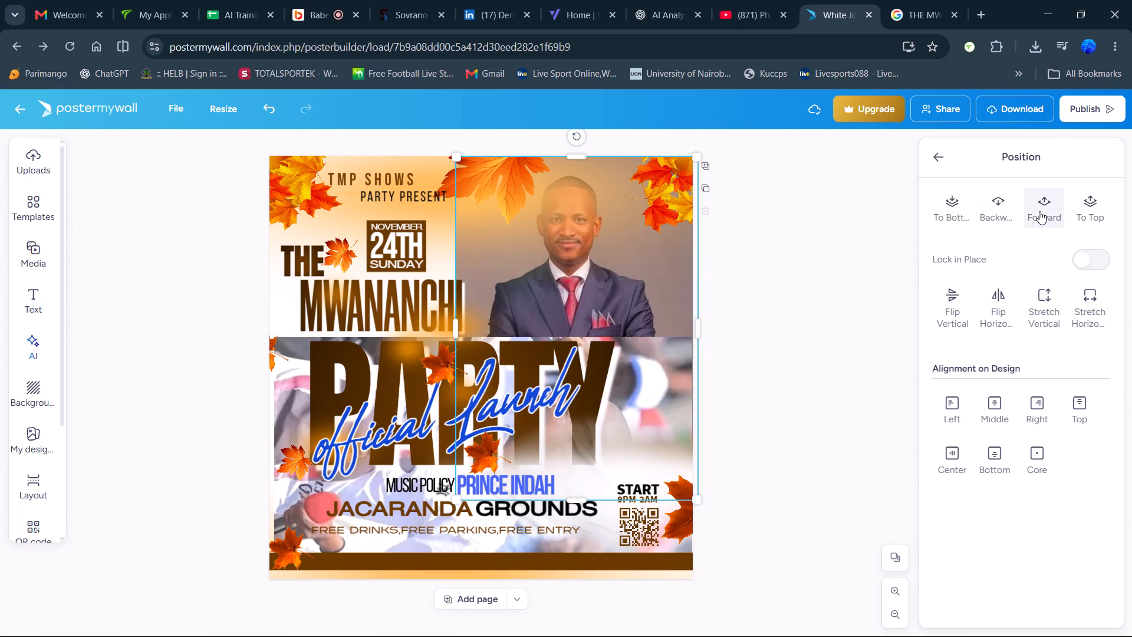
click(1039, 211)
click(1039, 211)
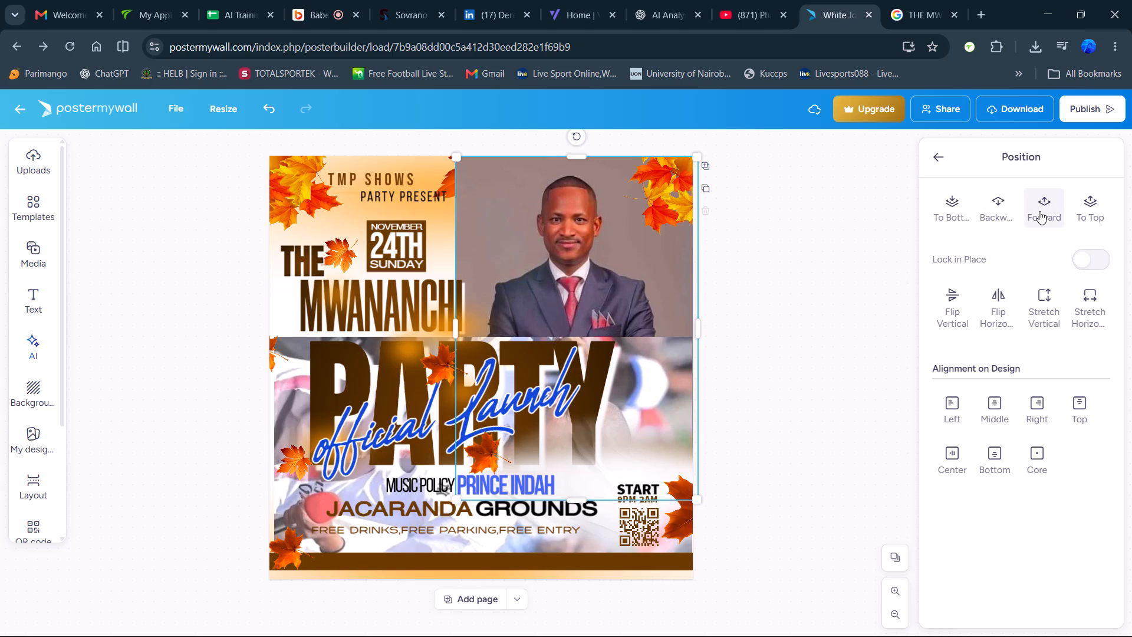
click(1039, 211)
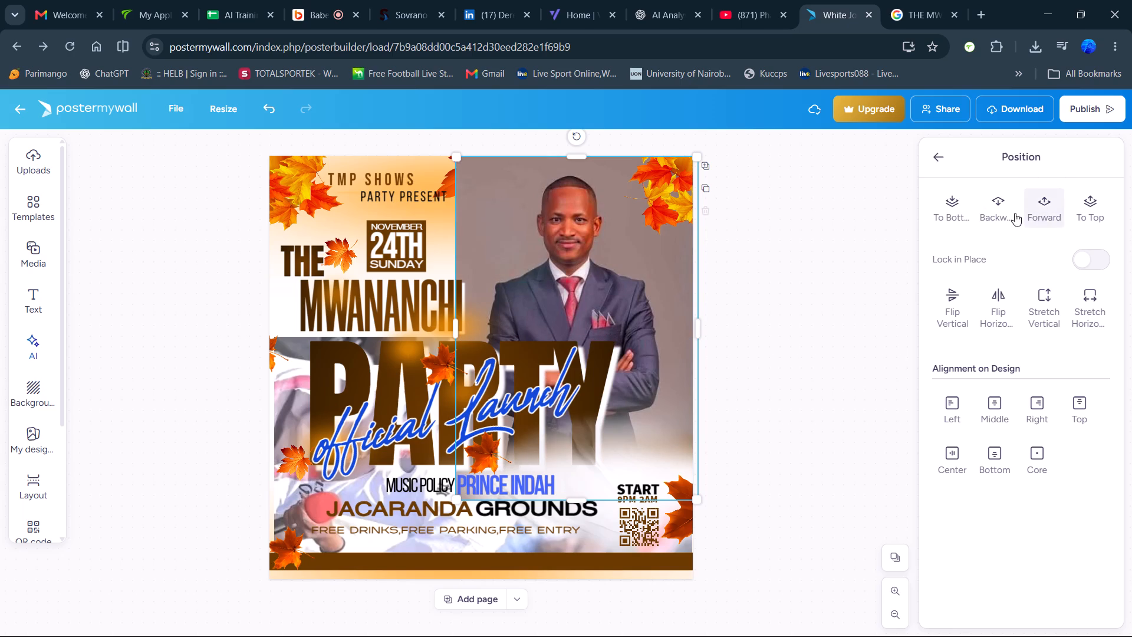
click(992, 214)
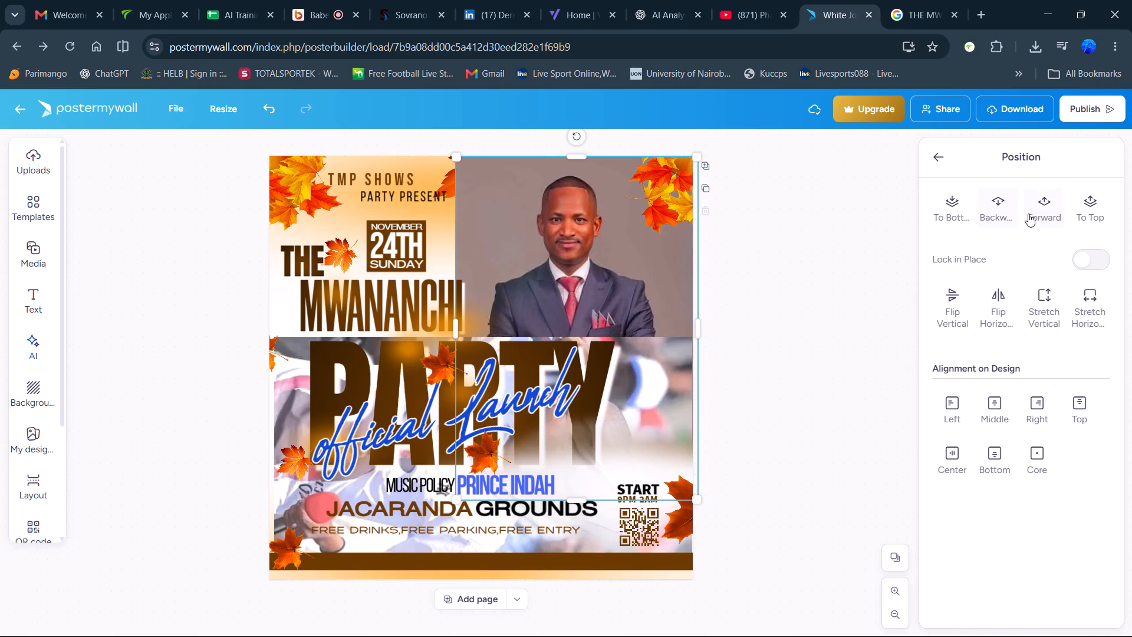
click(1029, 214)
Send the portrait to the very bottom of the layer order.
click(955, 209)
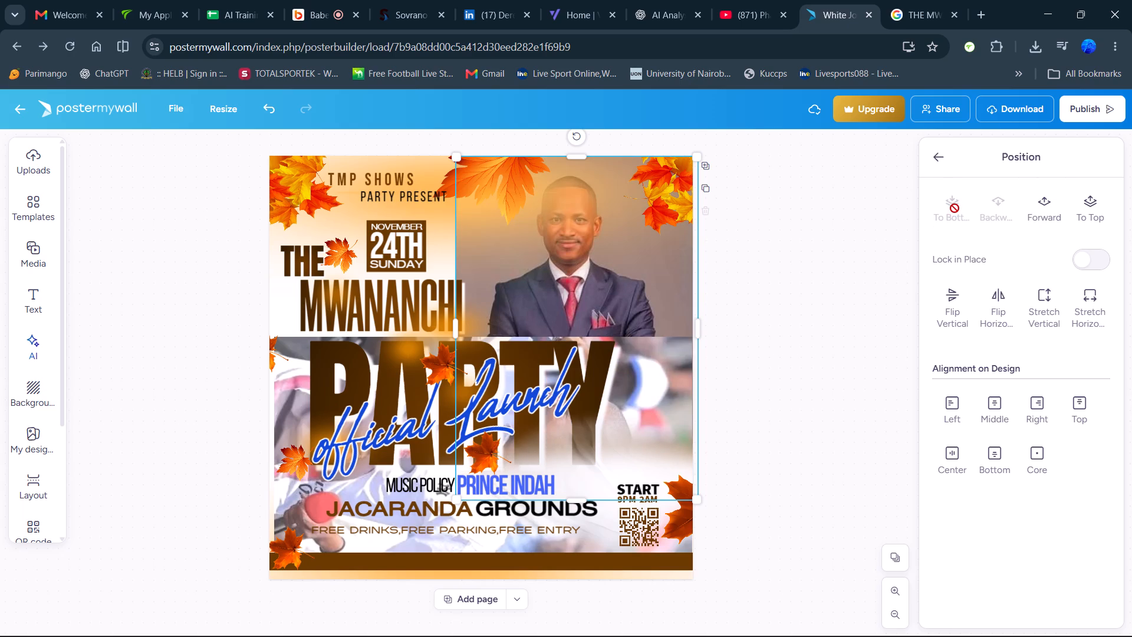
click(776, 335)
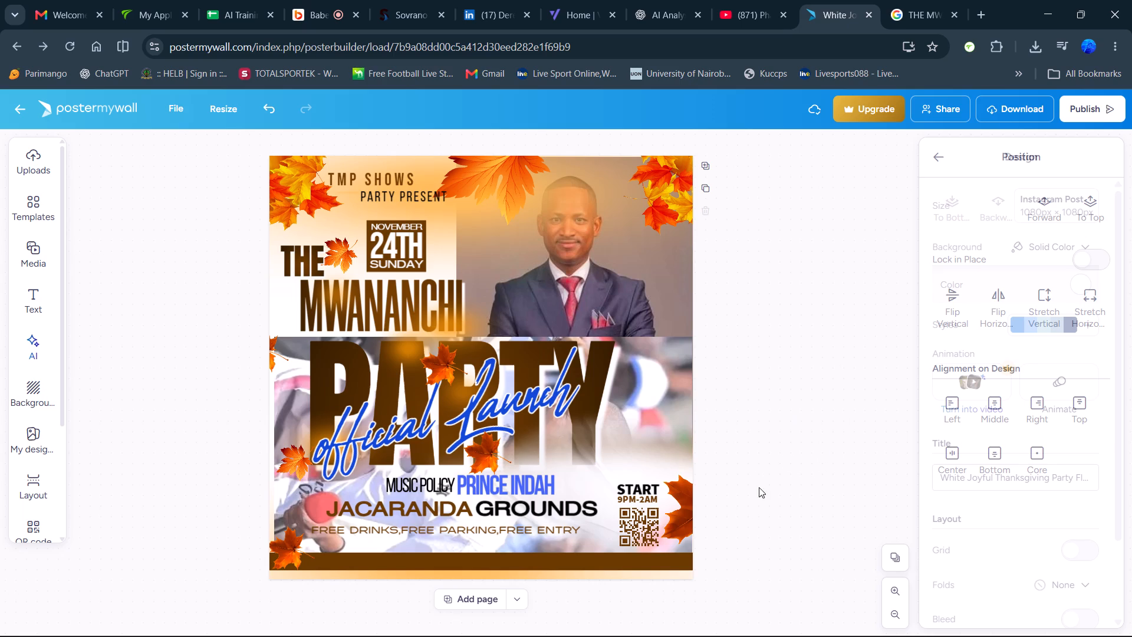
Delete the QR code below the START 9PM-2AM text.
click(647, 531)
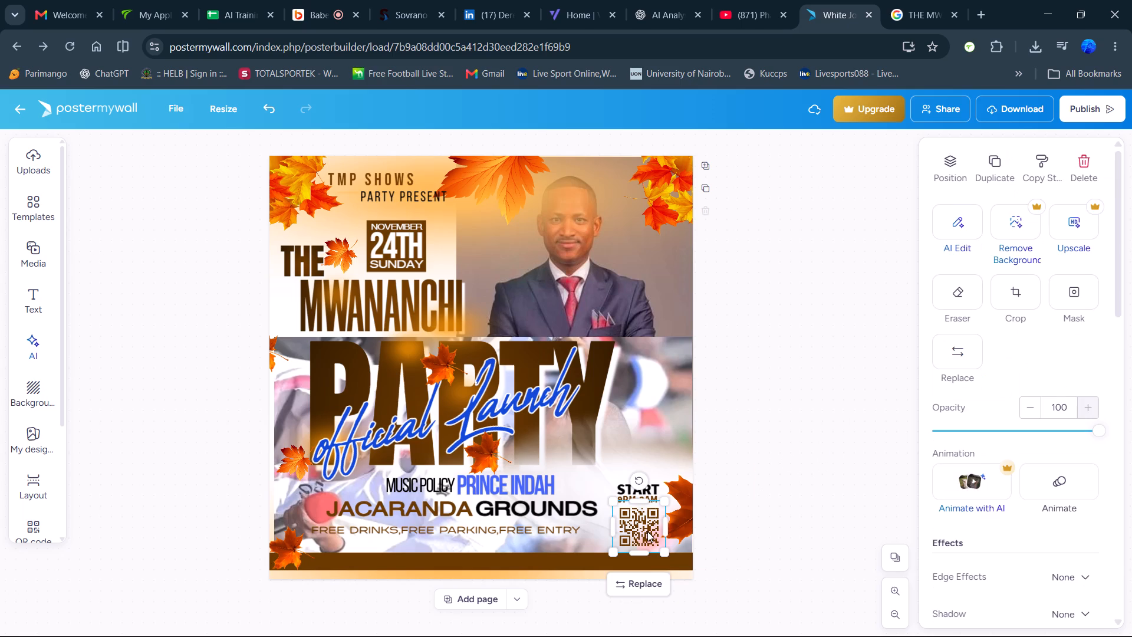
key(Delete)
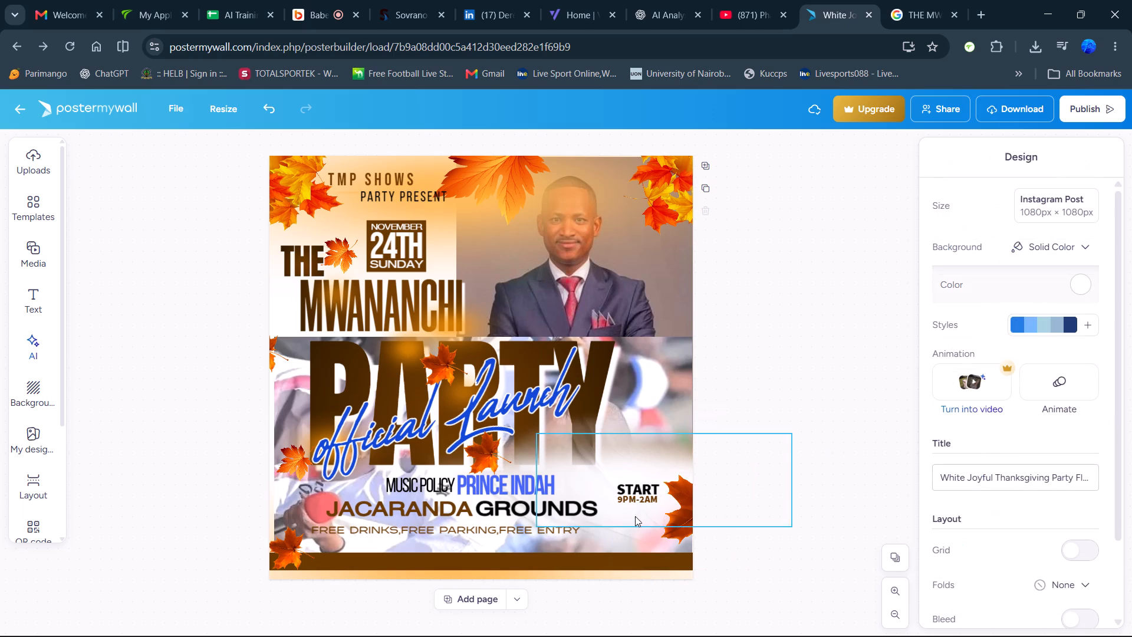
click(784, 435)
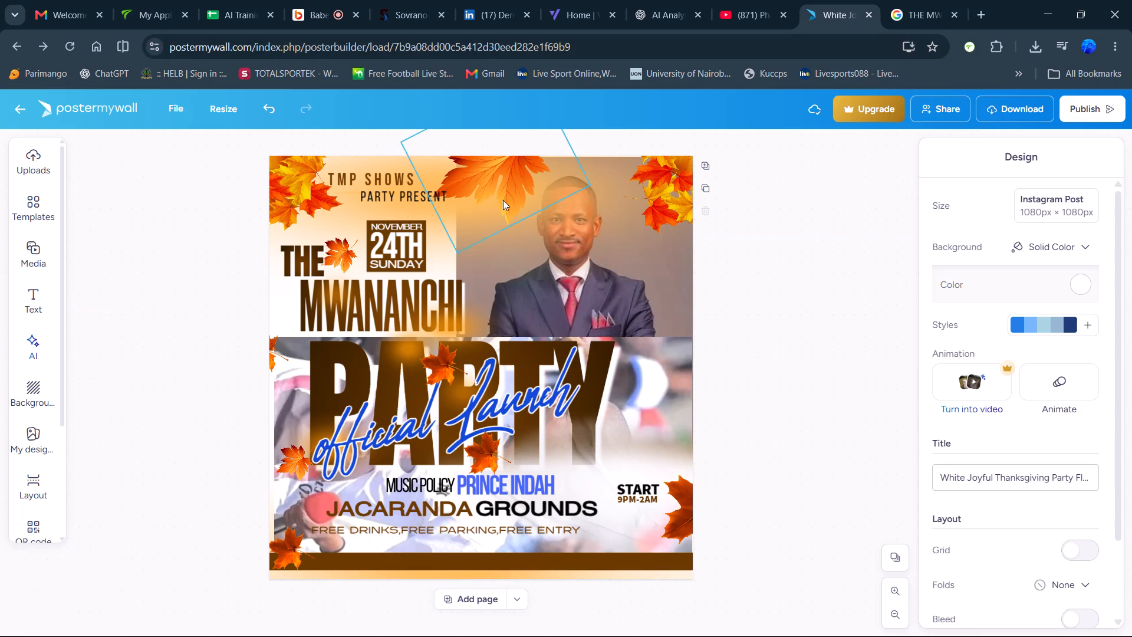
Review the effect and adjustment settings for the large maple leaf at the poster's top centre.
click(505, 184)
scroll(1028, 392, down, 10)
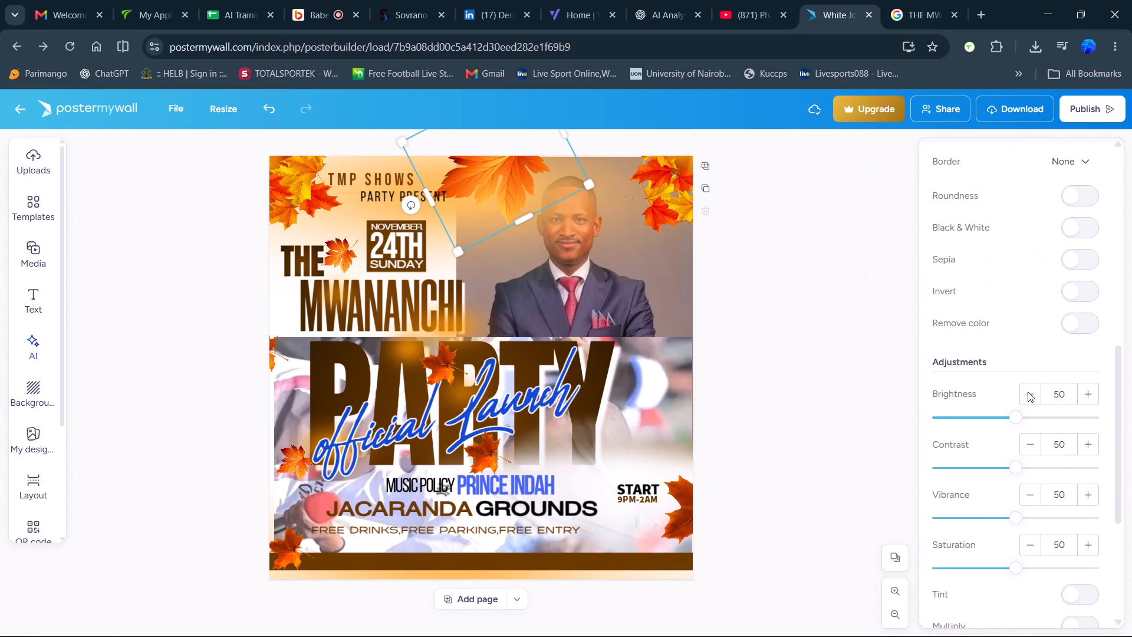
scroll(1028, 392, down, 1)
scroll(1022, 367, up, 3)
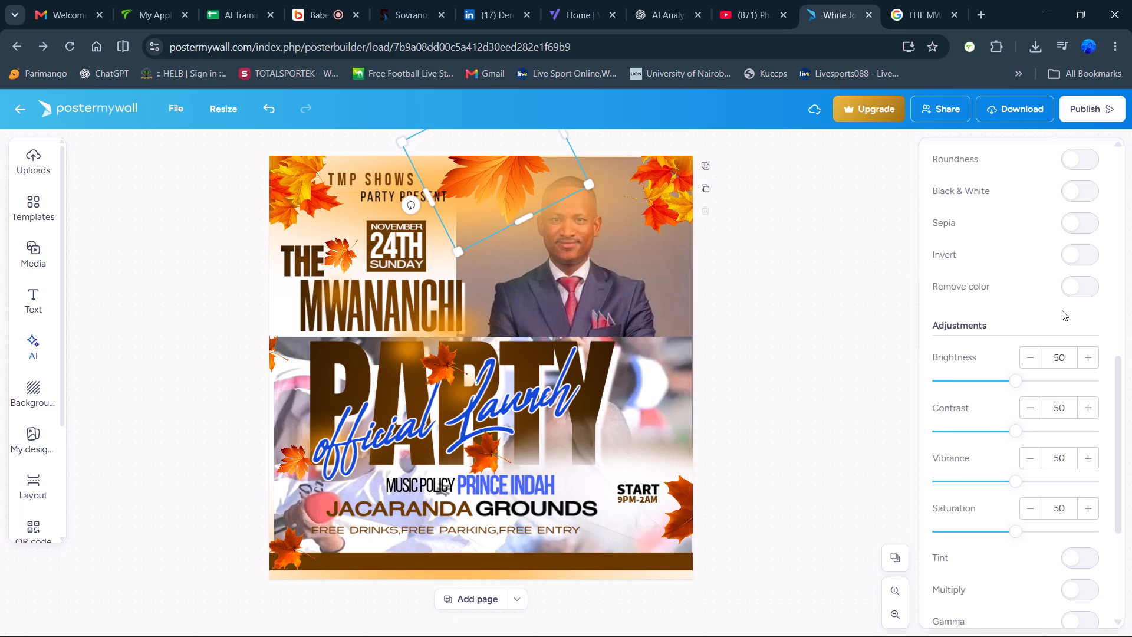
scroll(1062, 310, up, 7)
click(814, 310)
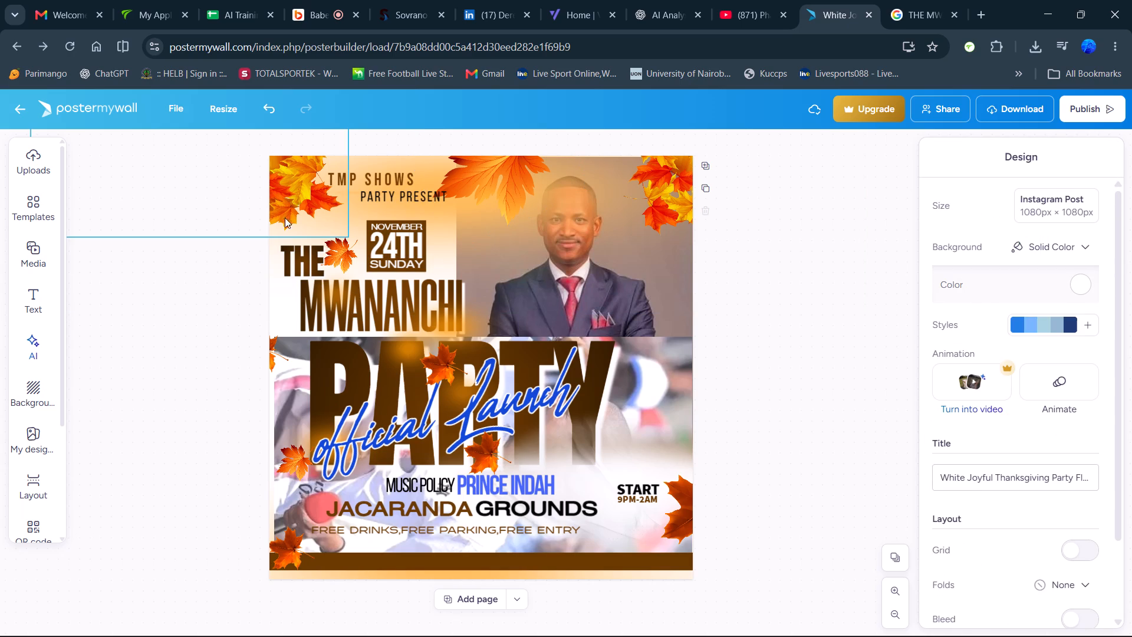
Select every element on the poster and recolour all the text dark navy blue.
key(ctrl+a)
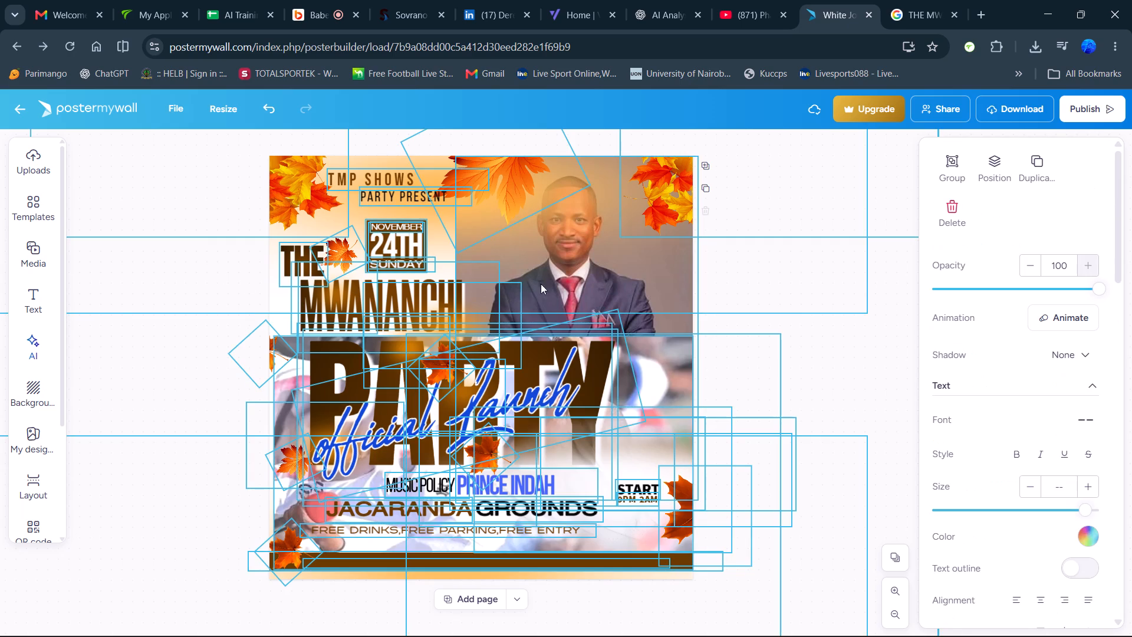
click(1090, 539)
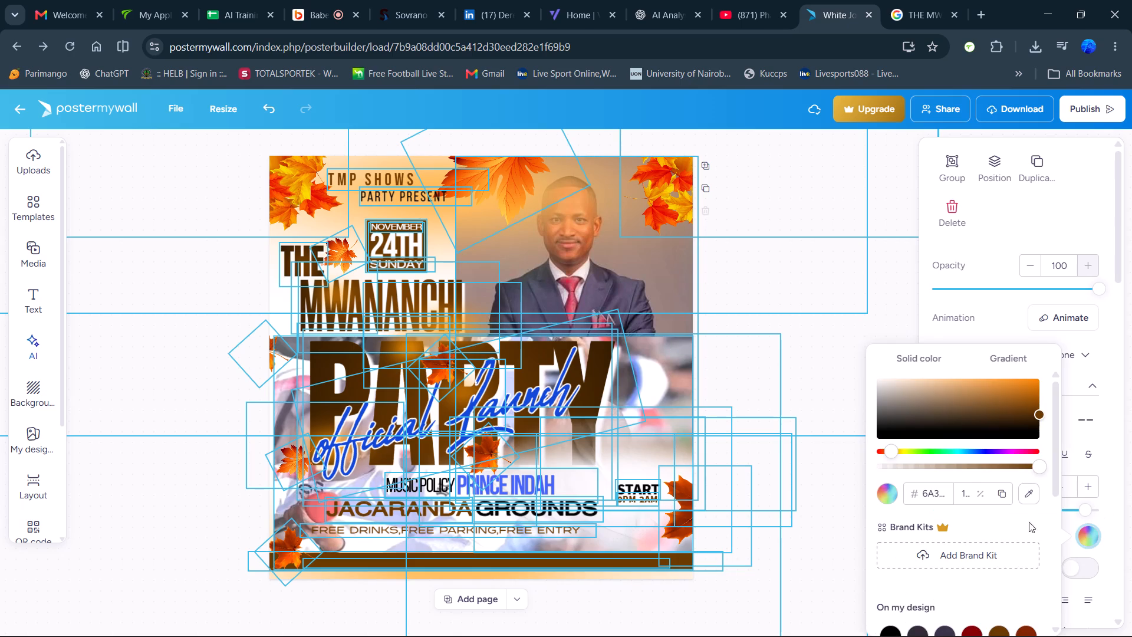
click(962, 455)
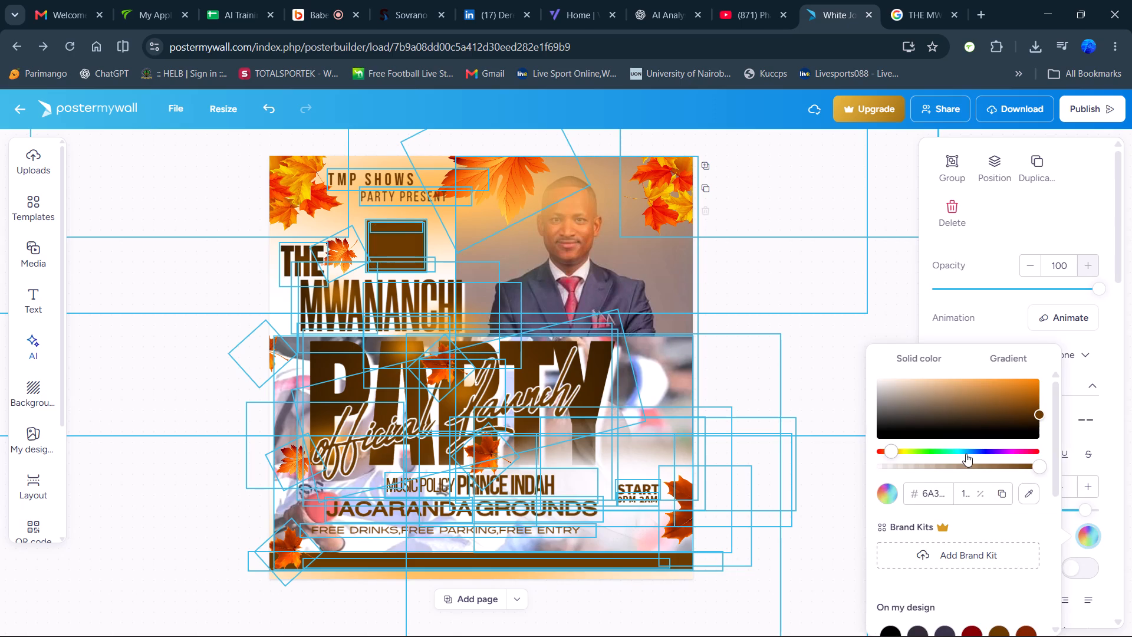
click(967, 453)
click(980, 451)
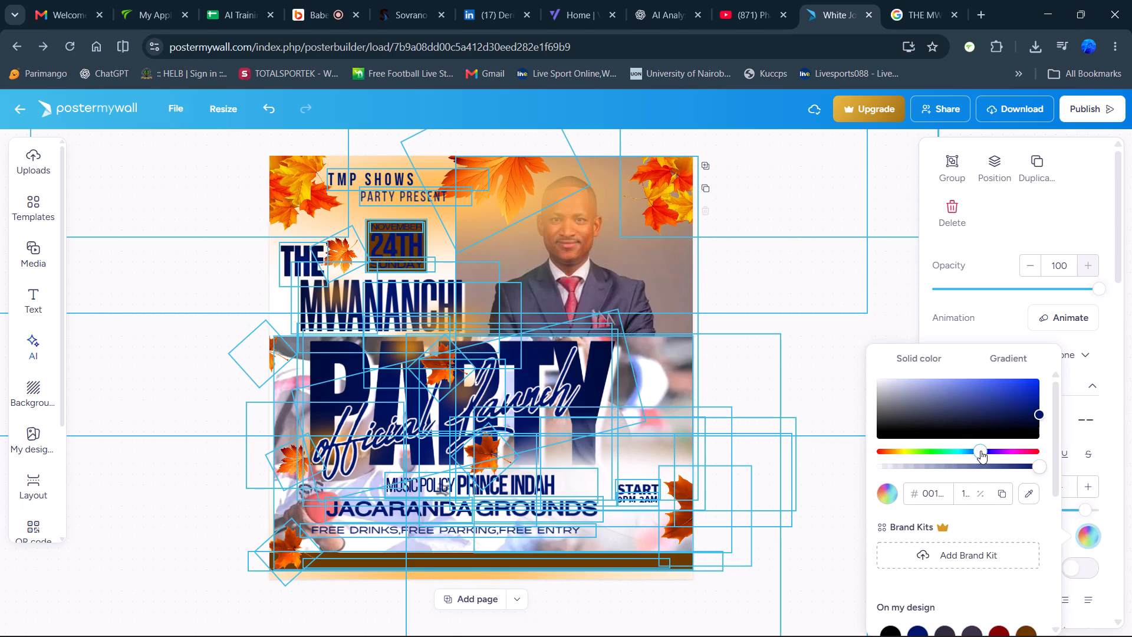
click(970, 449)
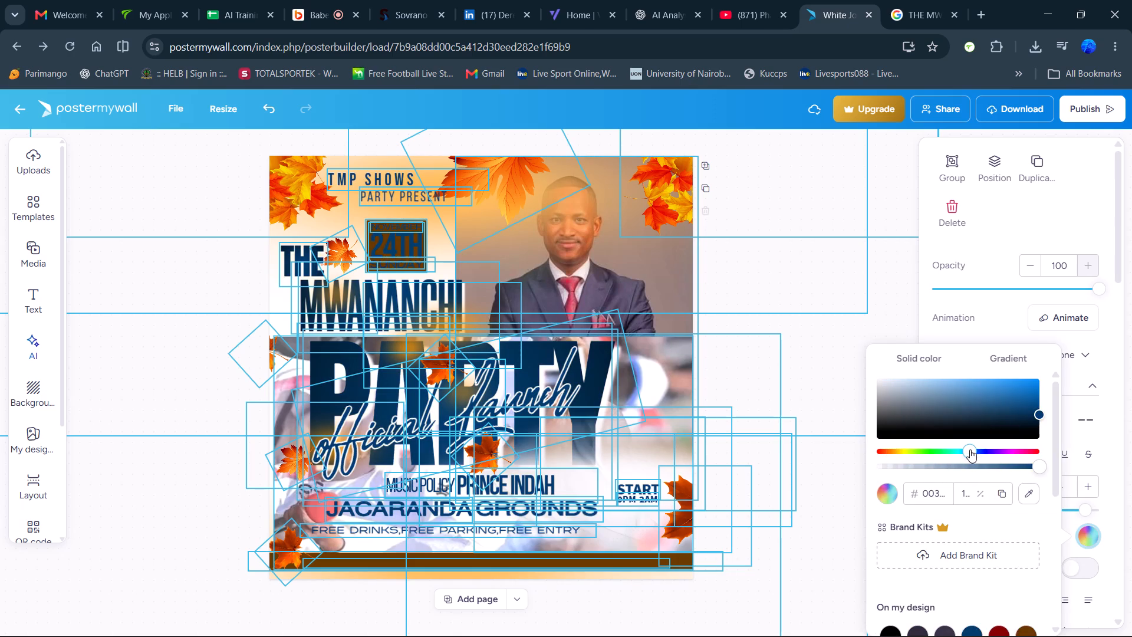
click(802, 374)
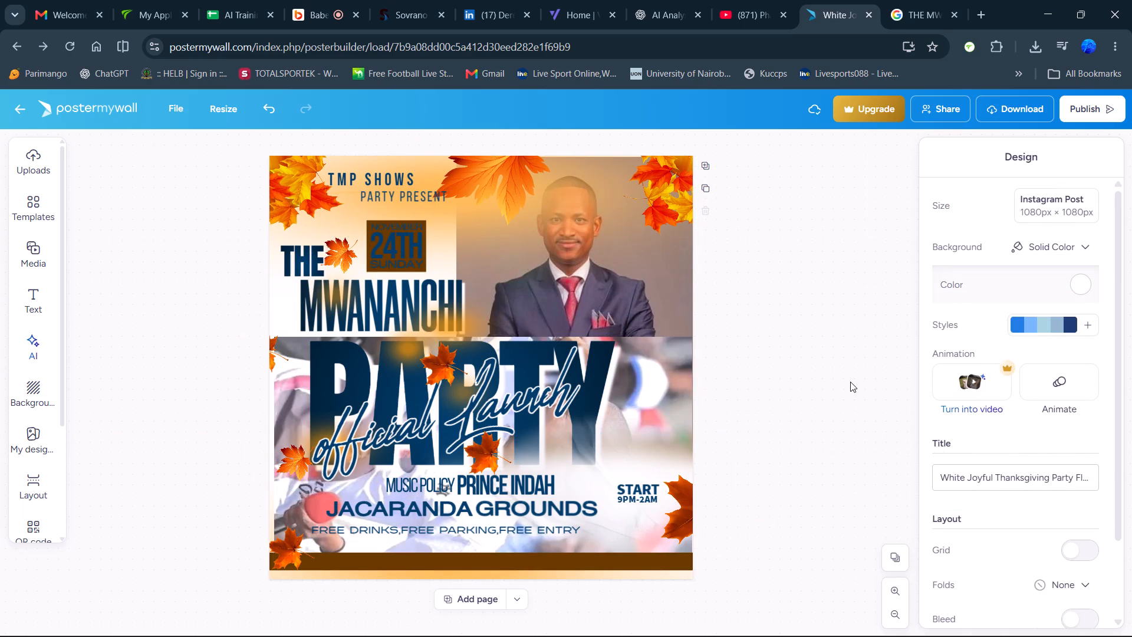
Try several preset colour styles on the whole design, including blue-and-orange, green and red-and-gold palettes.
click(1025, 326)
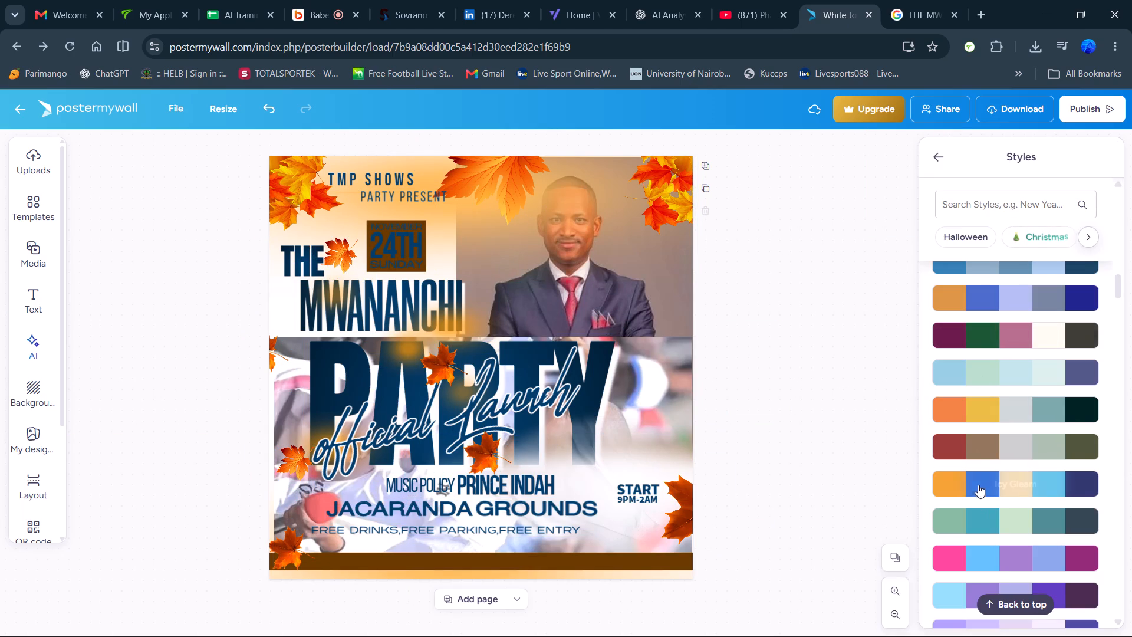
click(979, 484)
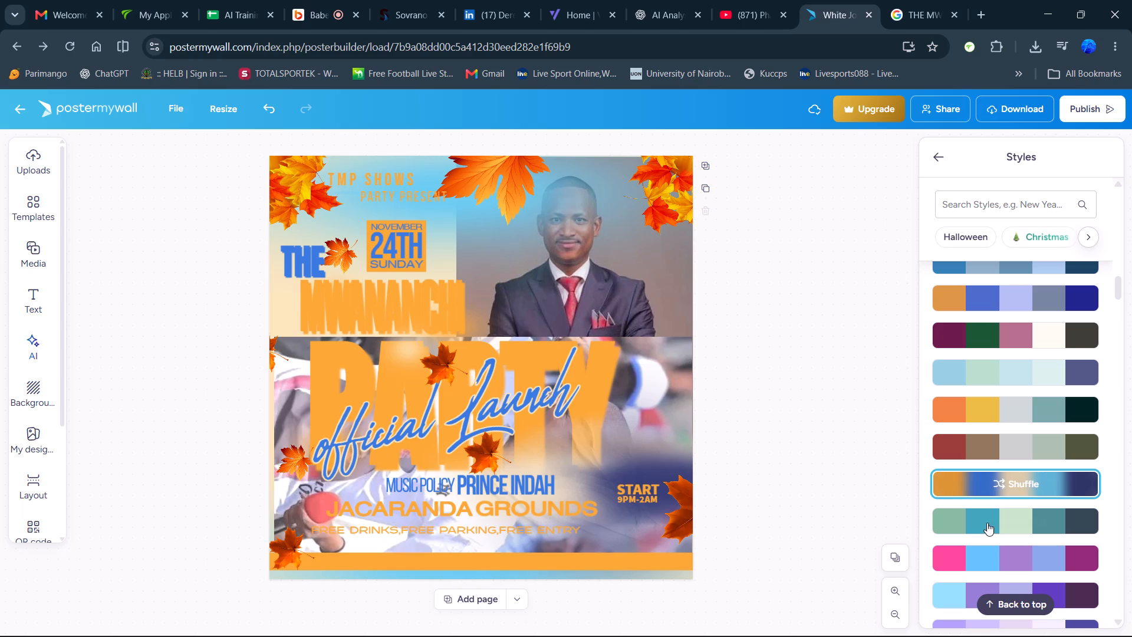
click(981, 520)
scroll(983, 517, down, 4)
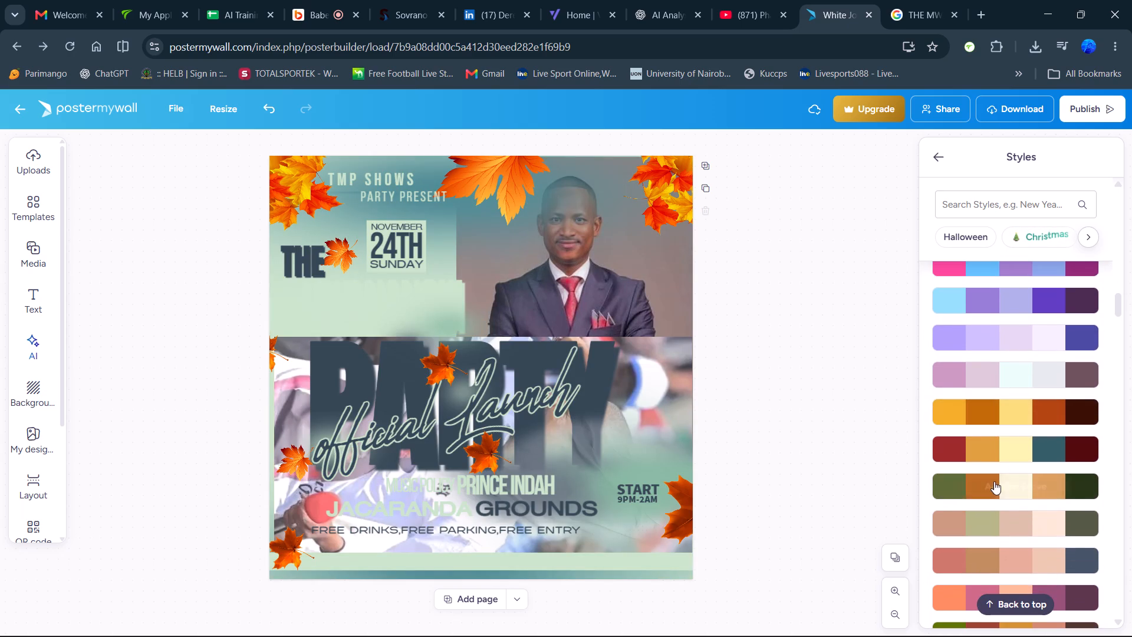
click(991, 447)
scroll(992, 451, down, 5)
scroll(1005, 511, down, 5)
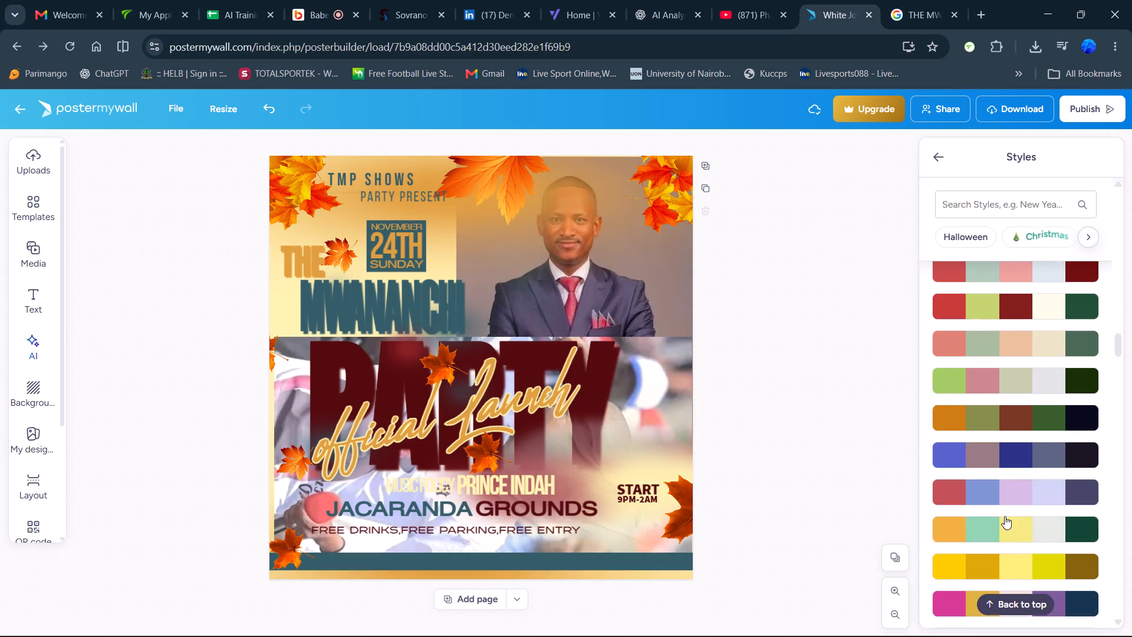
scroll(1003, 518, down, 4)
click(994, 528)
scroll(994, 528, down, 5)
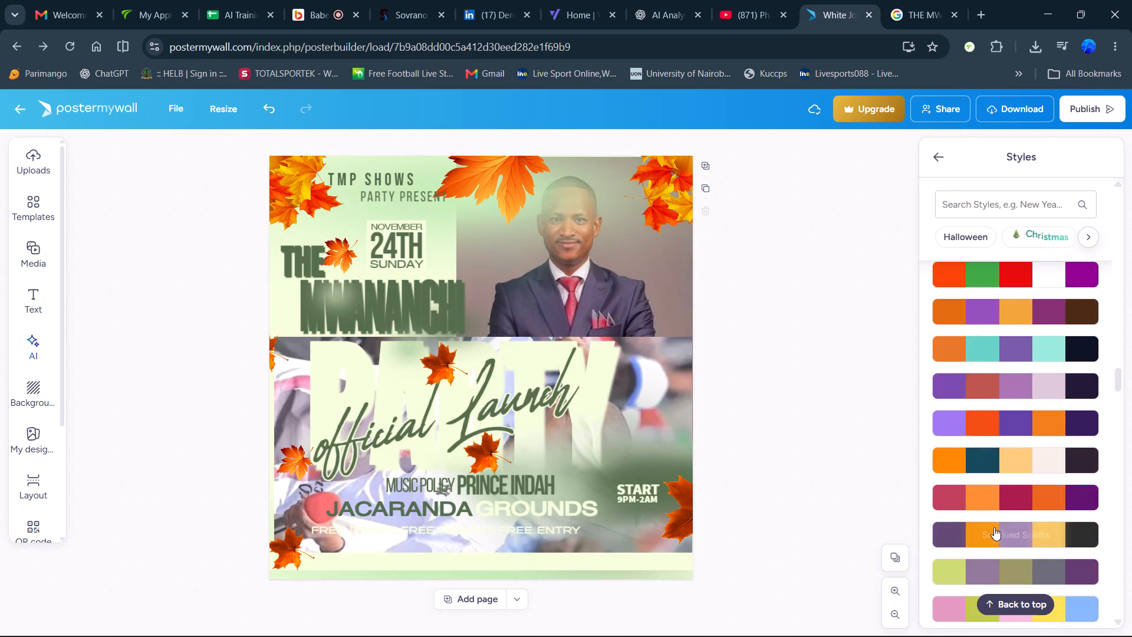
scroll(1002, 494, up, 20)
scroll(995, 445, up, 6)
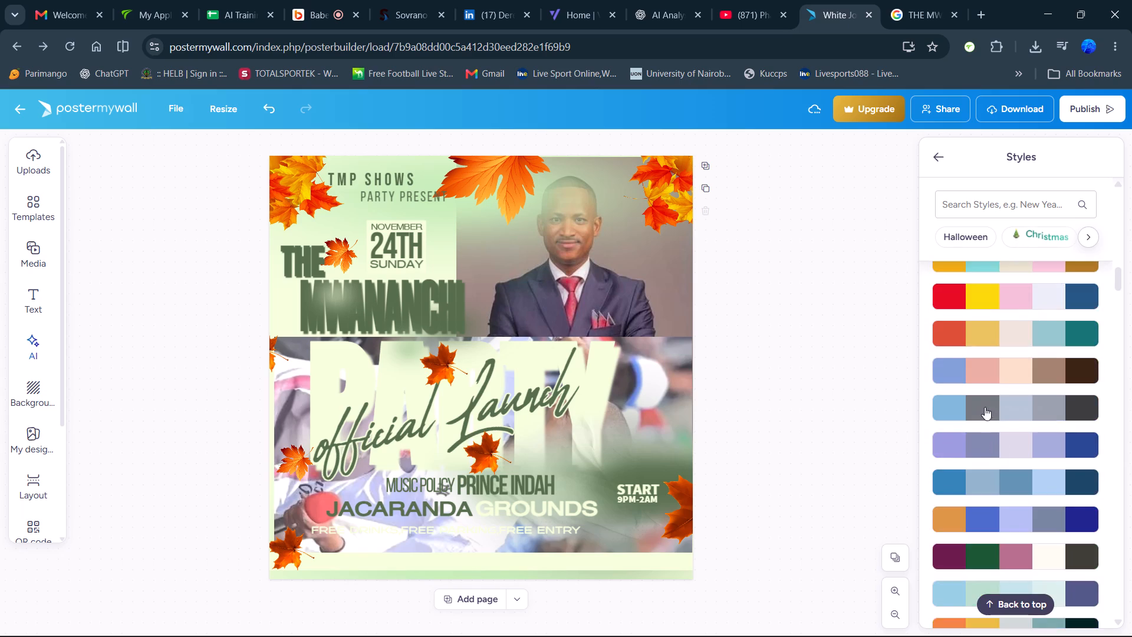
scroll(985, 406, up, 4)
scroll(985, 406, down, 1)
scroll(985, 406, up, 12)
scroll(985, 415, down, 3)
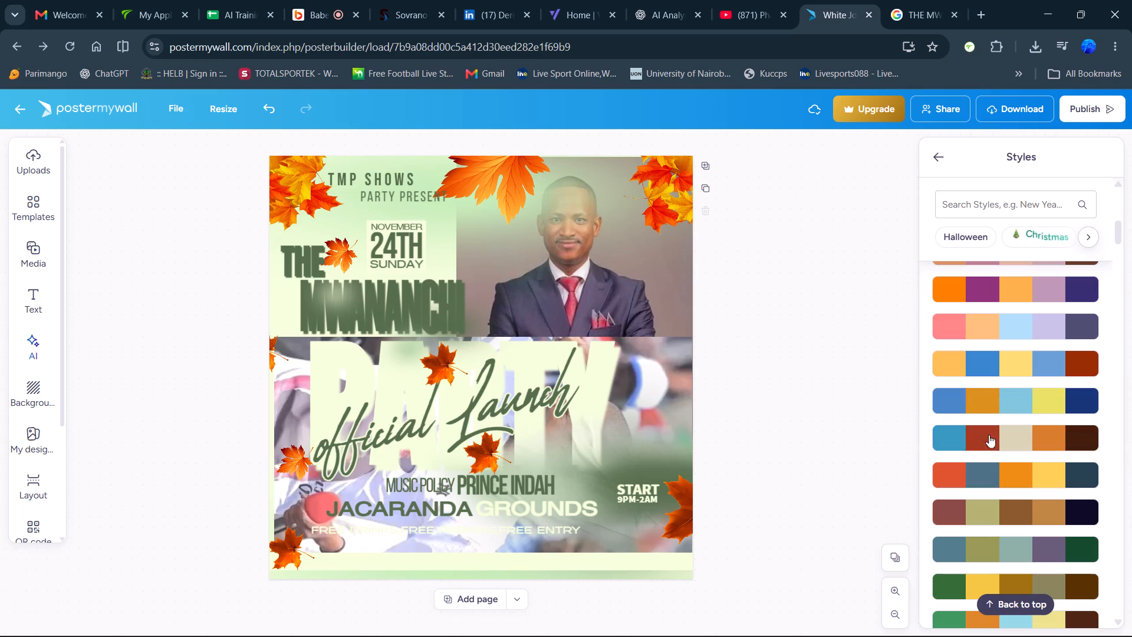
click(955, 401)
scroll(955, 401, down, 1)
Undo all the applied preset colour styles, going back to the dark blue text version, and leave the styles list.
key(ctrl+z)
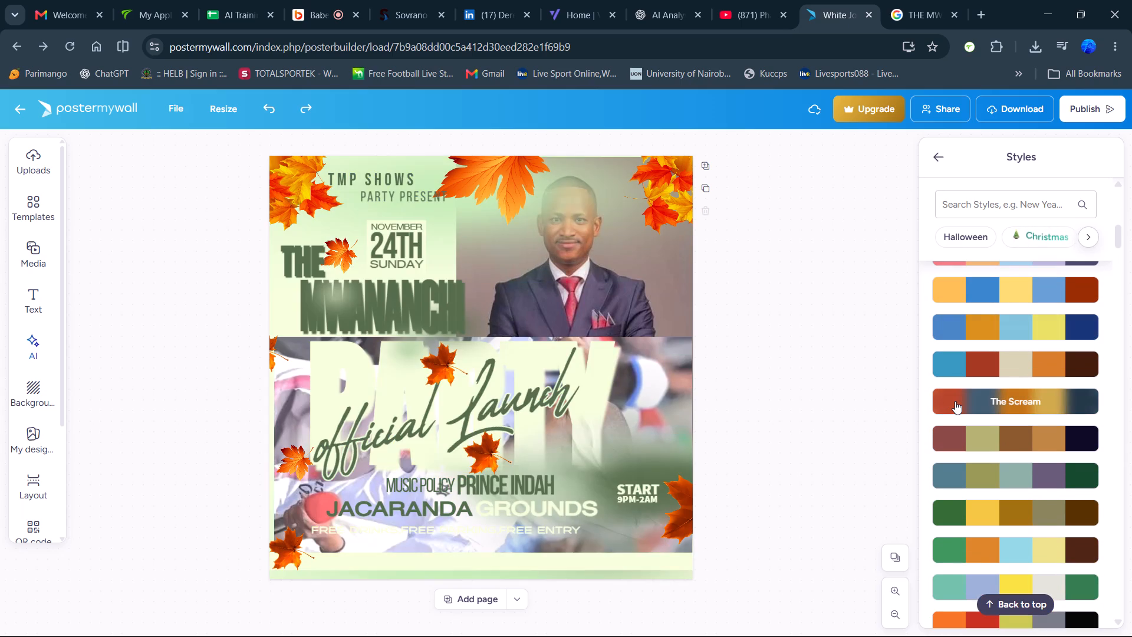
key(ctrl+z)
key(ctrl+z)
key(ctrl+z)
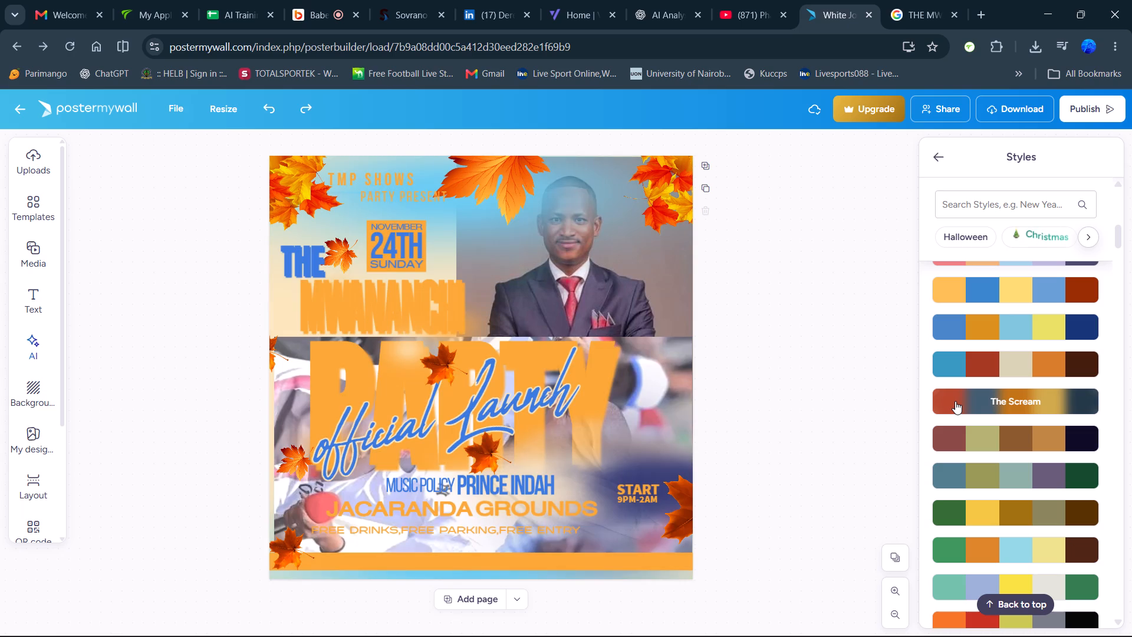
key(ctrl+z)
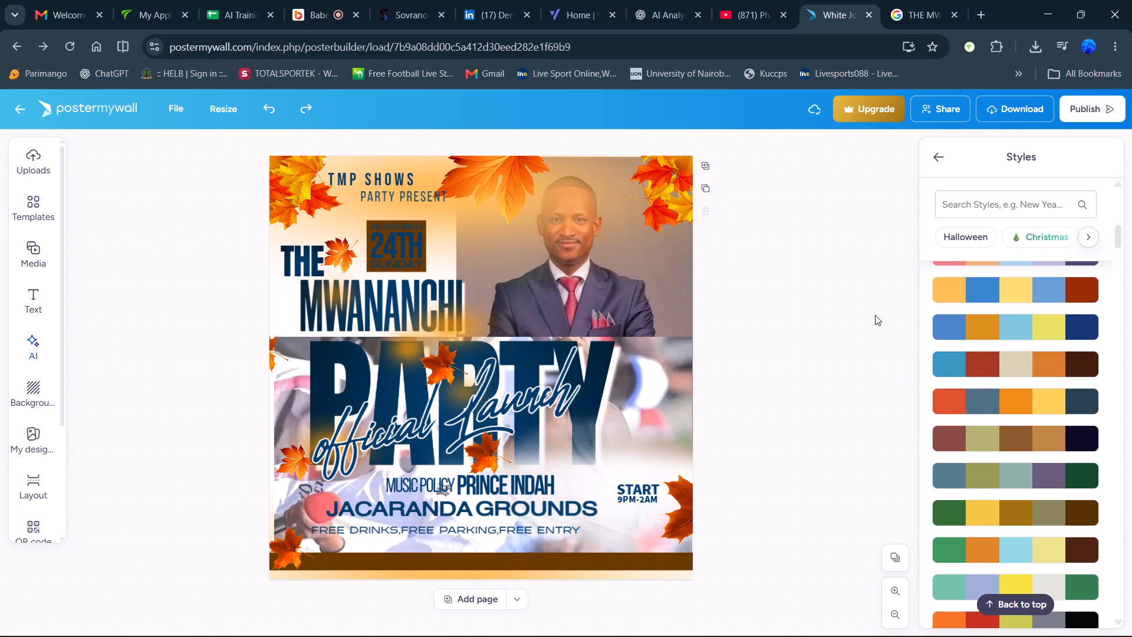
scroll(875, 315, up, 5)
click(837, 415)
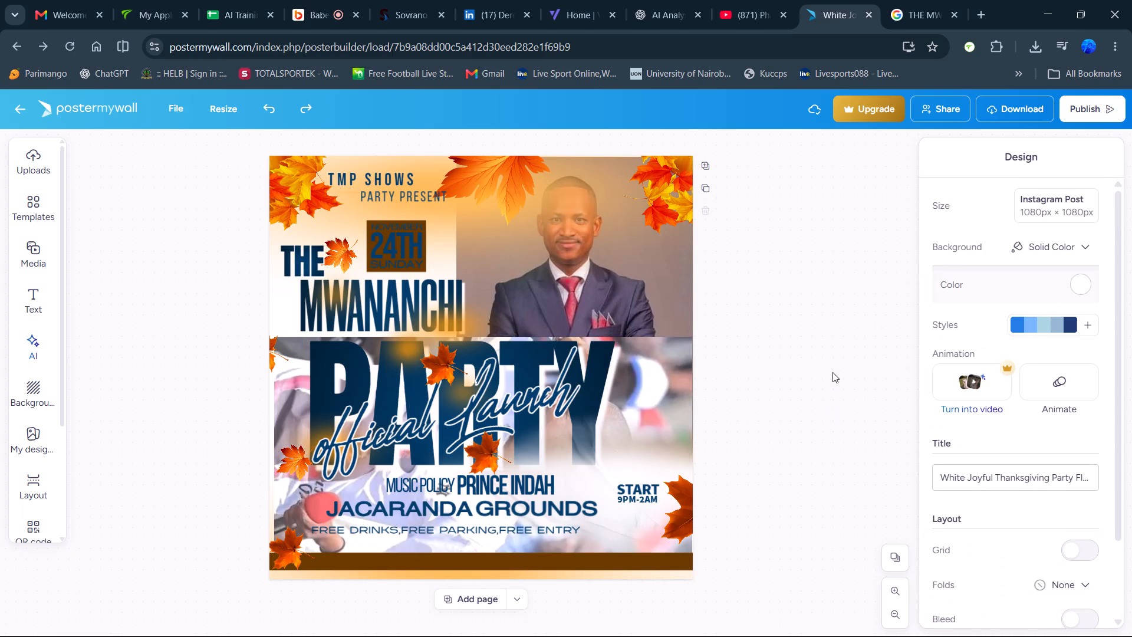
Recolour the 24TH text in the date box to a very light off-white.
scroll(832, 372, up, 4)
click(408, 245)
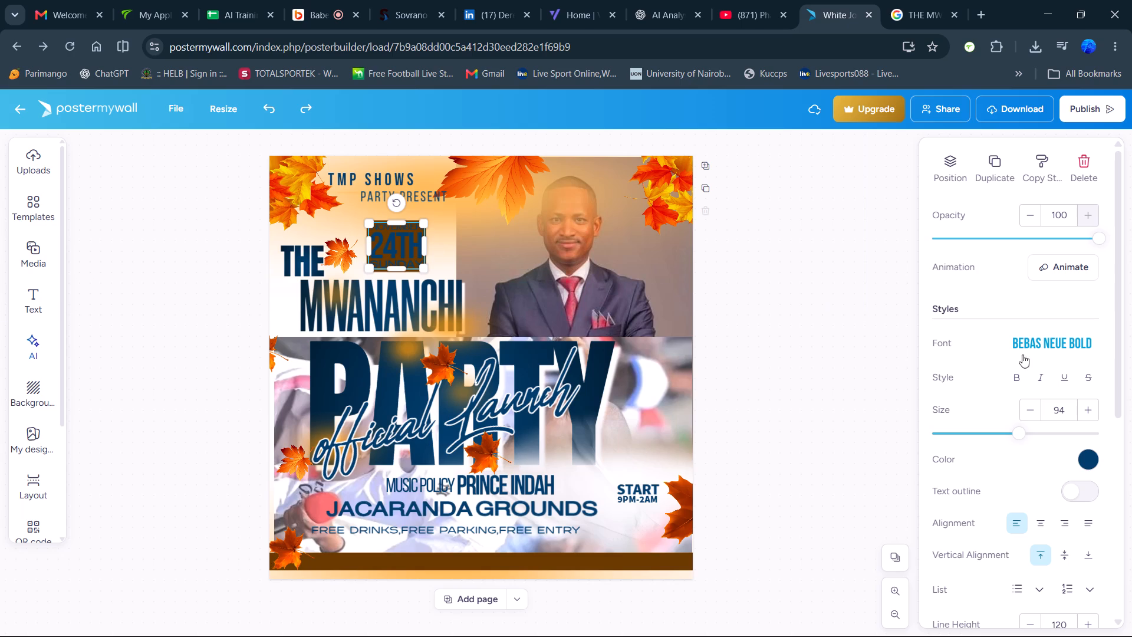
click(1092, 457)
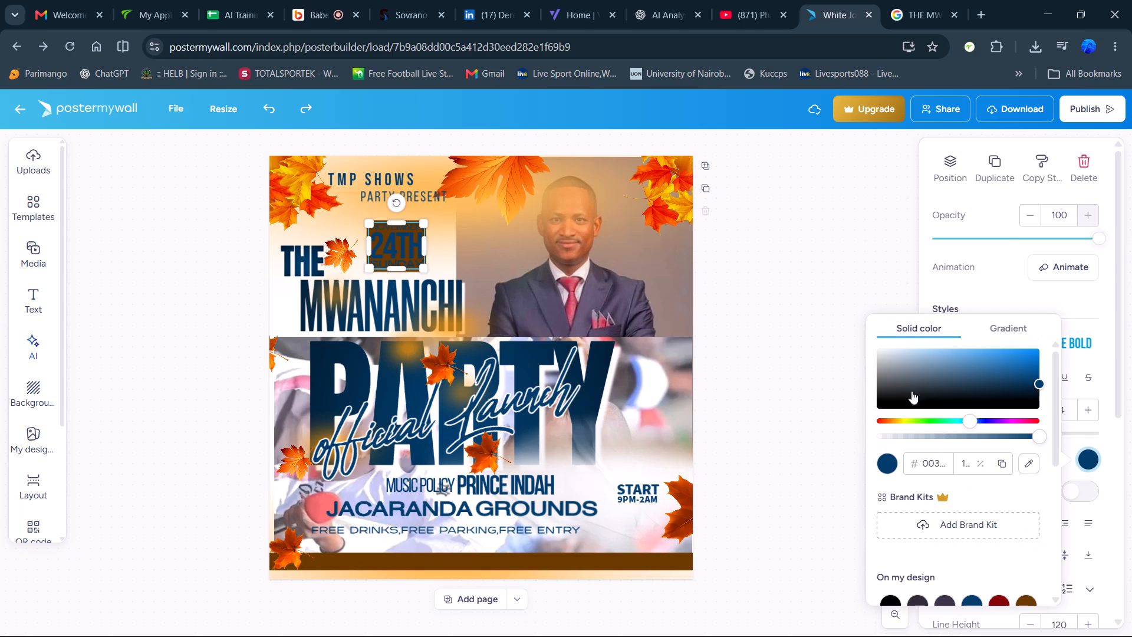
click(881, 353)
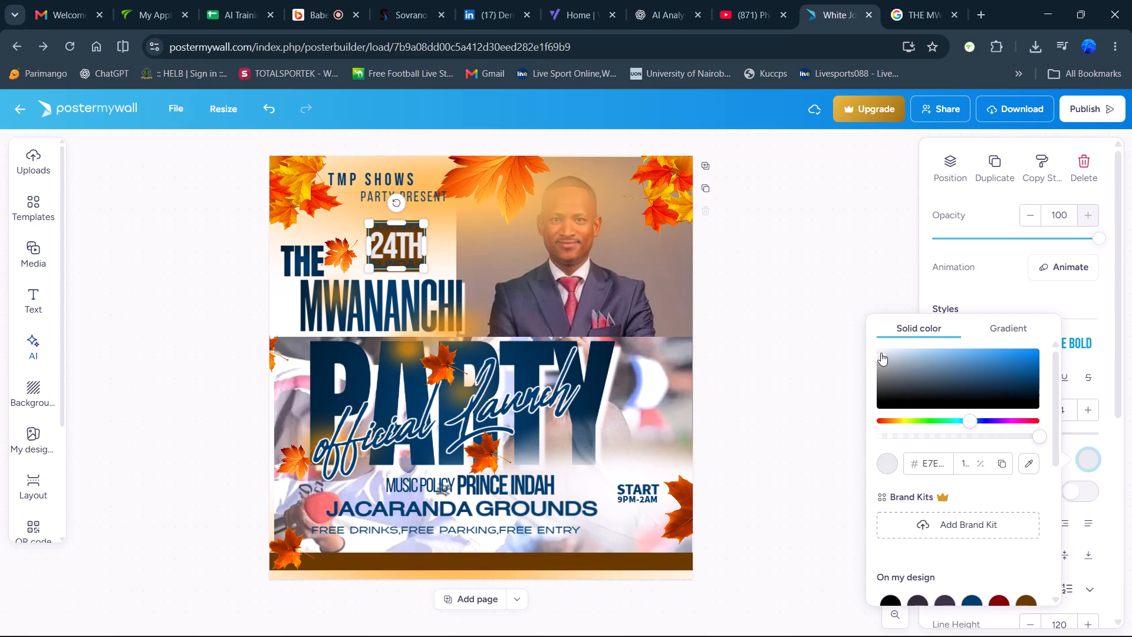
click(807, 399)
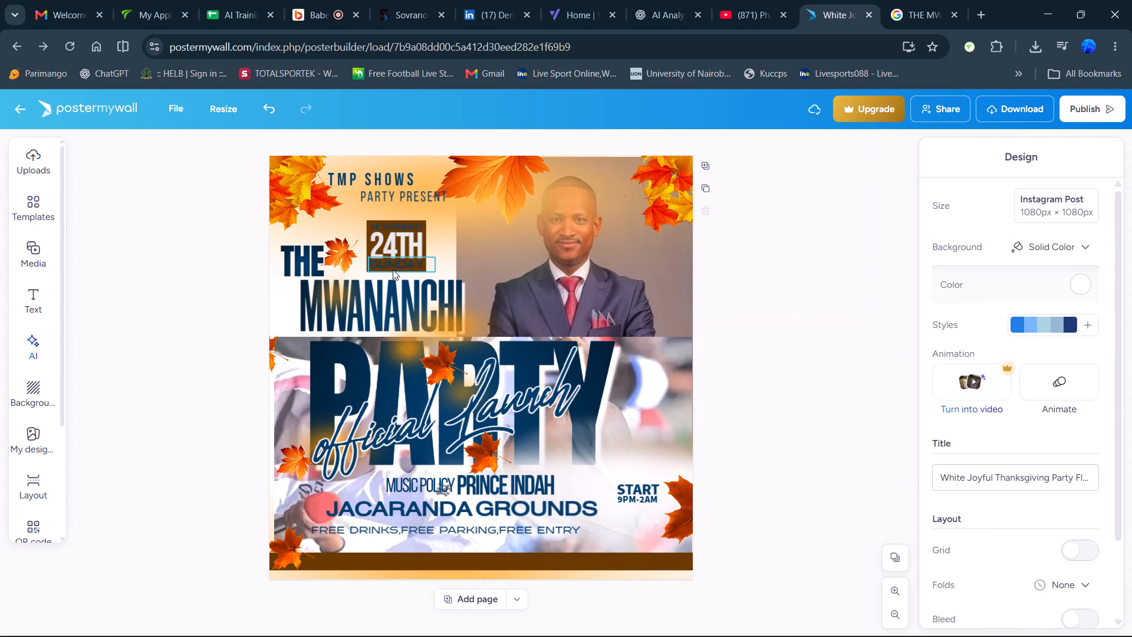
Delete the SUNDAY text beneath 24TH in the date box.
click(394, 270)
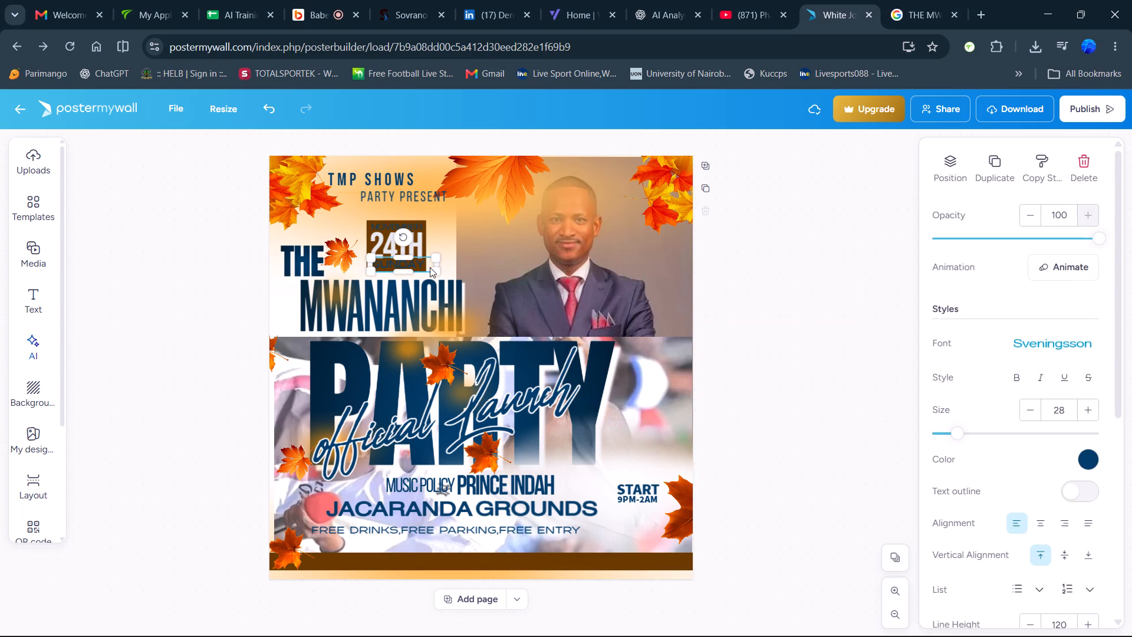
key(Delete)
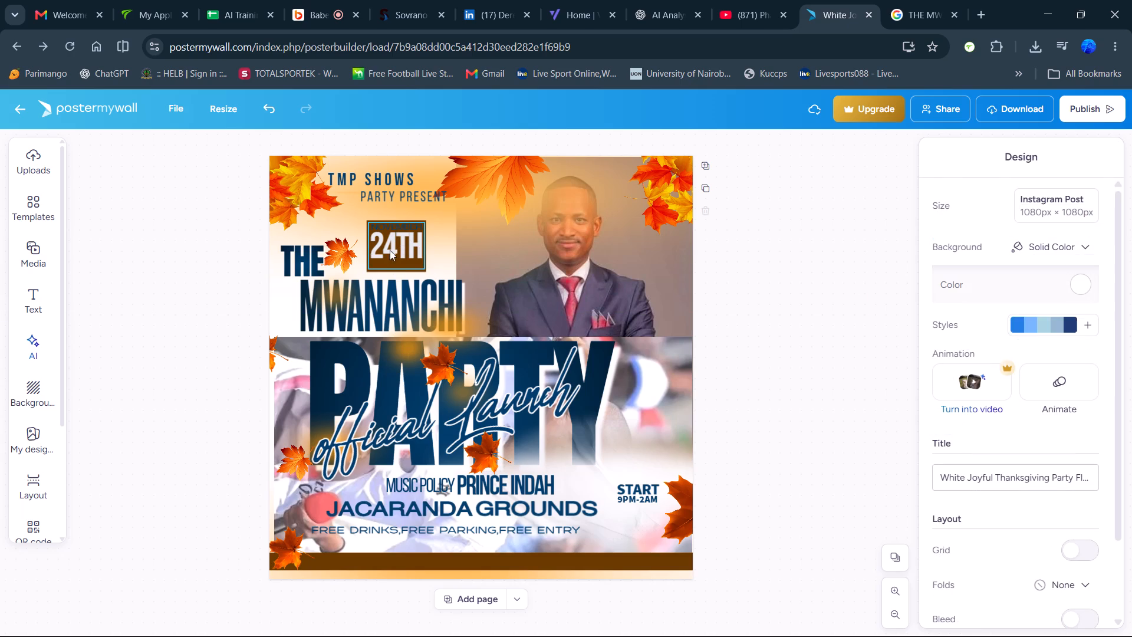
Nudge the 24TH text slightly downward within the brown date box.
click(391, 248)
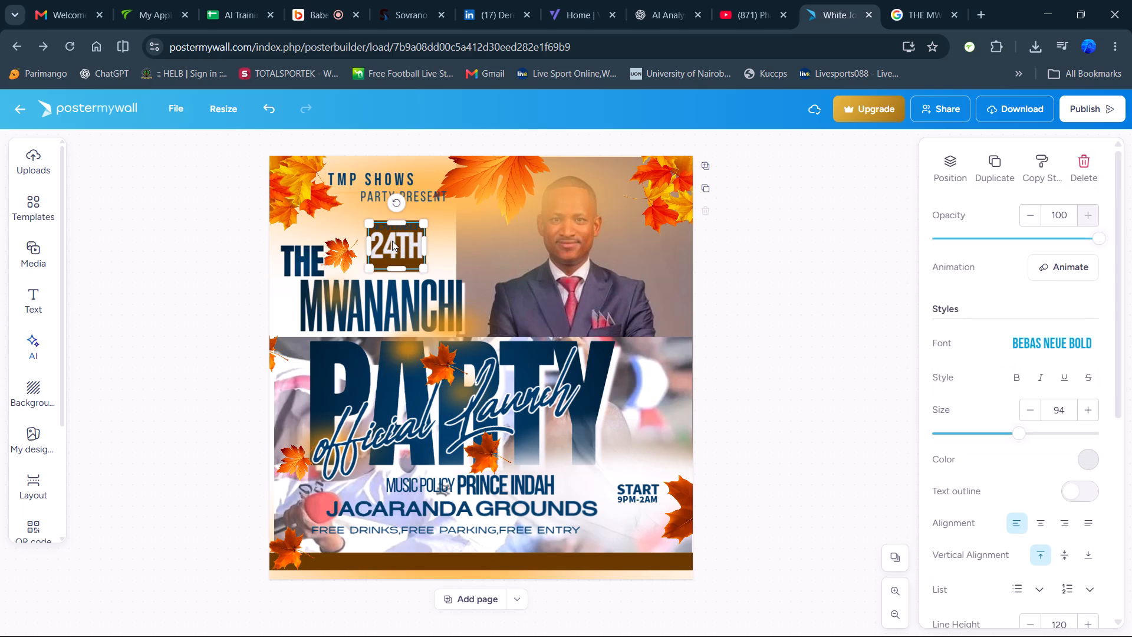
key(Down)
key(Down)
key(Down)
key(Down)
key(Down)
key(Down)
key(Down)
key(Down)
key(Down)
key(Down)
key(Down)
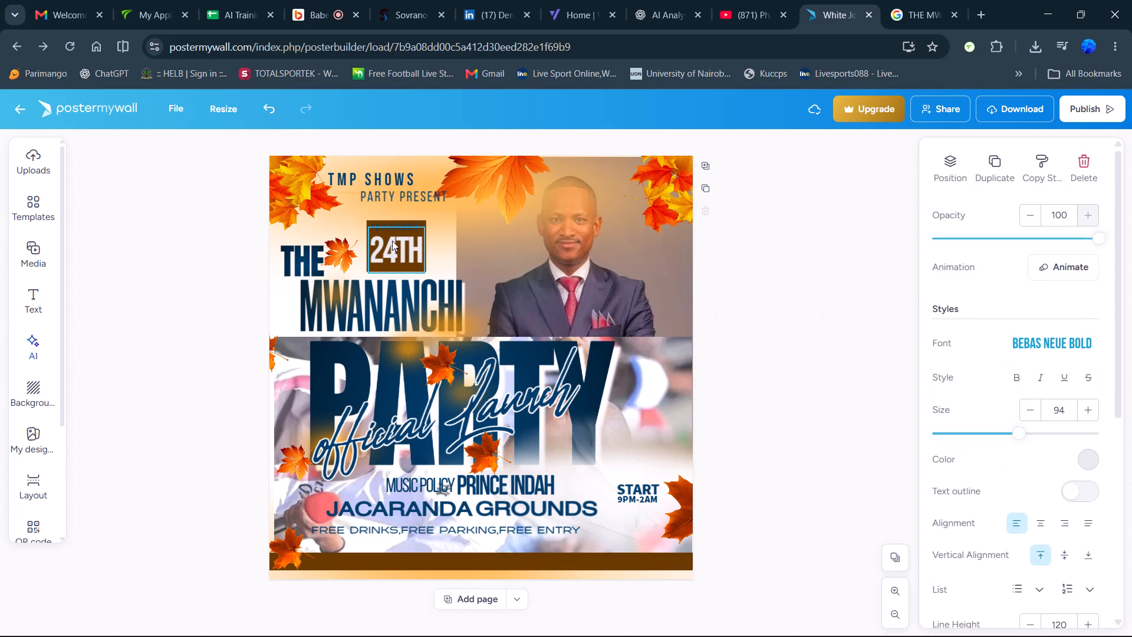
key(Down)
key(Down)
key(Down)
key(Down)
key(Down)
key(Down)
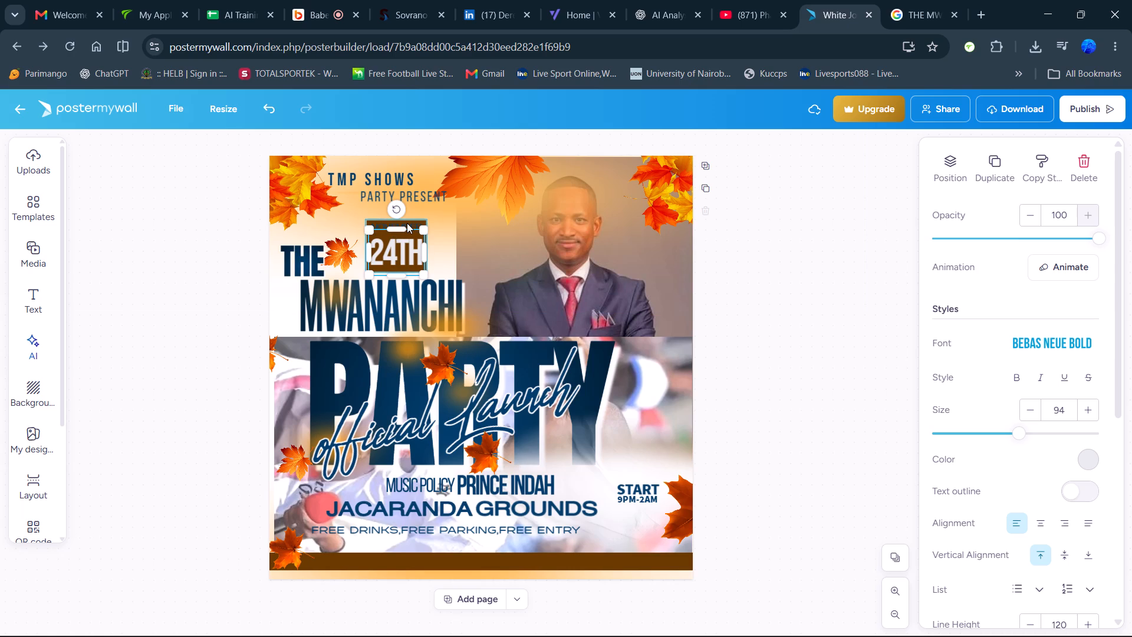
Recolour the NOVEMBER text above 24TH with a linear gradient from light blue at 3% opacity to dark blue.
click(407, 223)
click(403, 224)
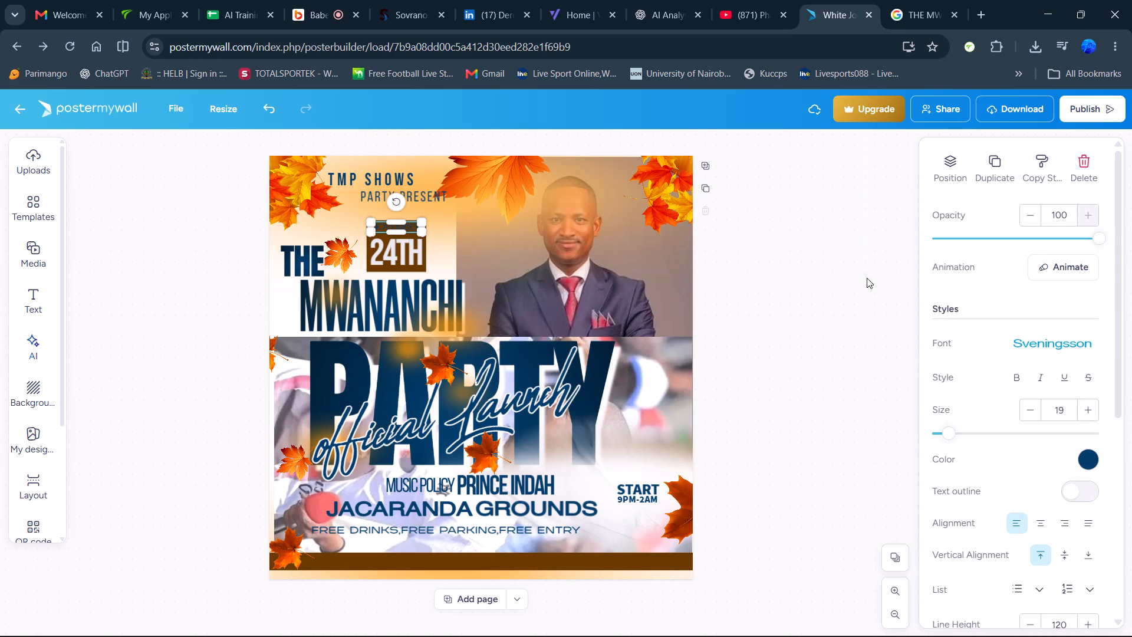
click(1087, 459)
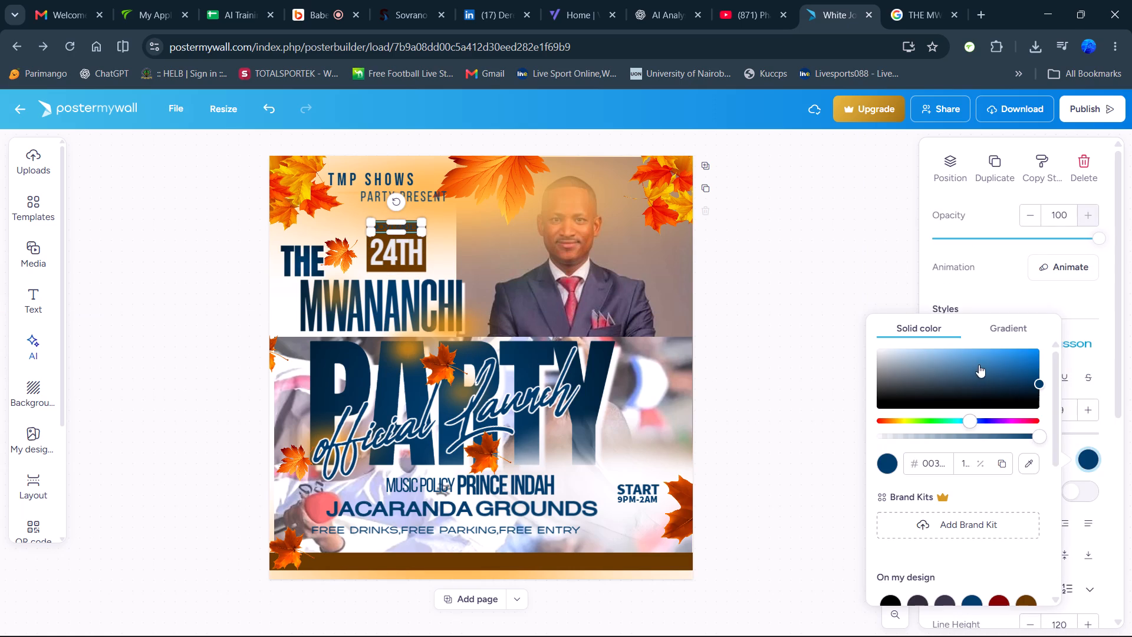
click(1000, 360)
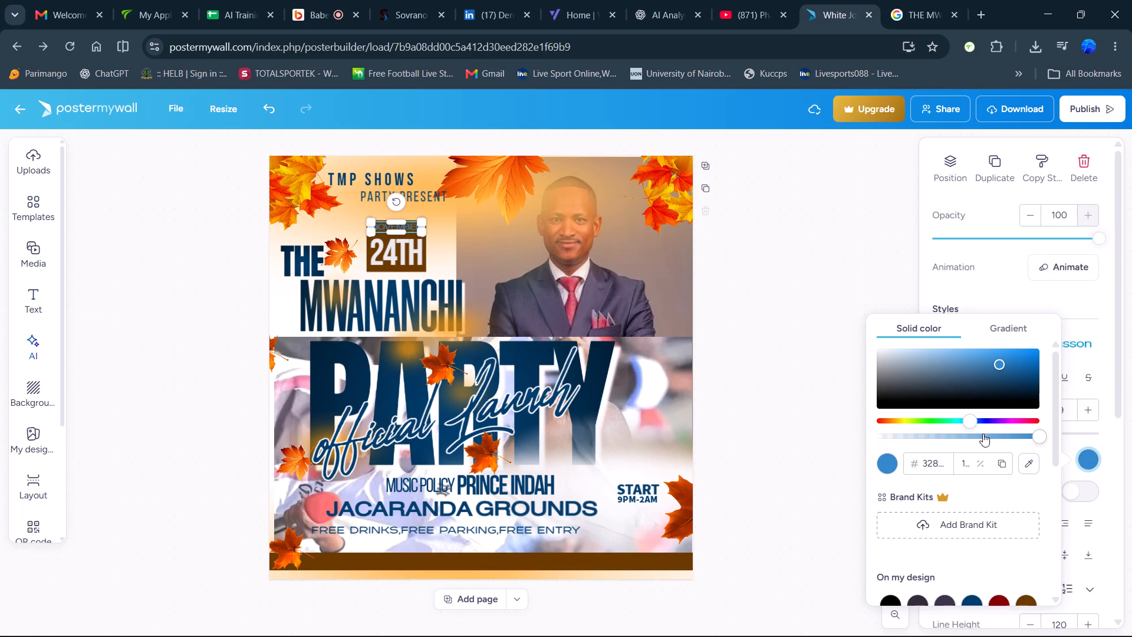
click(882, 439)
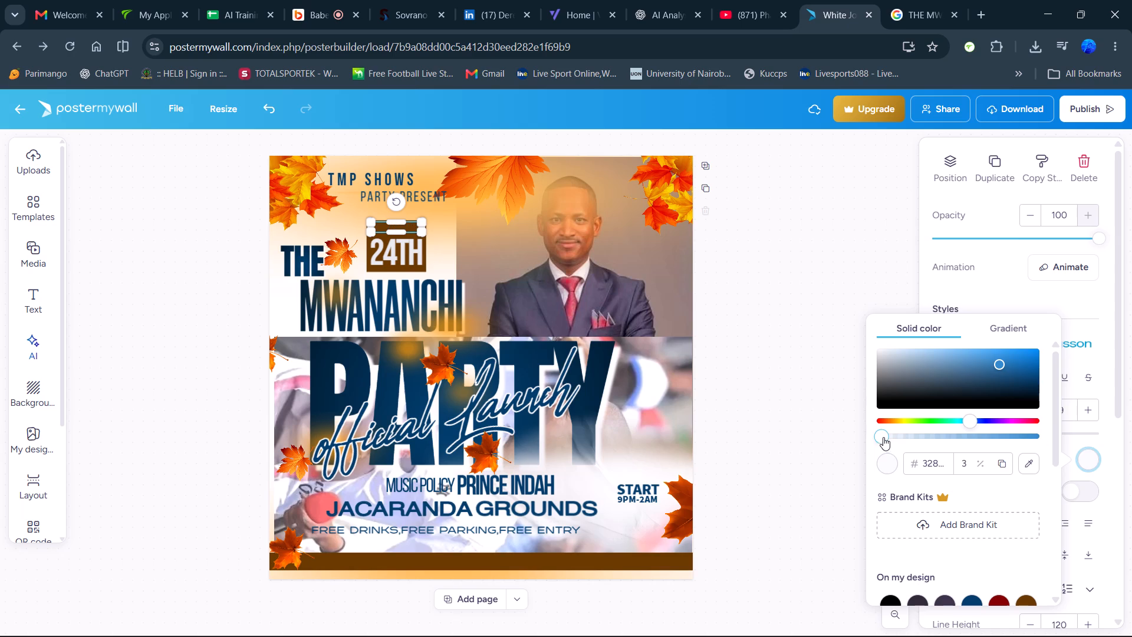
click(889, 459)
click(946, 357)
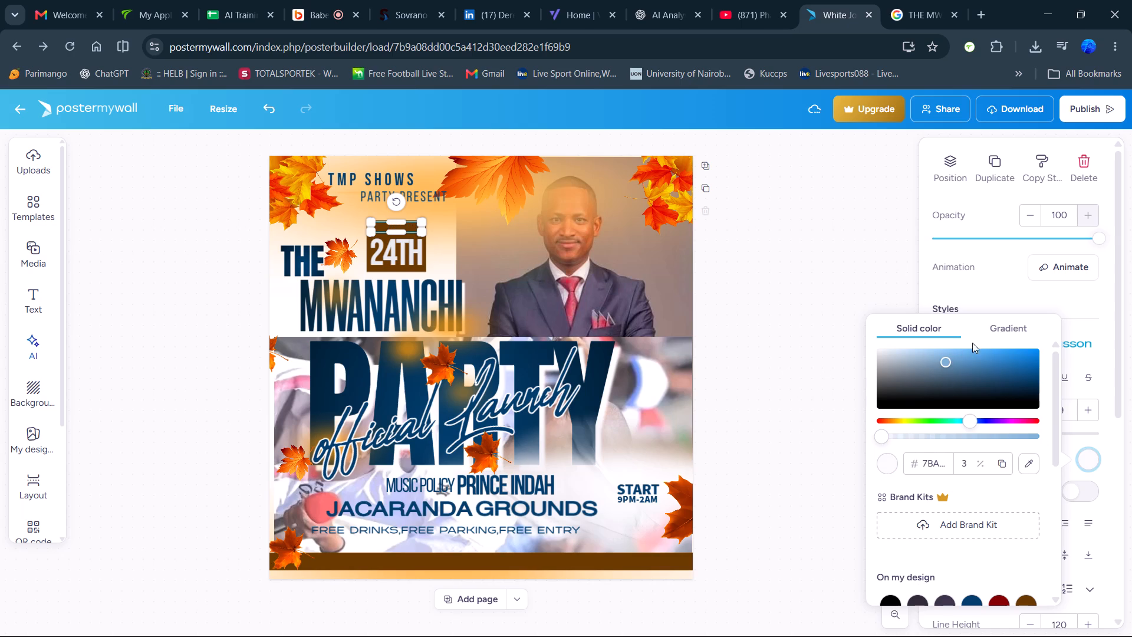
click(1003, 321)
click(886, 432)
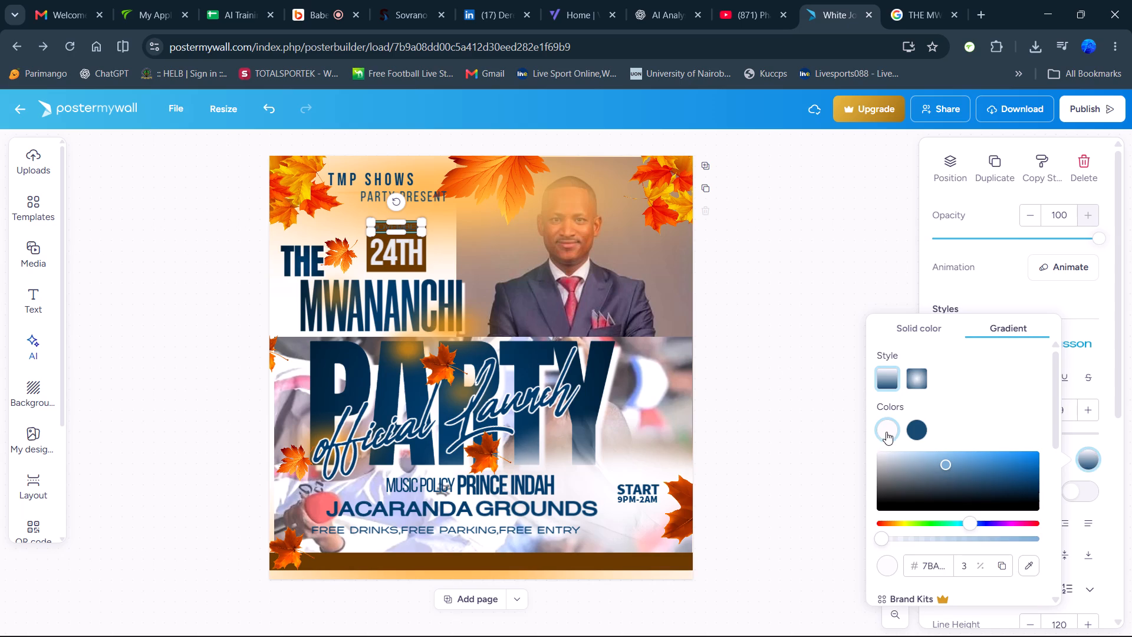
click(894, 562)
scroll(916, 465, down, 2)
click(778, 371)
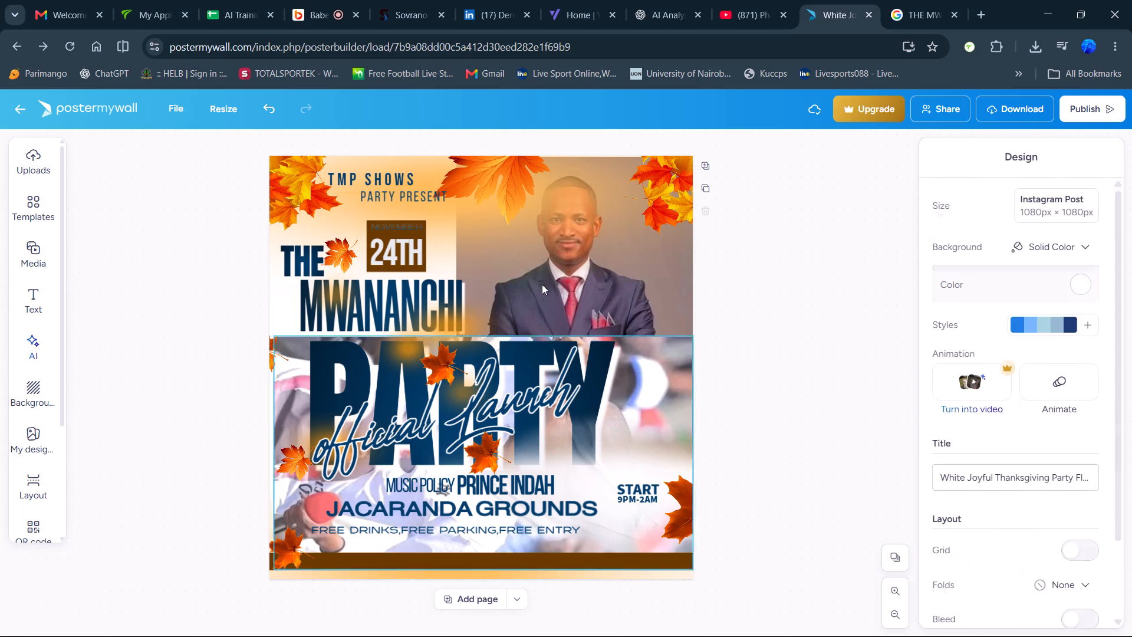
Recolour the NOVEMBER text above 24TH with the solid light orange from the default preset colours.
click(393, 227)
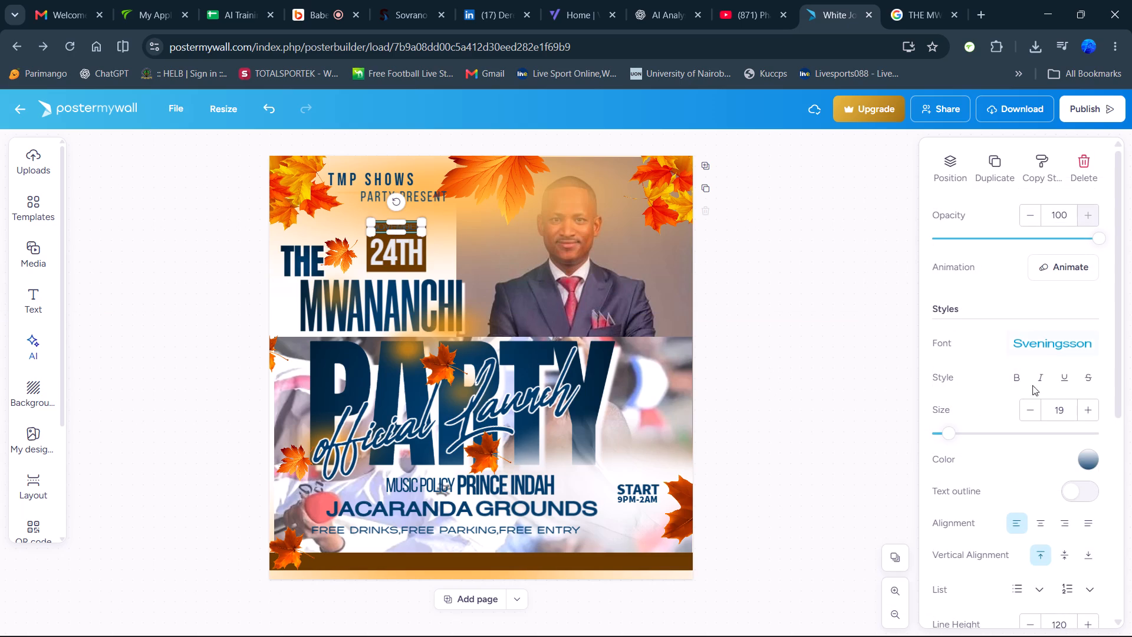
click(1090, 462)
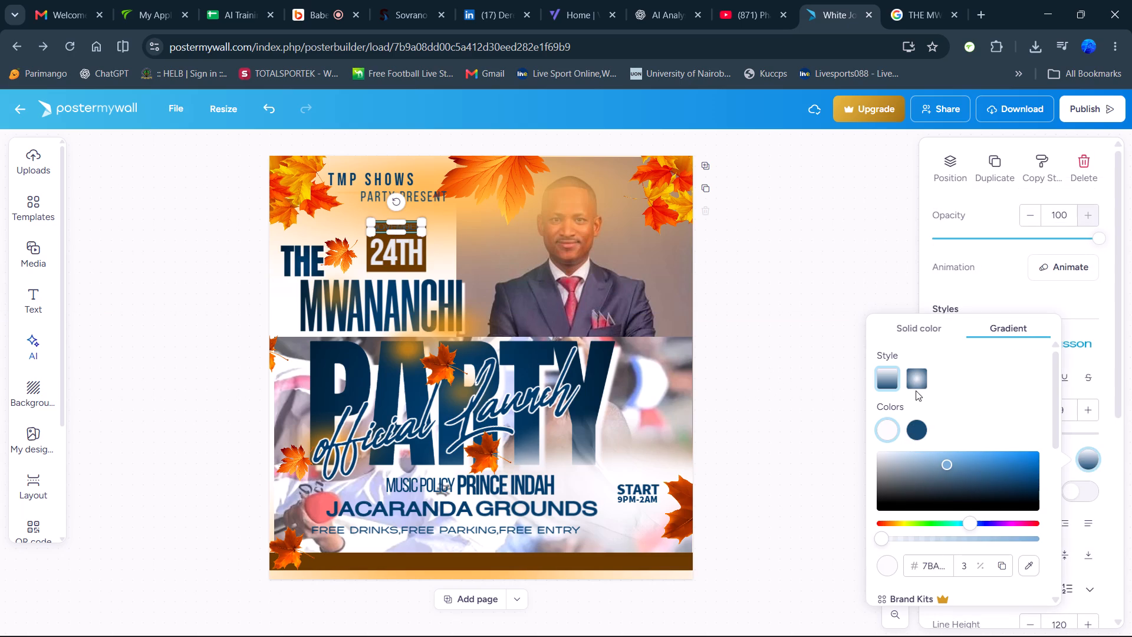
click(920, 328)
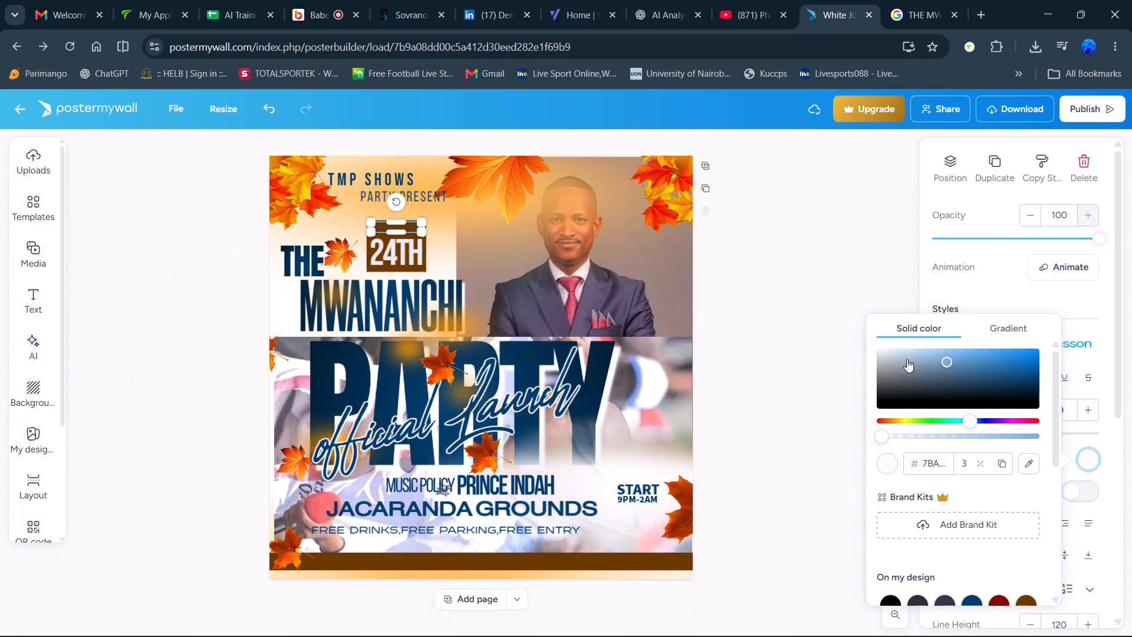
click(881, 352)
click(819, 356)
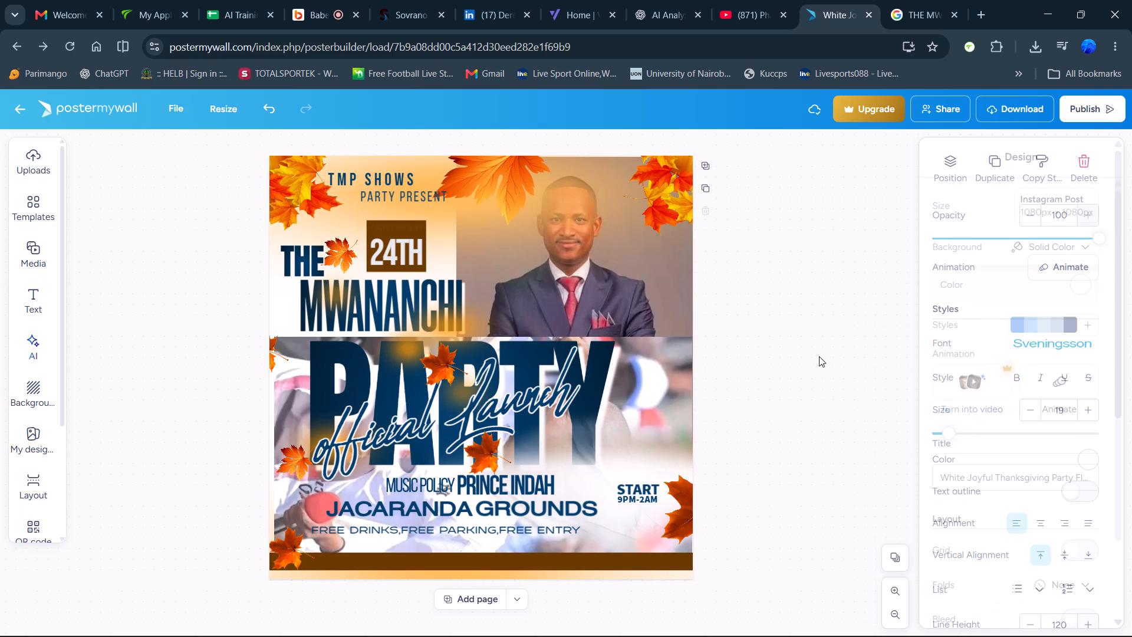
click(401, 228)
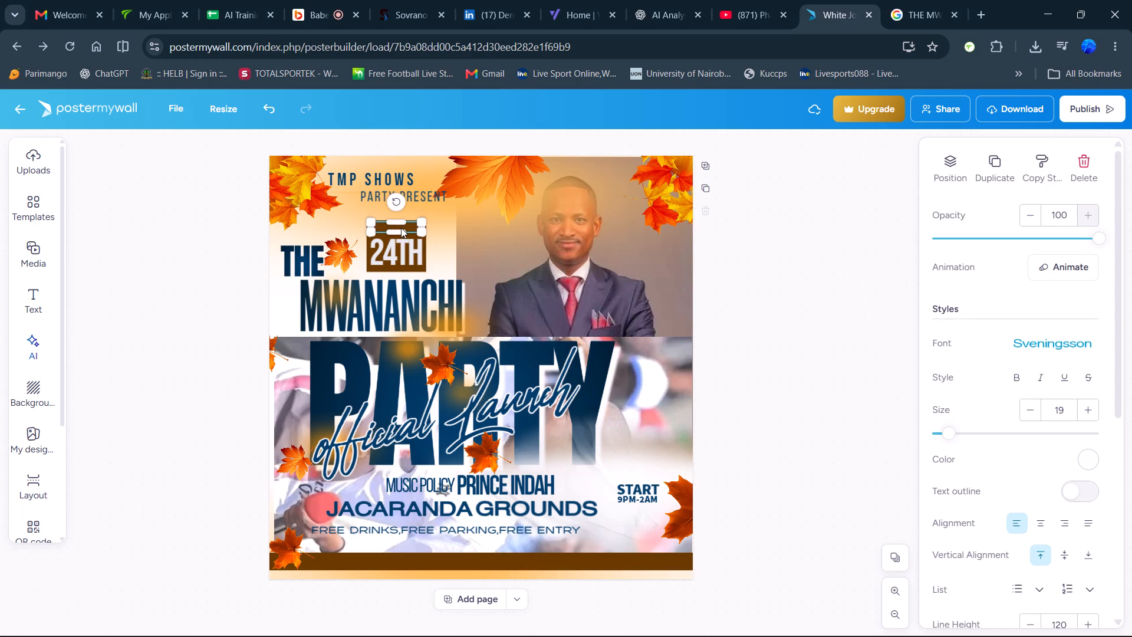
click(1086, 460)
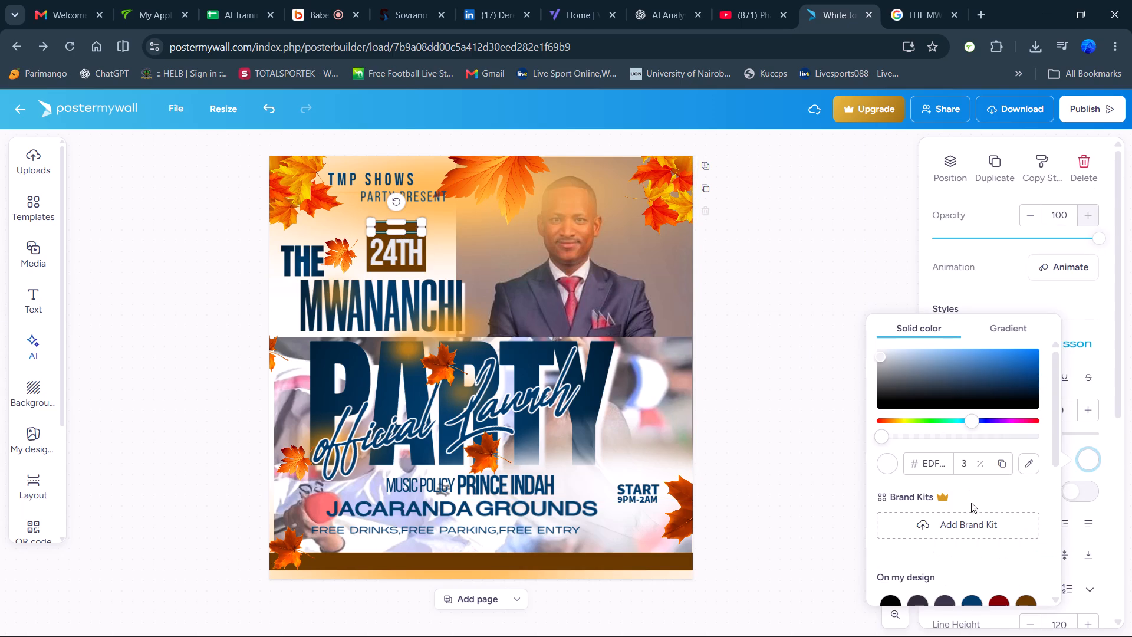
scroll(953, 511, down, 4)
click(996, 495)
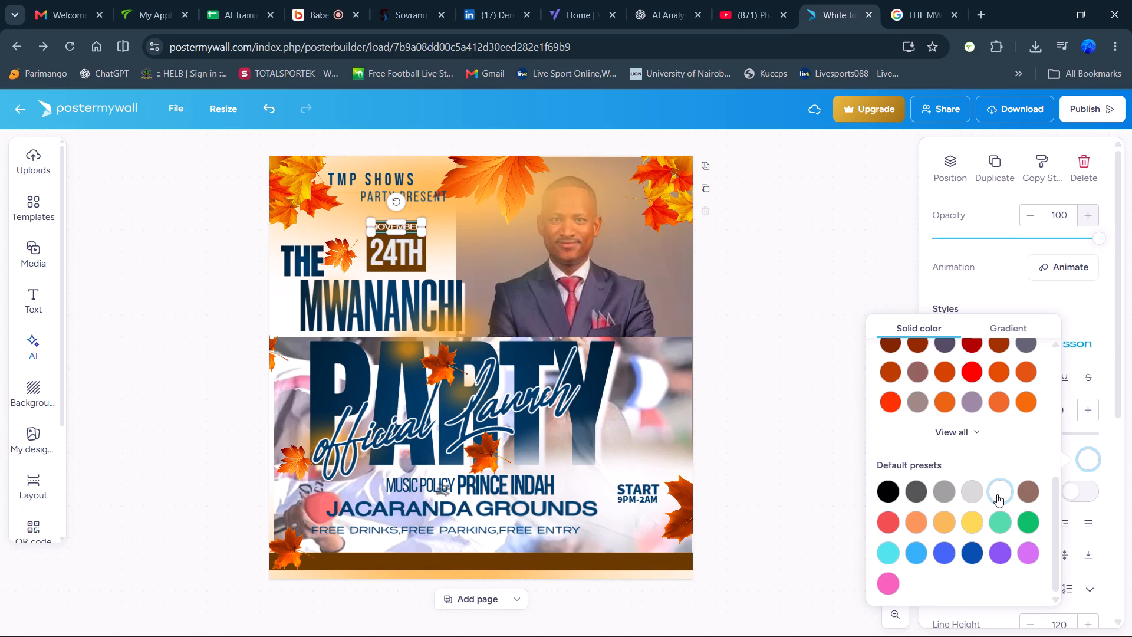
click(917, 520)
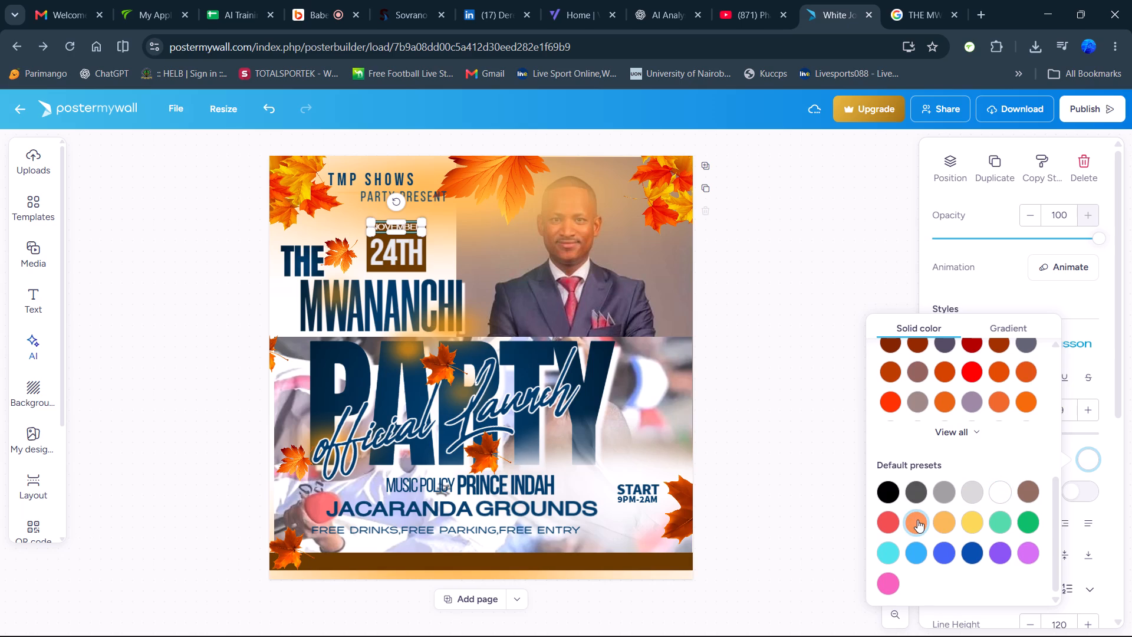
click(945, 523)
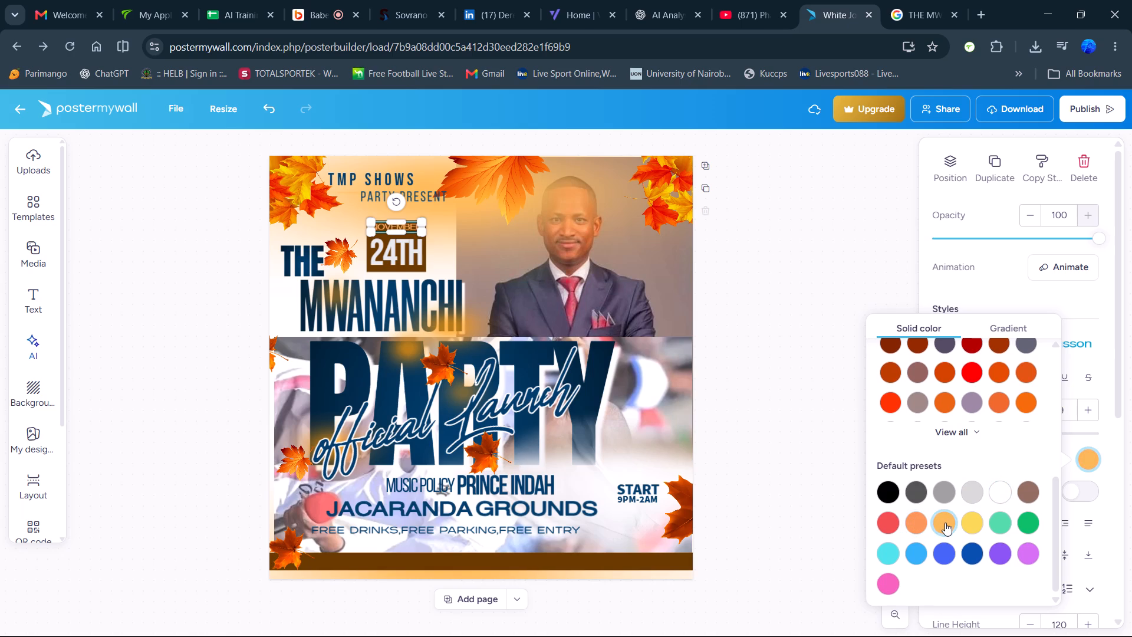
click(922, 521)
click(805, 450)
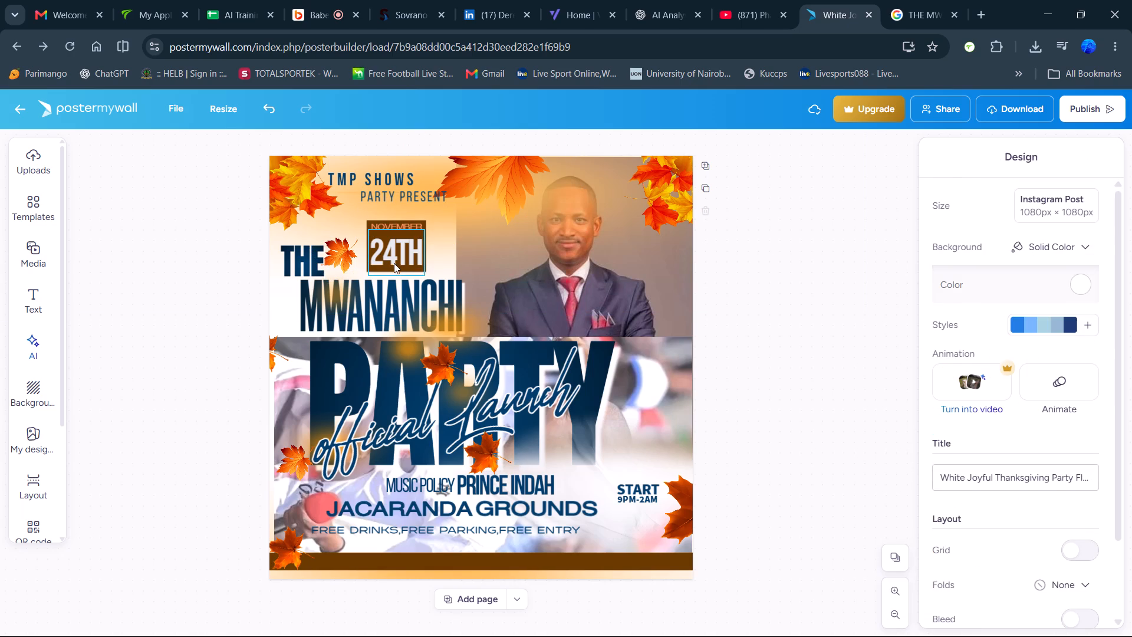
Change the solid fill of the brown date box behind NOVEMBER 24TH to a bright medium blue.
click(425, 245)
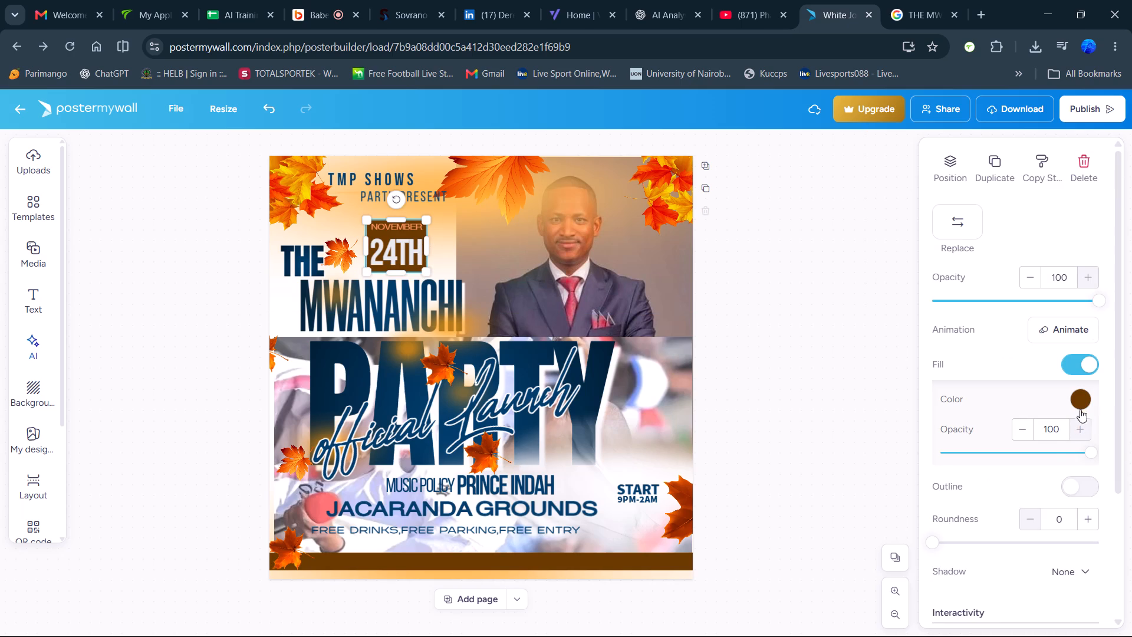
click(1081, 404)
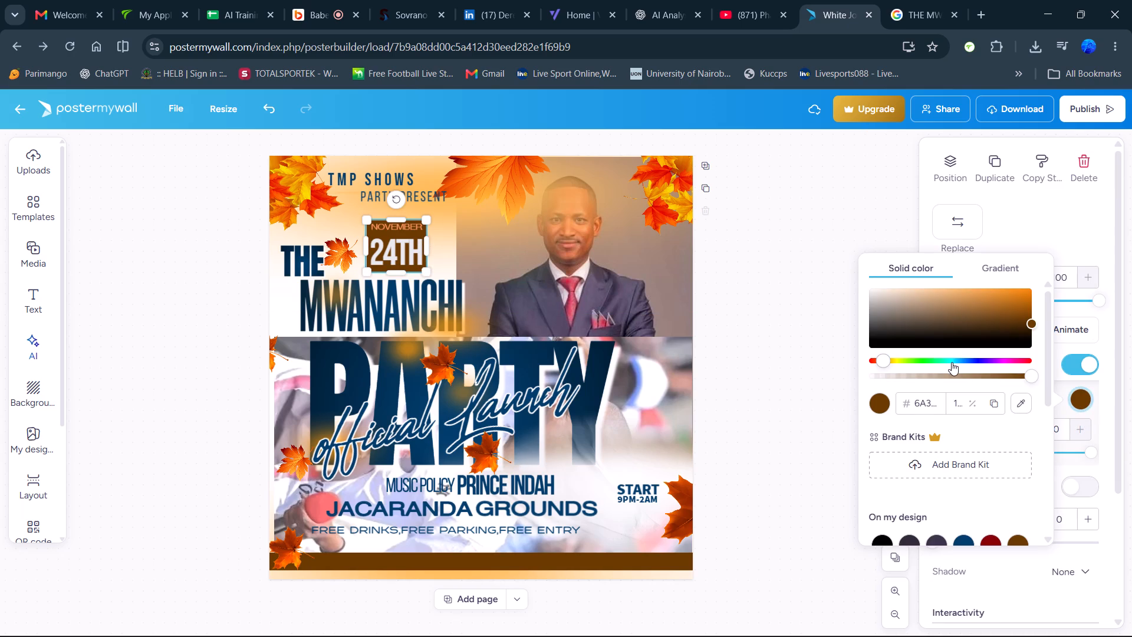
click(952, 362)
click(960, 362)
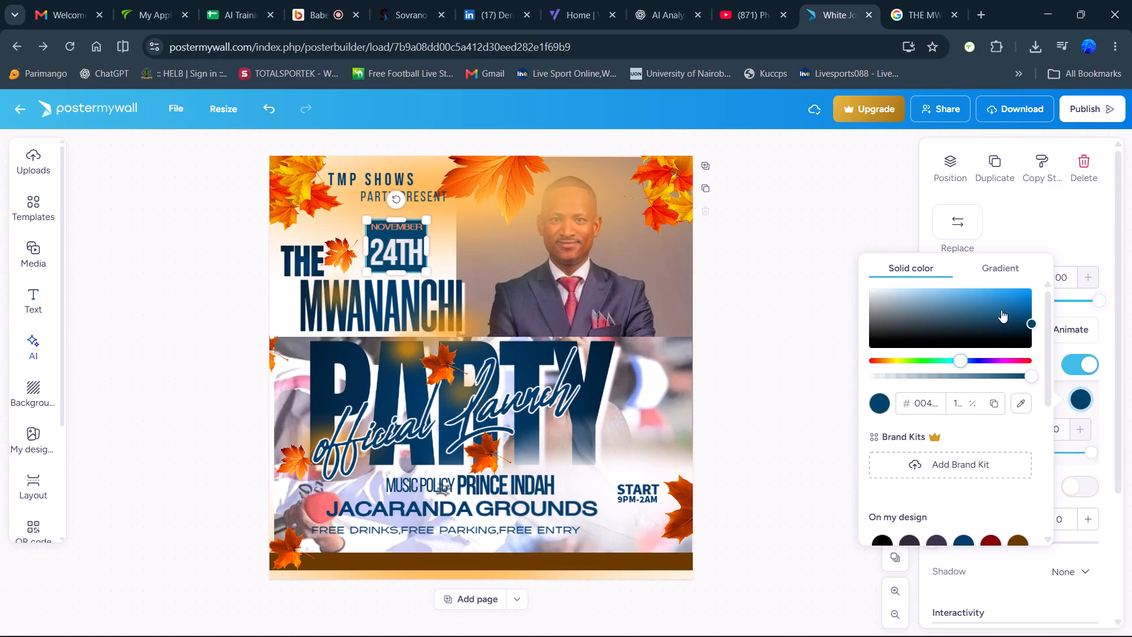
click(1016, 300)
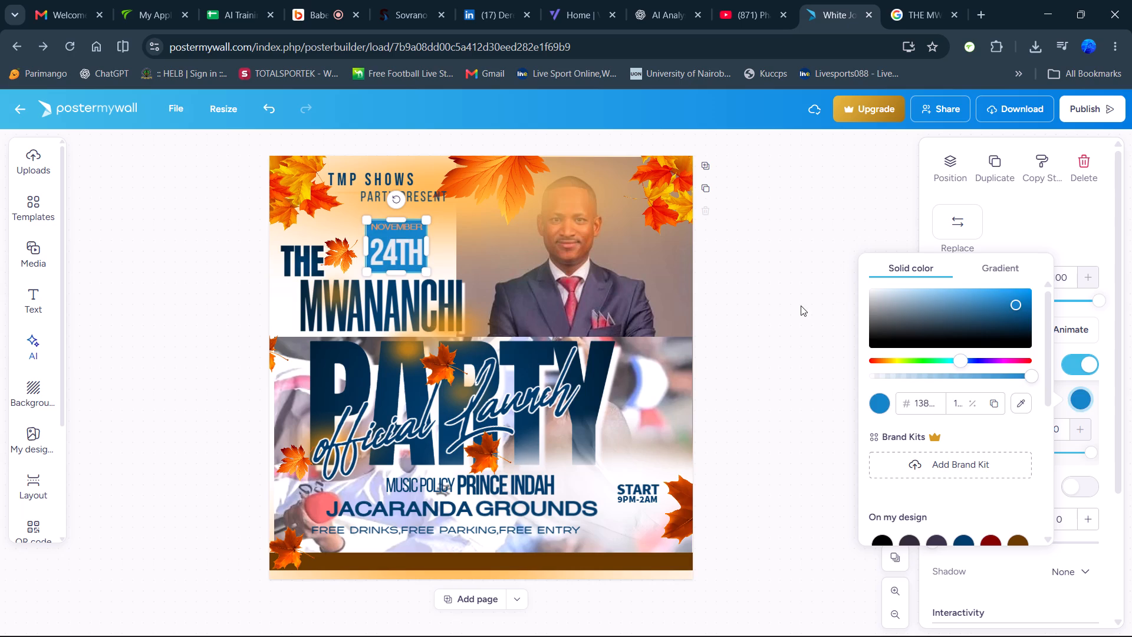
click(801, 306)
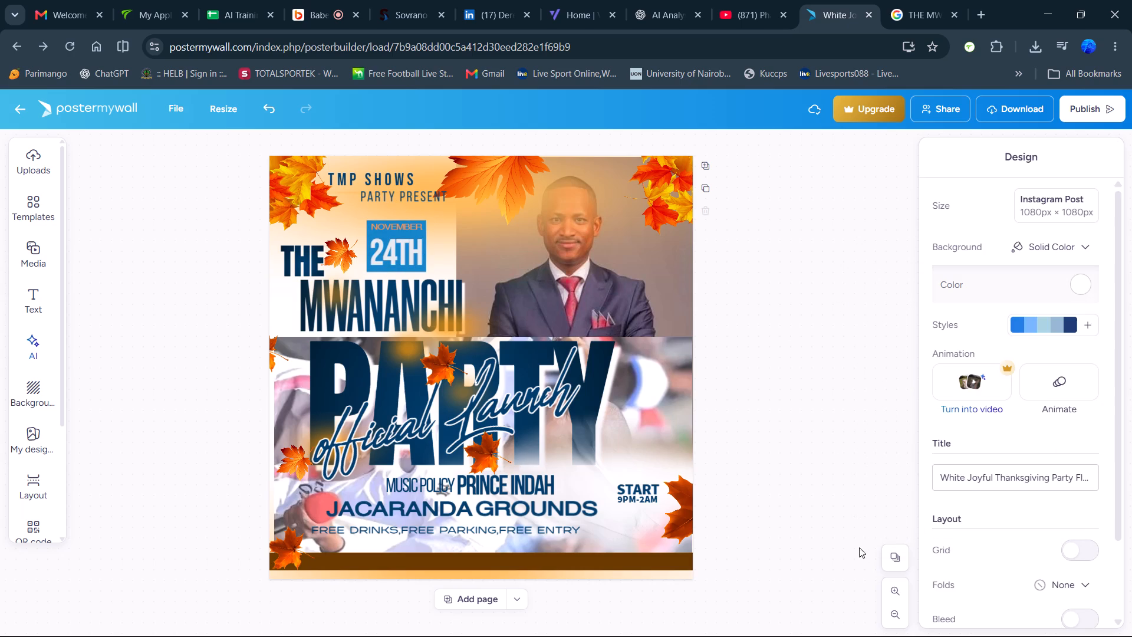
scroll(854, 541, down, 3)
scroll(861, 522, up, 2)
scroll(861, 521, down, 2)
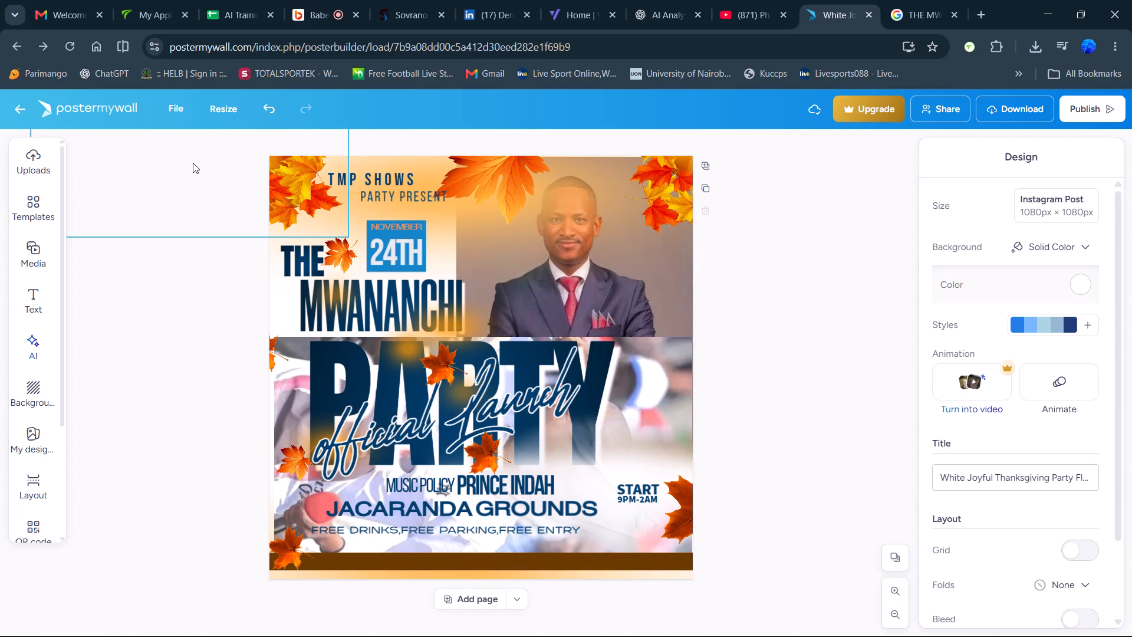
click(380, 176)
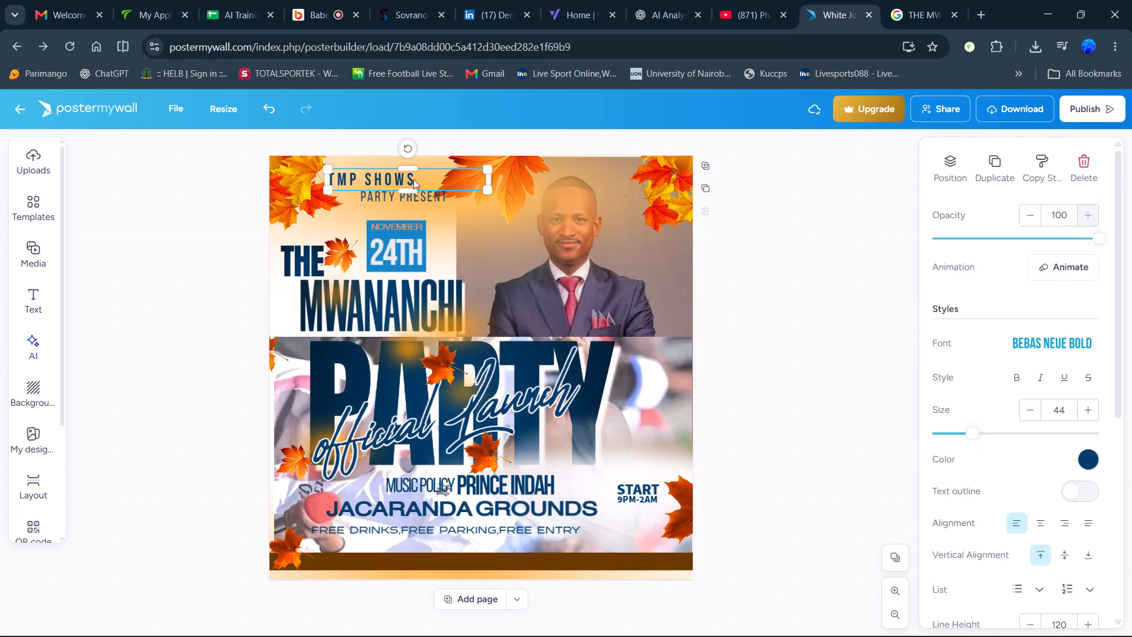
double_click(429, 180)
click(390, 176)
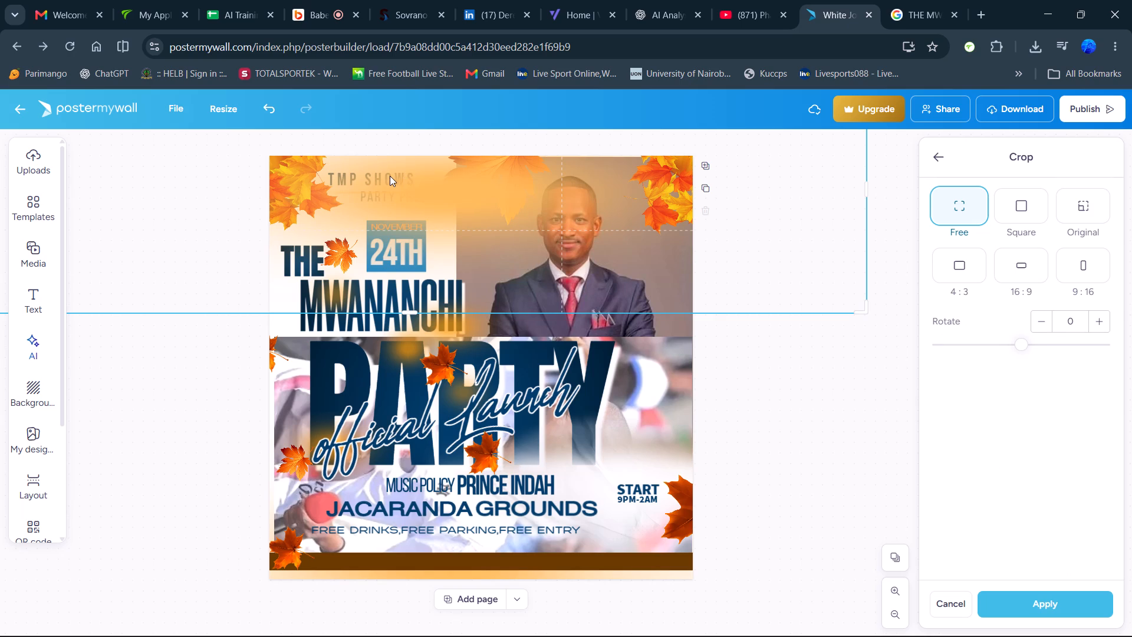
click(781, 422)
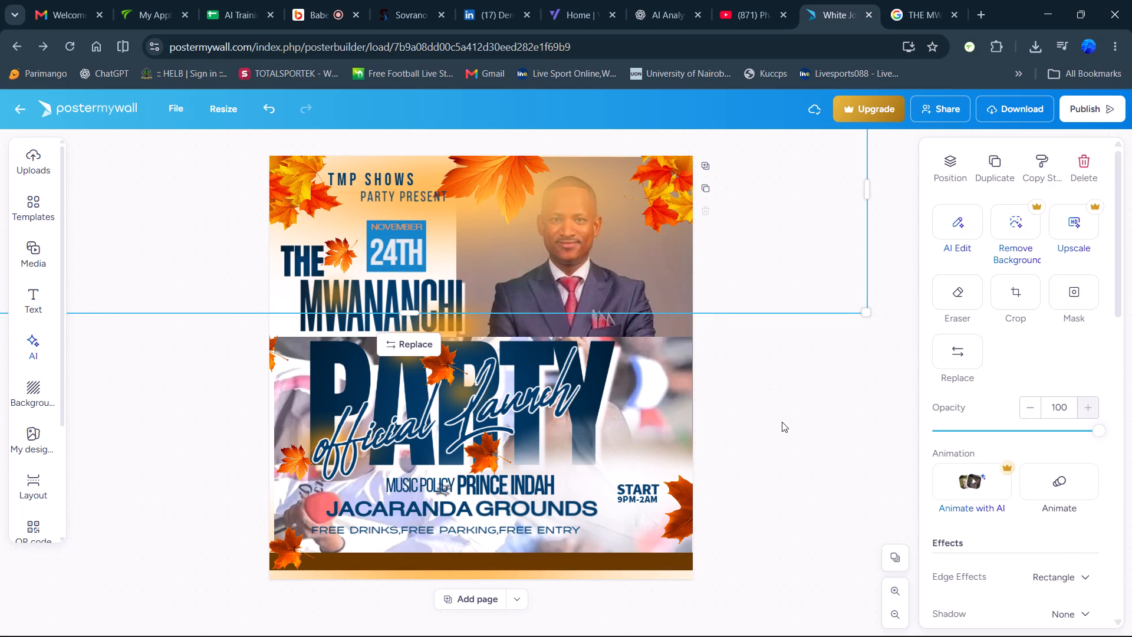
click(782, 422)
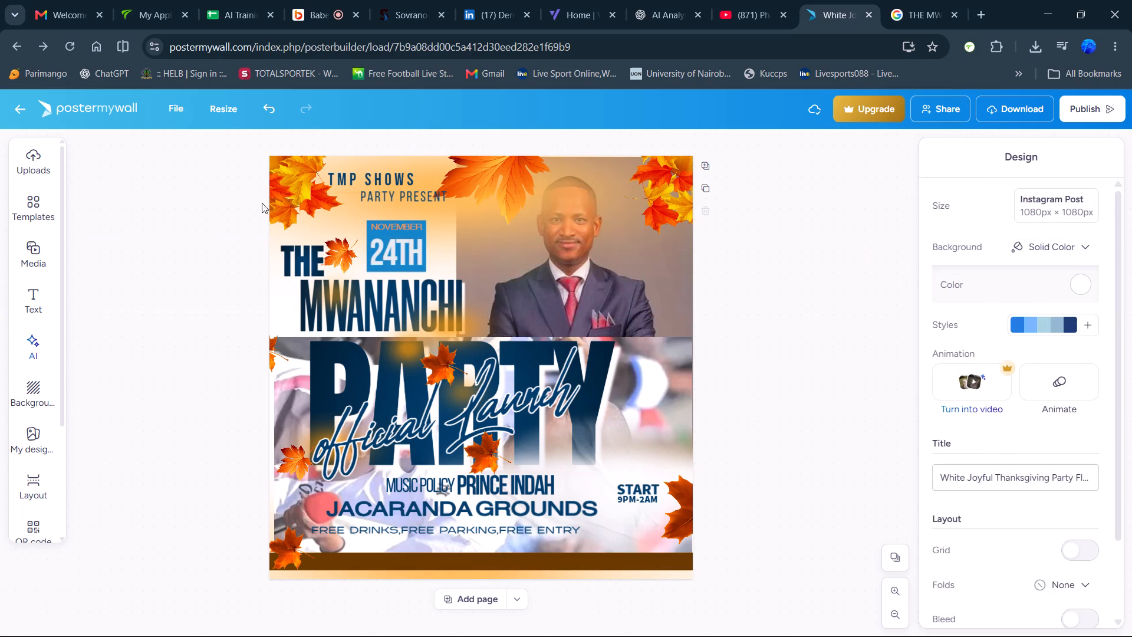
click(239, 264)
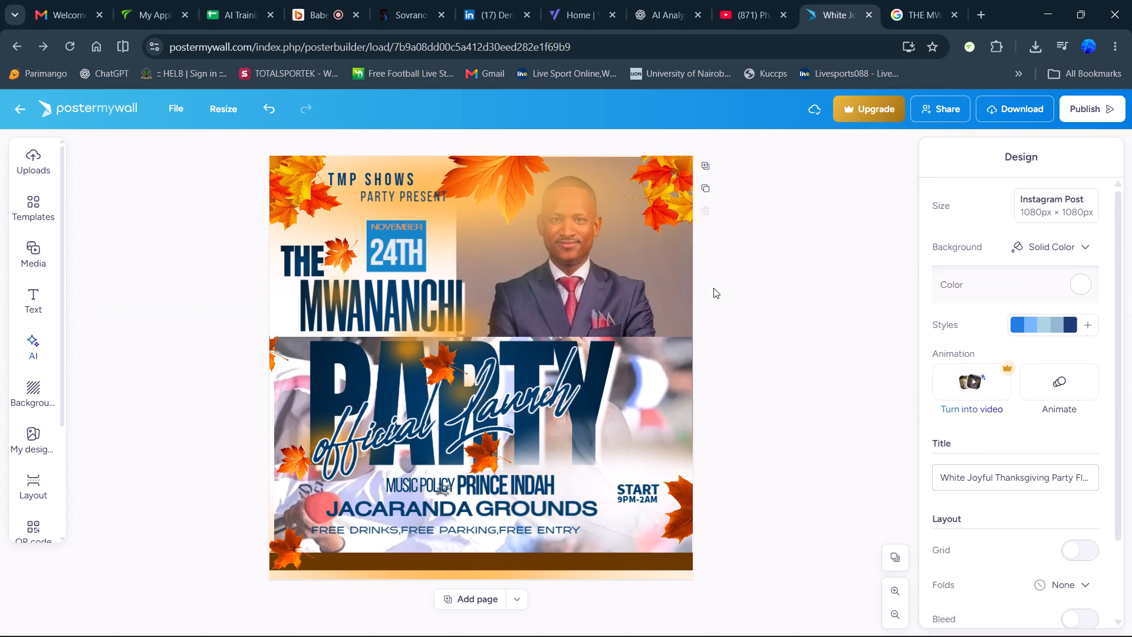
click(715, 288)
Change the tint of the orange glow image across the top of the flyer to a vivid royal blue.
click(660, 265)
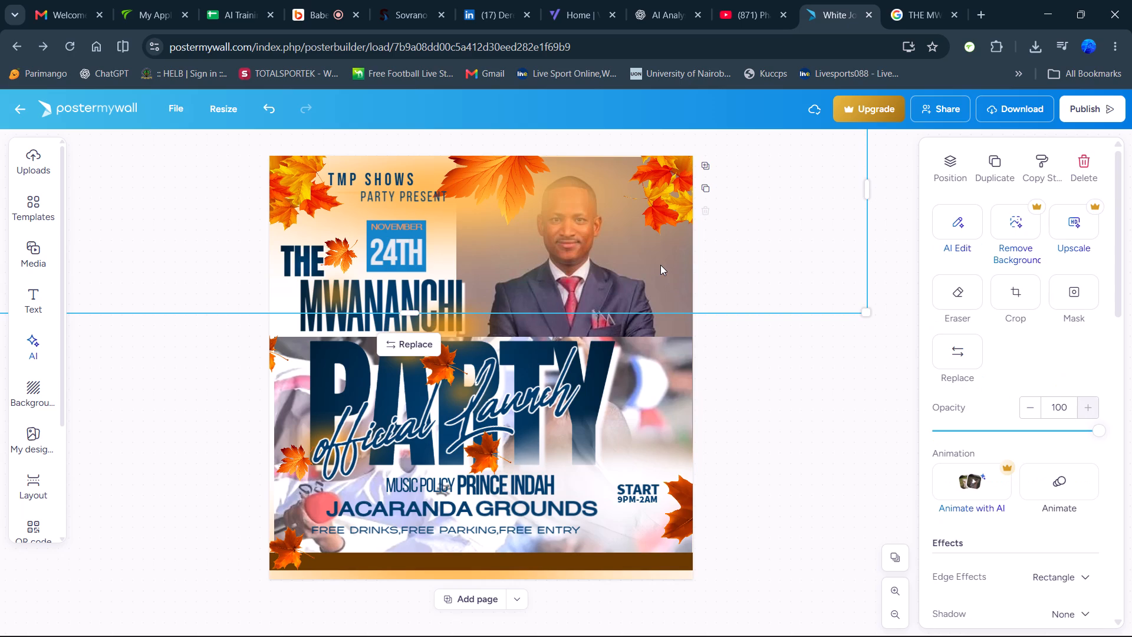
scroll(1009, 473, down, 4)
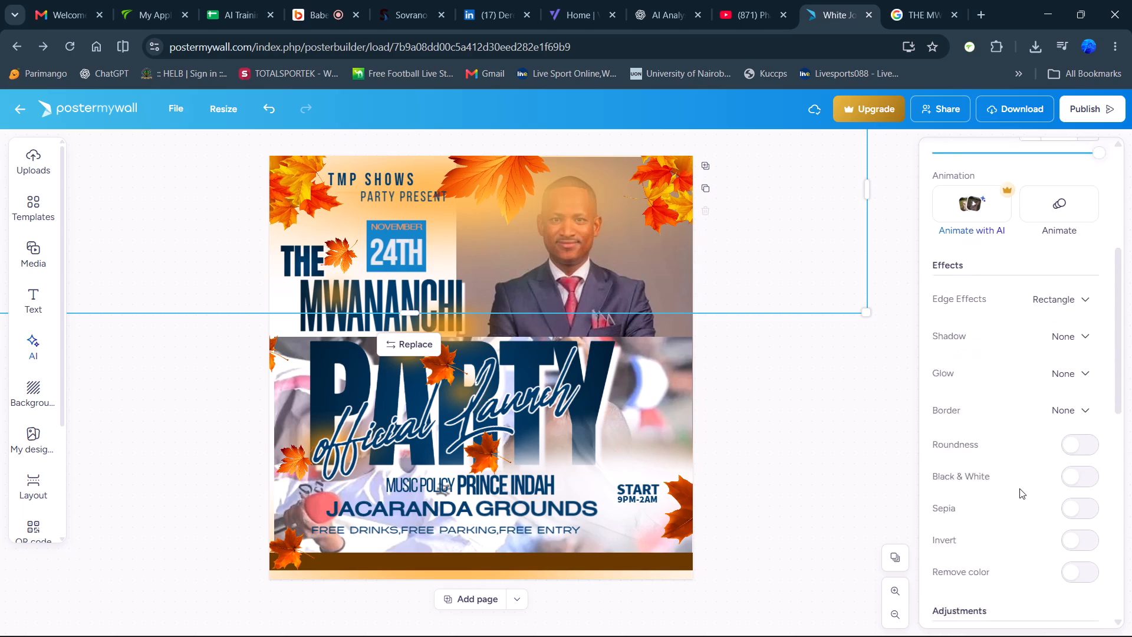
scroll(1044, 449, down, 6)
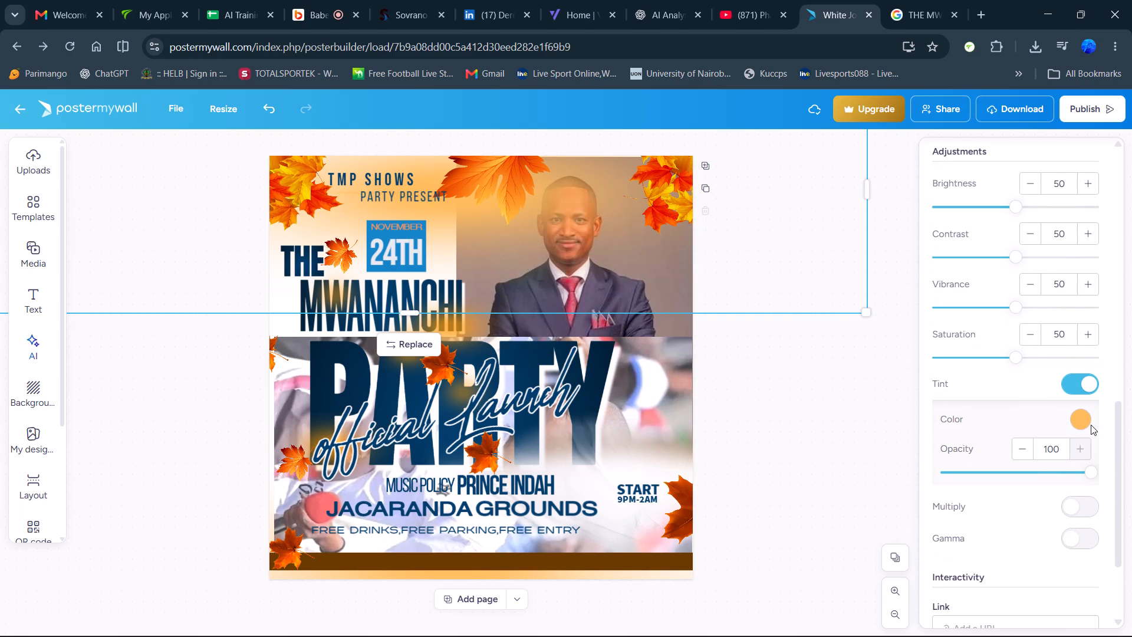
click(1082, 419)
click(958, 354)
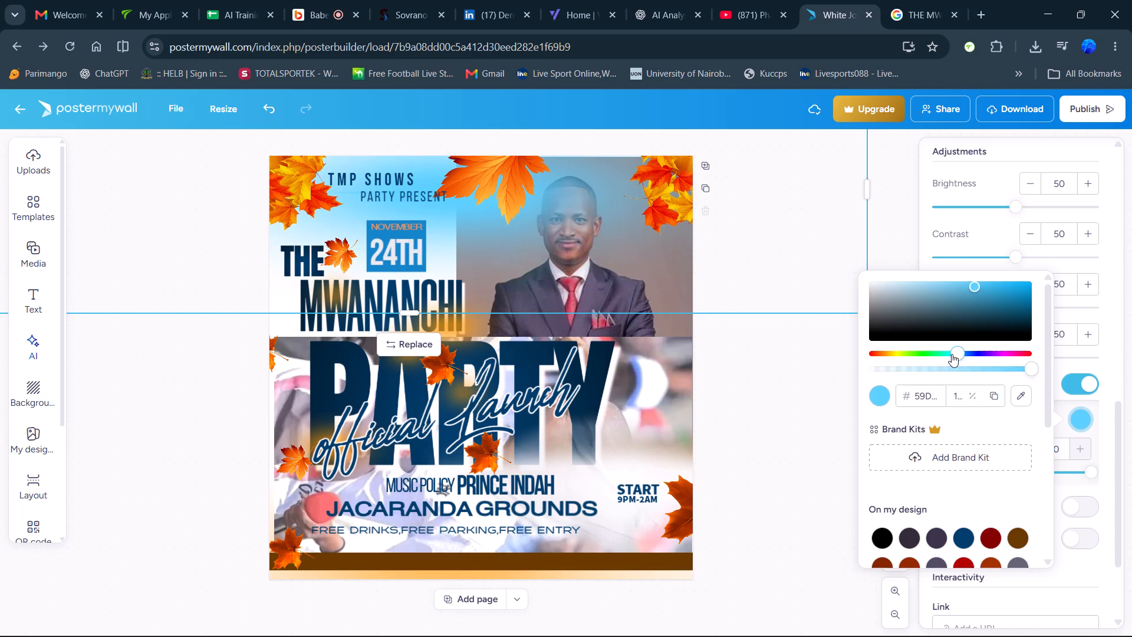
click(952, 354)
click(961, 352)
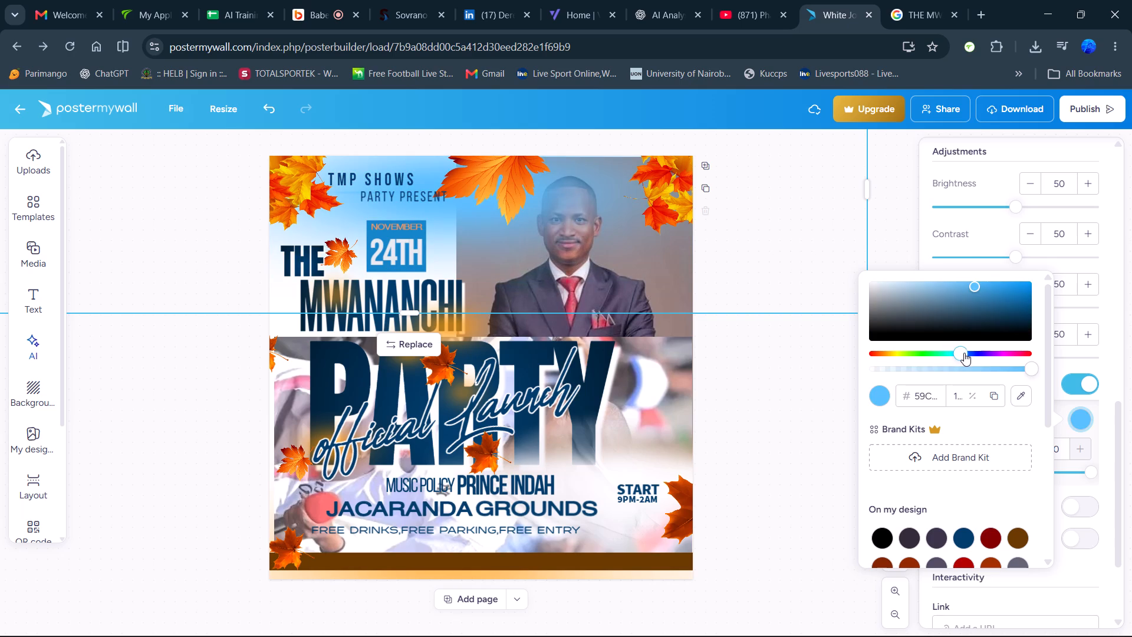
click(969, 354)
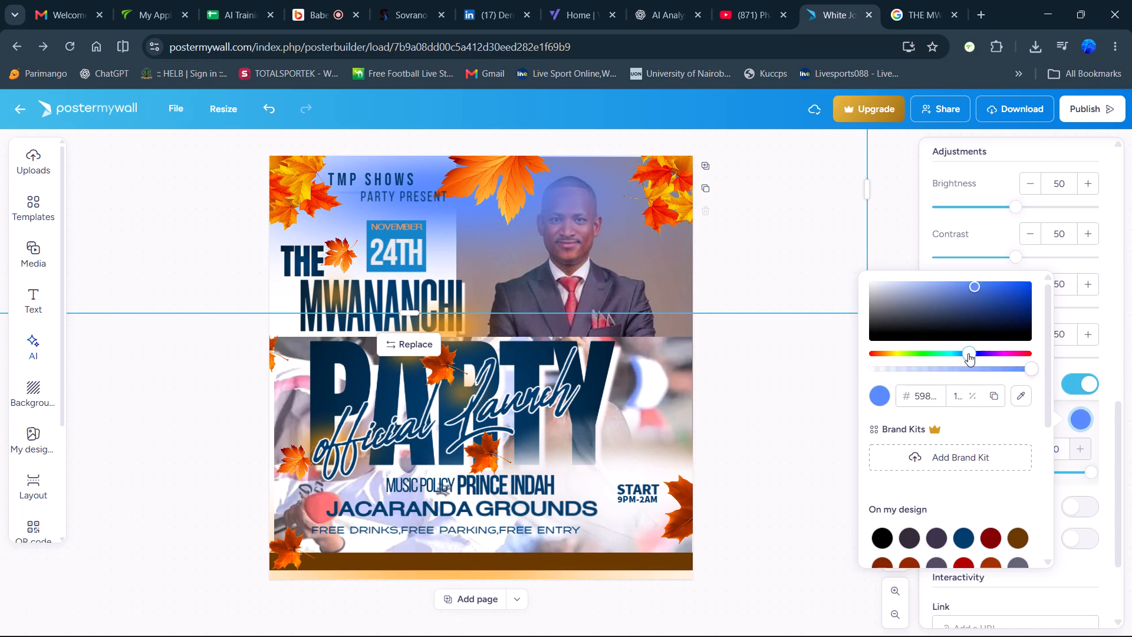
click(968, 353)
click(972, 354)
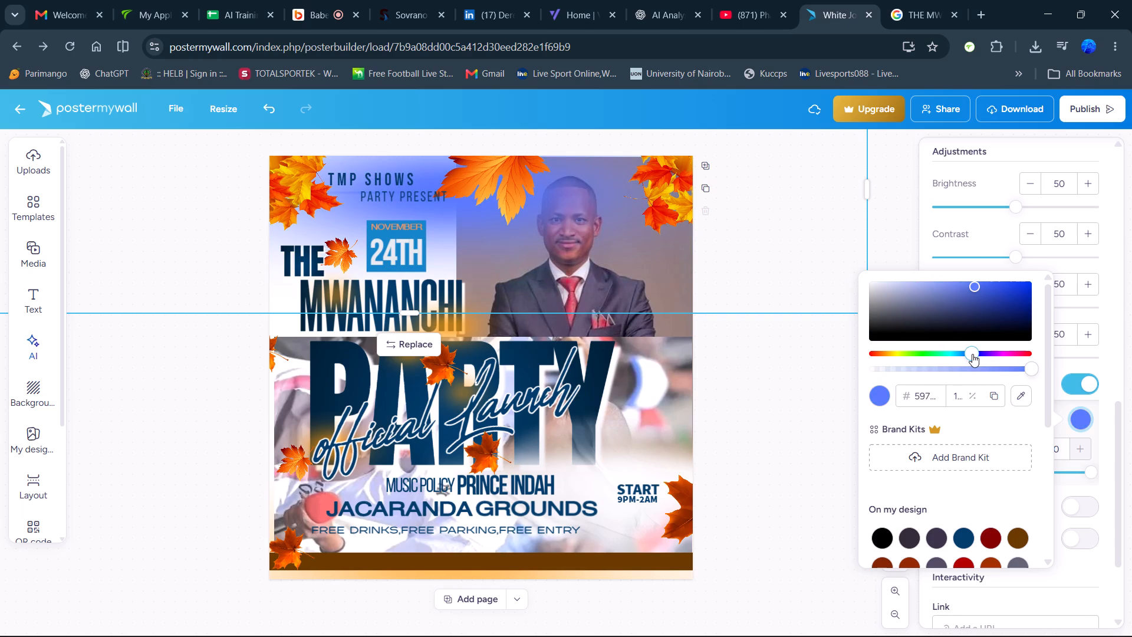
click(969, 352)
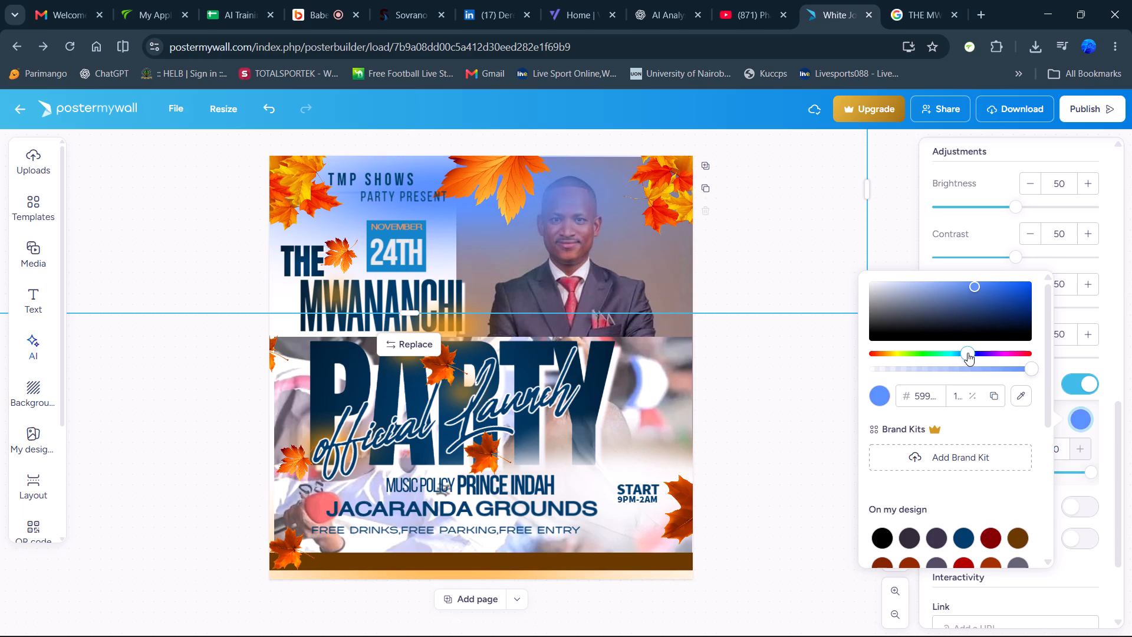
click(1021, 294)
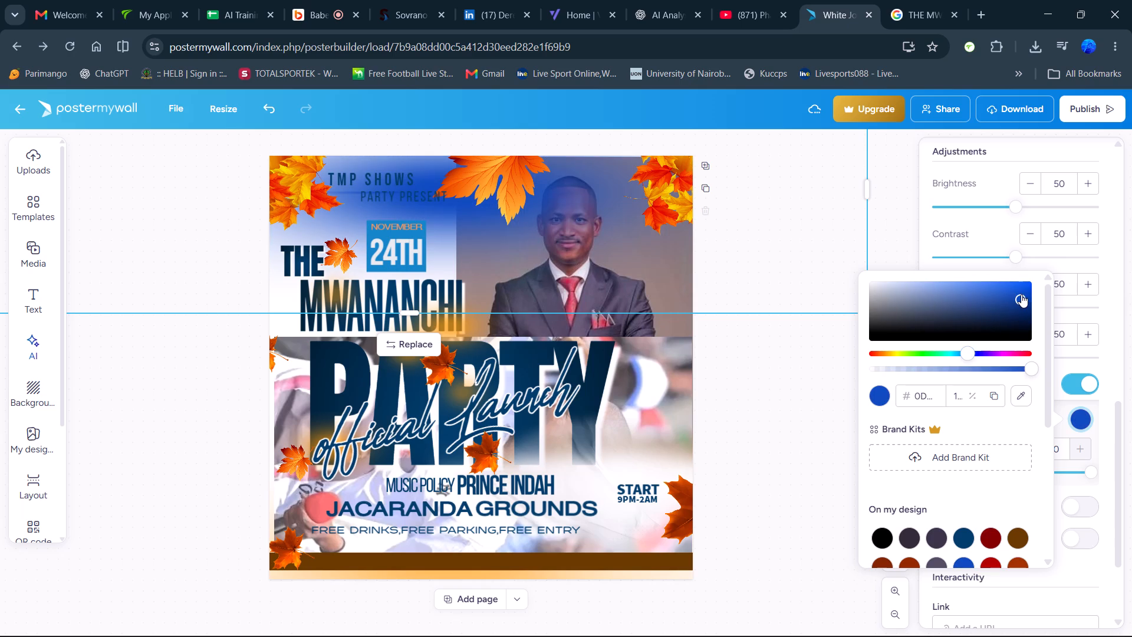
click(1016, 297)
click(998, 289)
click(1011, 286)
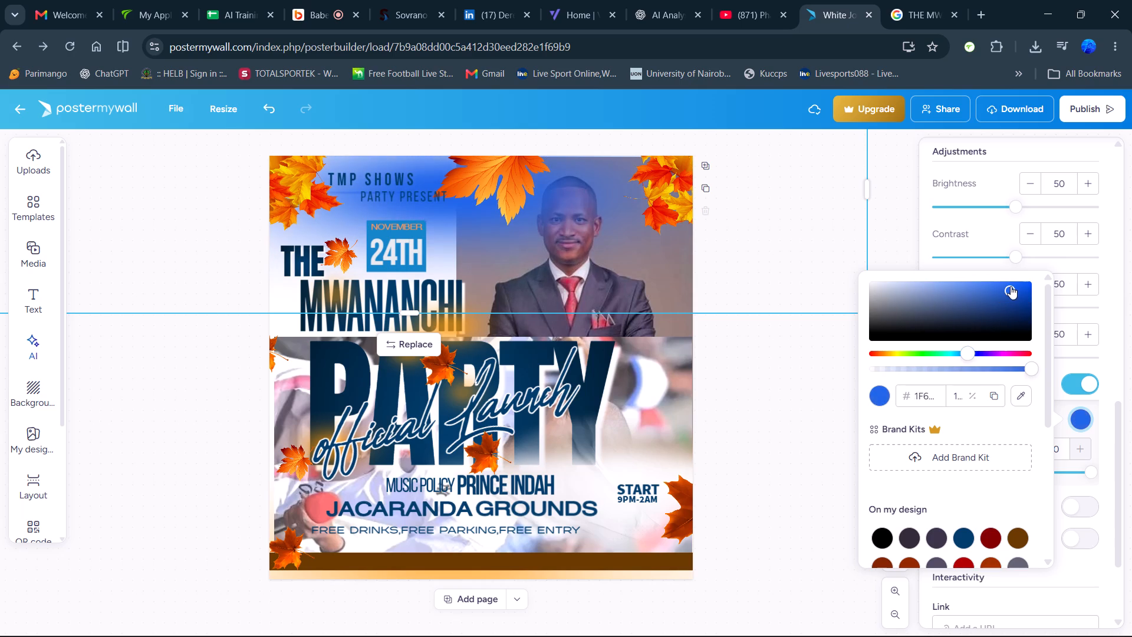
click(763, 416)
Replace the TMP SHOWS text at the top of the flyer with "TMP ICT DESK".
double_click(380, 175)
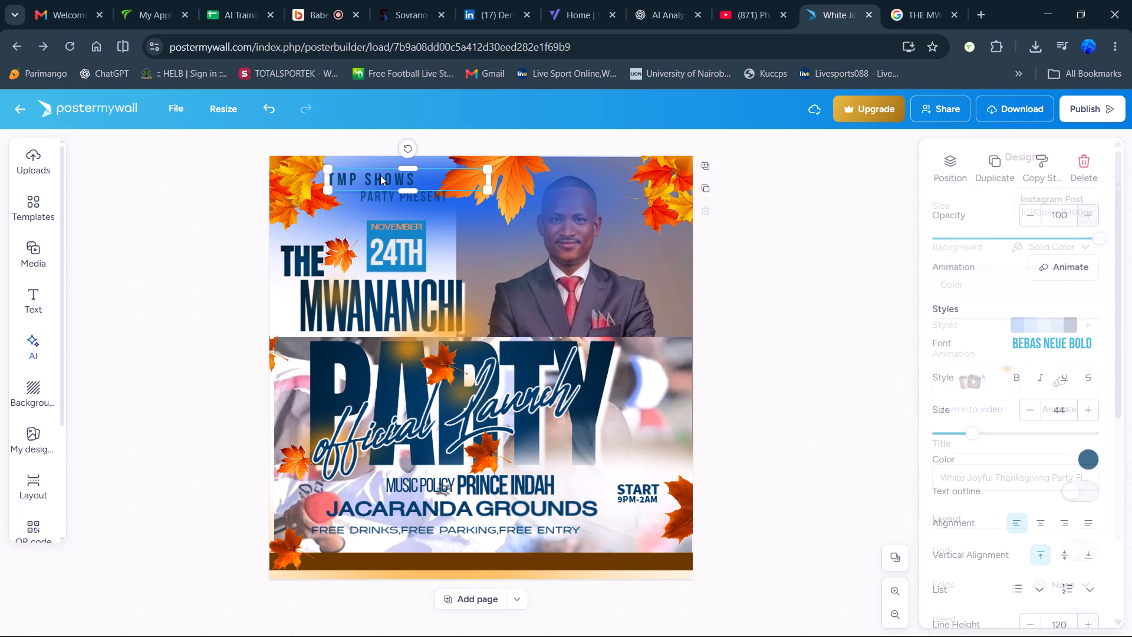
click(427, 183)
double_click(411, 180)
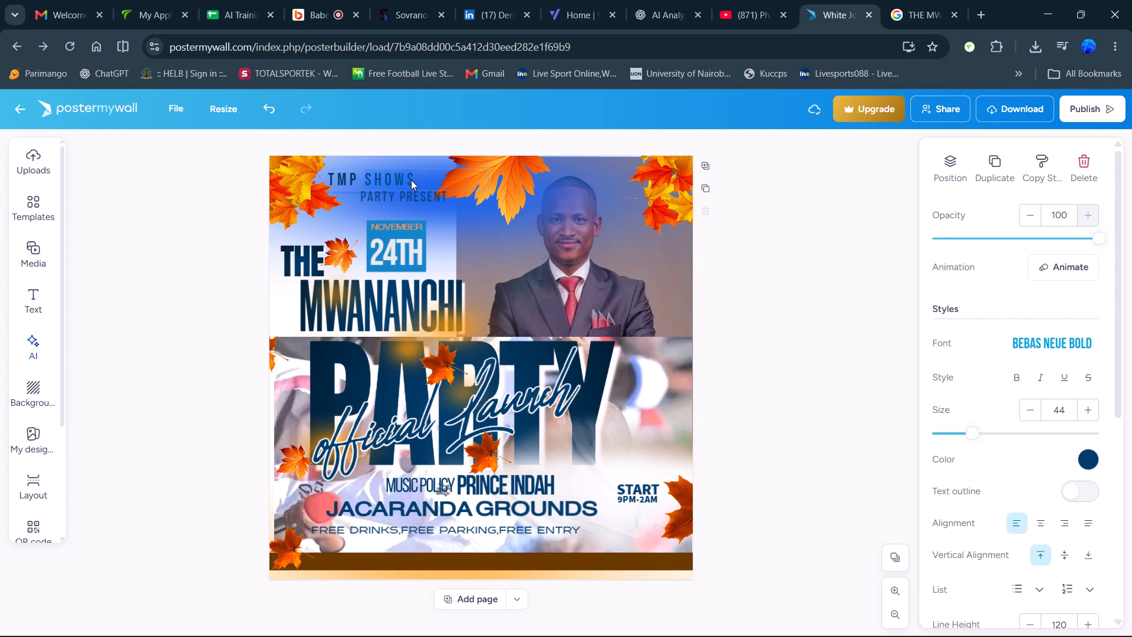
key(BackSpace)
key(BackSpace)
key(BackSpace)
key(BackSpace)
key(BackSpace)
key(BackSpace)
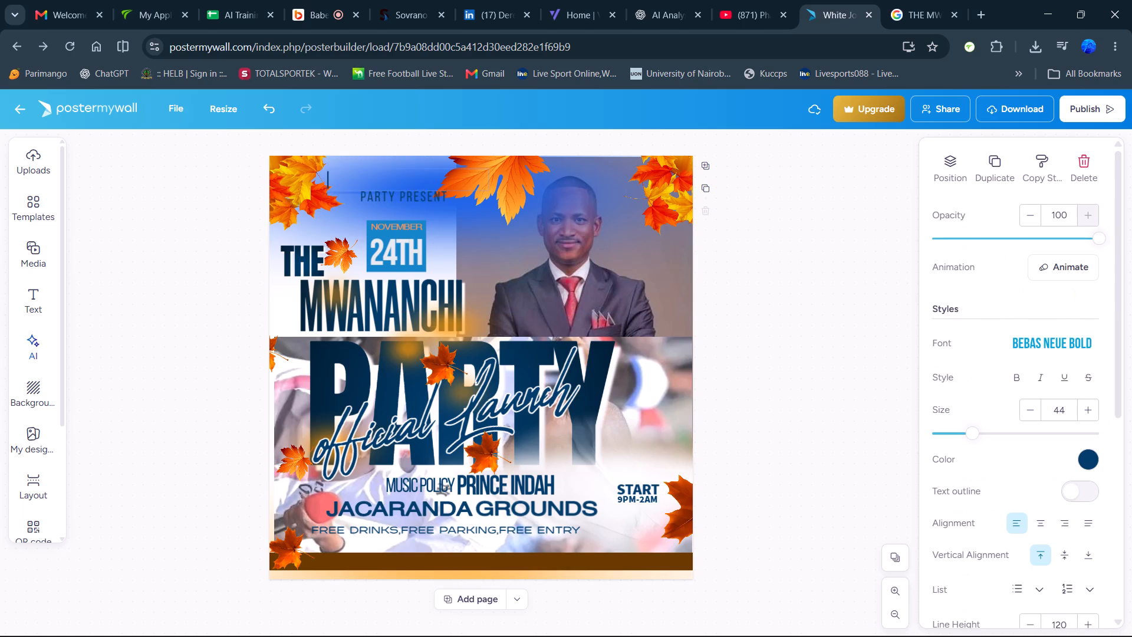
text(TMP)
key(space)
text(ICT DEST)
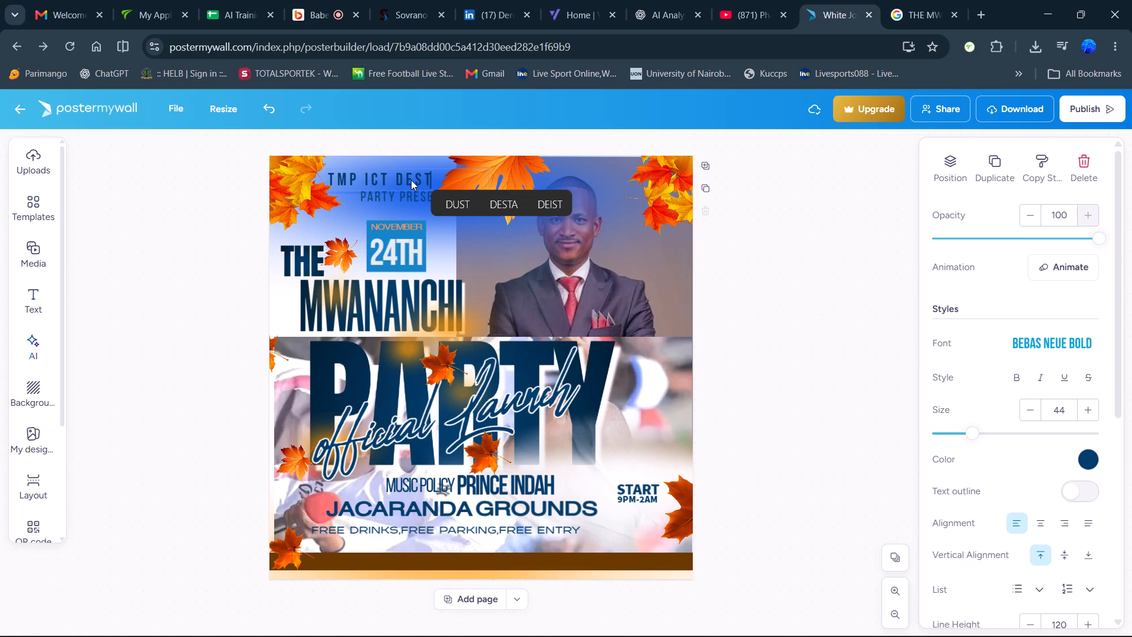
key(BackSpace)
key(k)
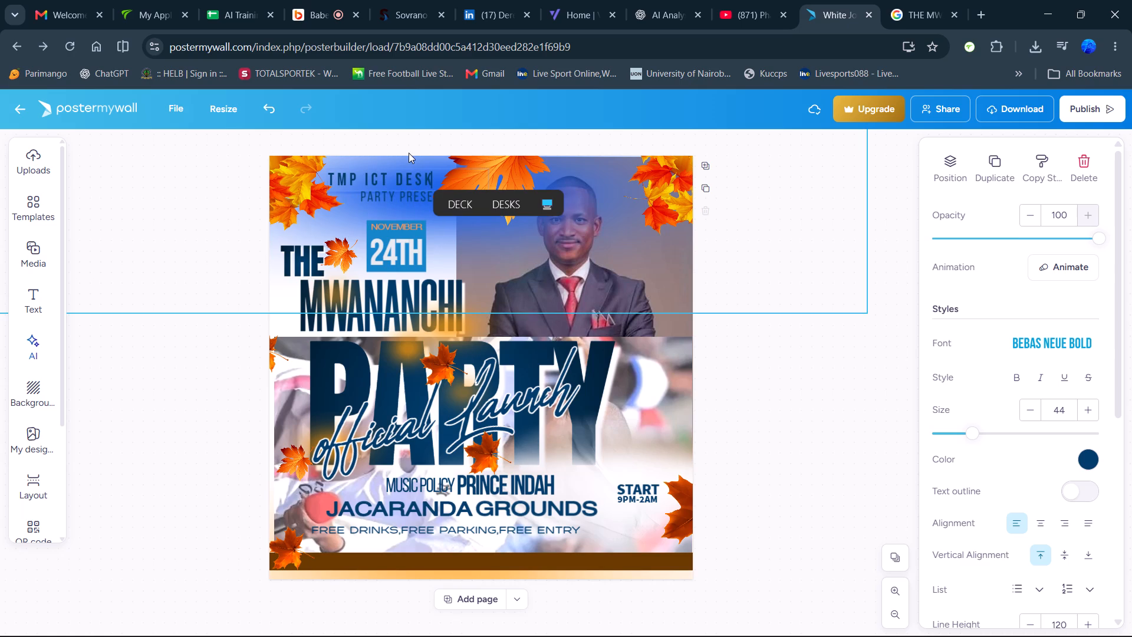
Change the PARTY PRESENT line beneath TMP ICT DESK to read "PRESENTS".
click(395, 196)
double_click(389, 197)
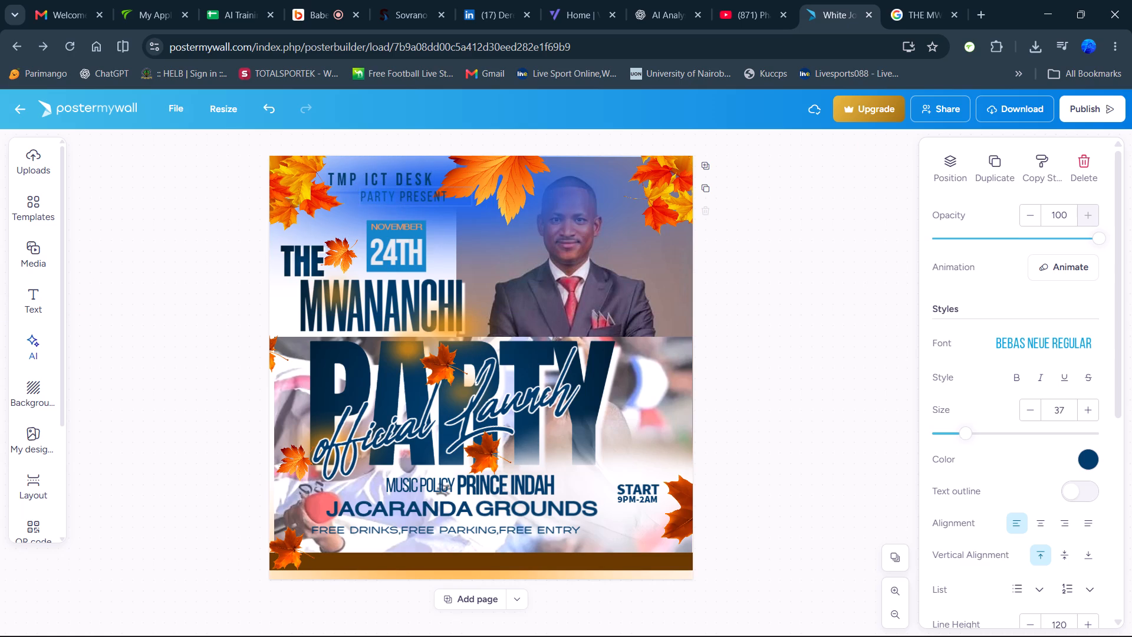
click(401, 197)
key(BackSpace)
key(BackSpace)
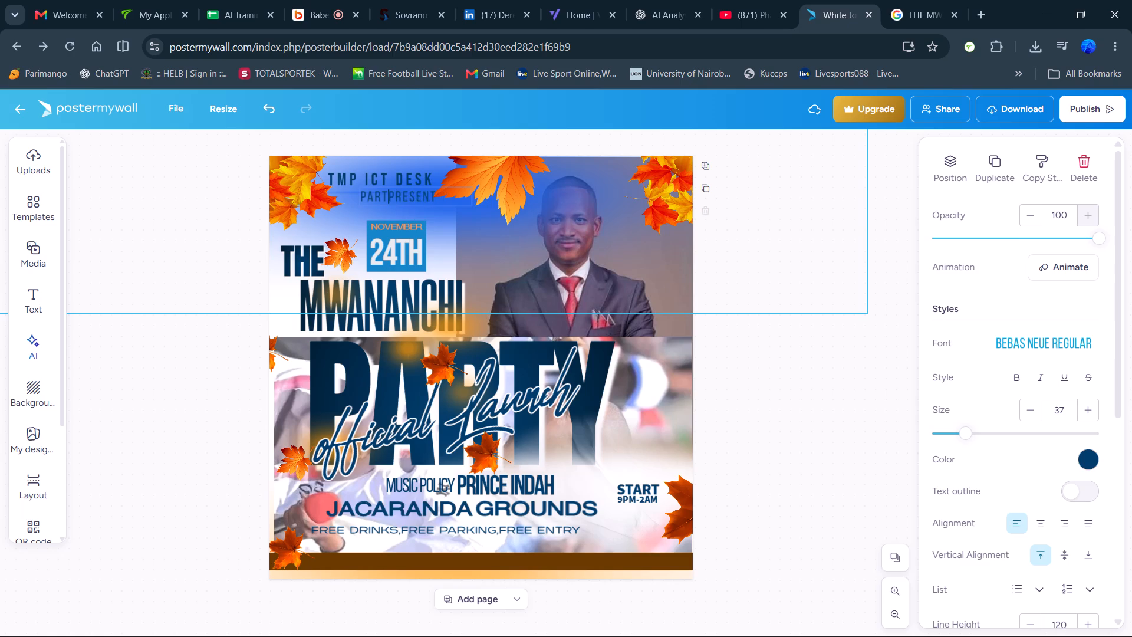
key(BackSpace)
key(BackSpace)
key(BackSpace)
key(BackSpace)
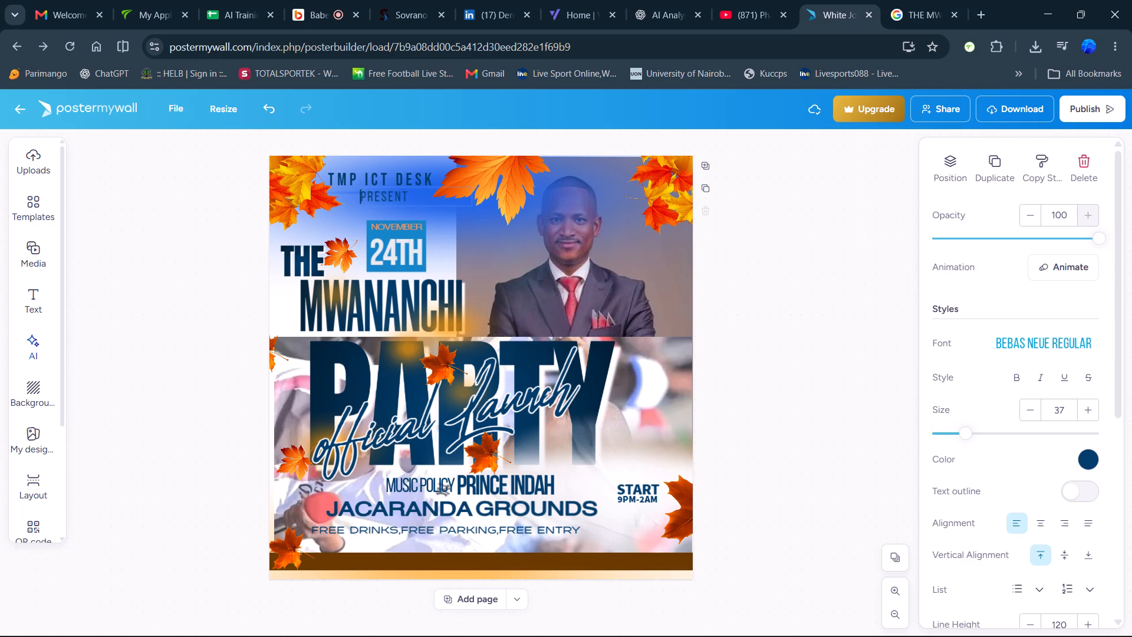
double_click(412, 195)
key(s)
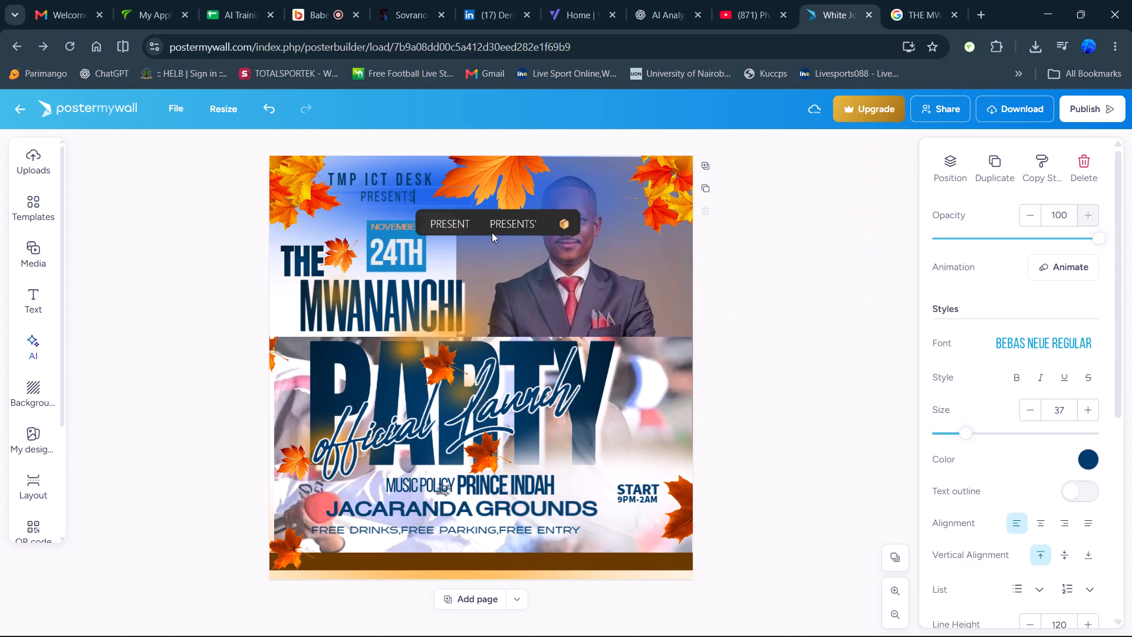
click(812, 371)
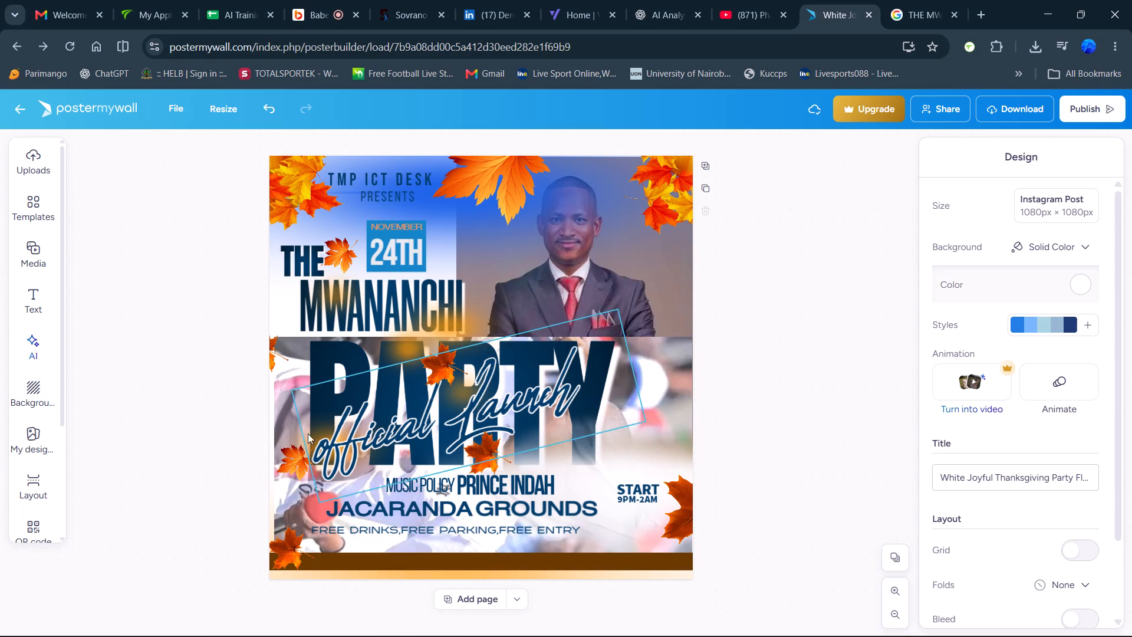
Apply a Light Glow effect to the crowd photo behind the PARTY text.
click(292, 383)
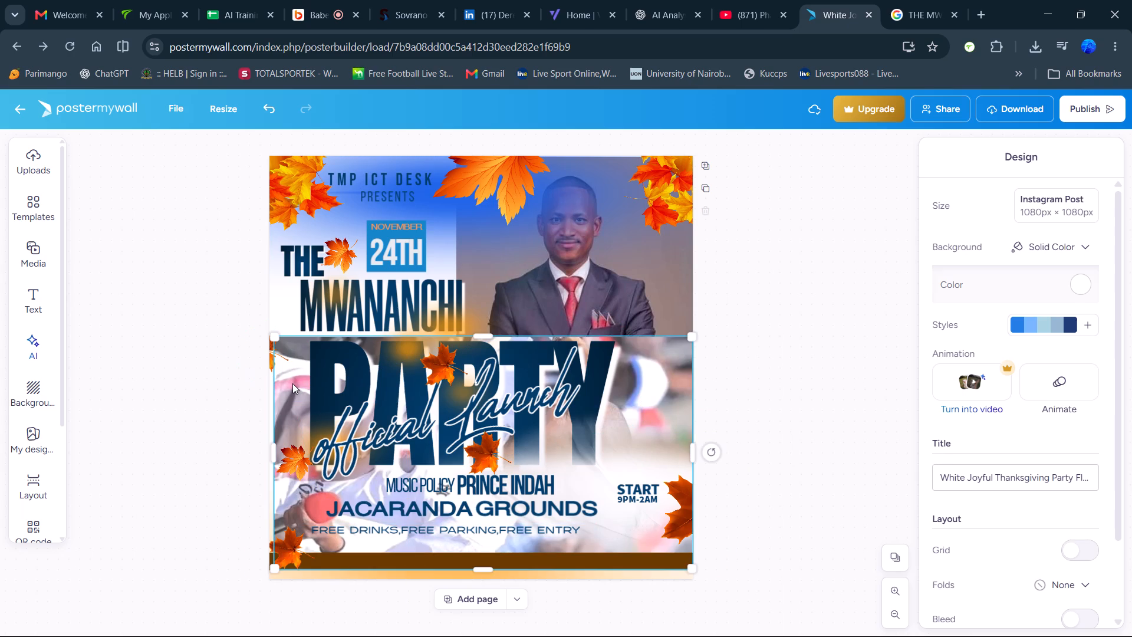
scroll(1075, 448, down, 3)
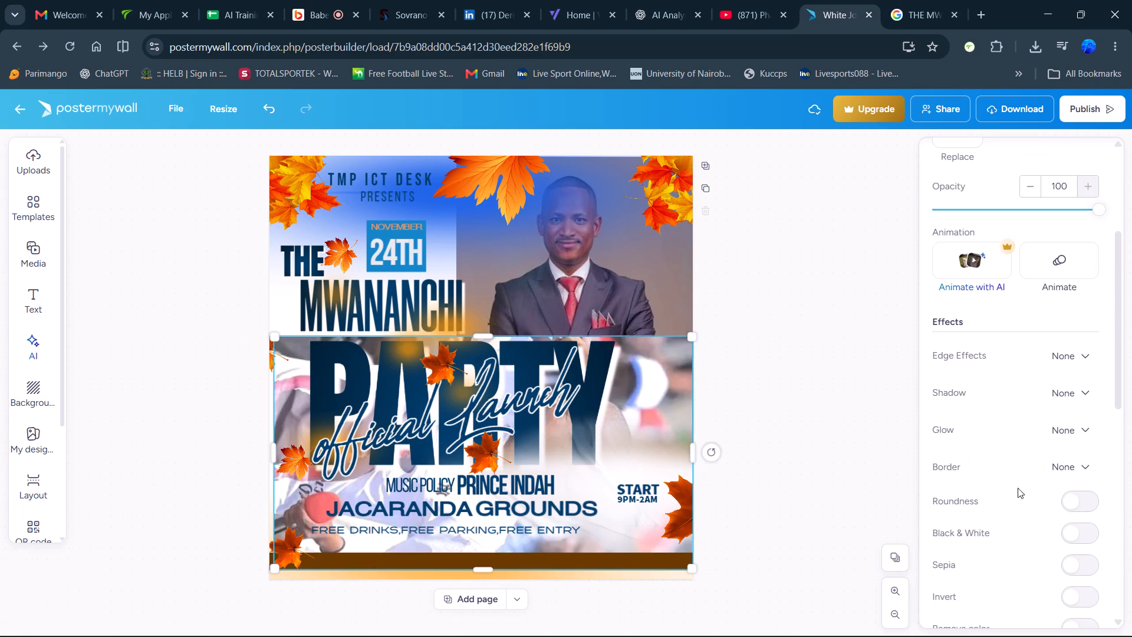
click(1087, 430)
click(990, 502)
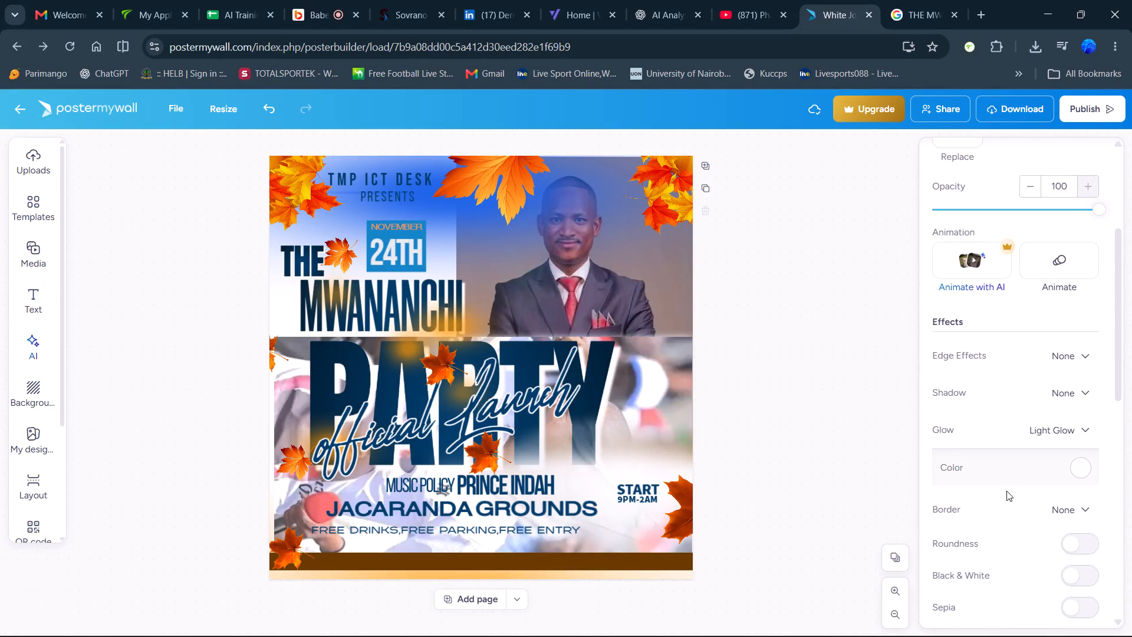
Turn on colour removal for the crowd photo behind the PARTY text, keeping white as the removed colour.
scroll(1048, 455, down, 2)
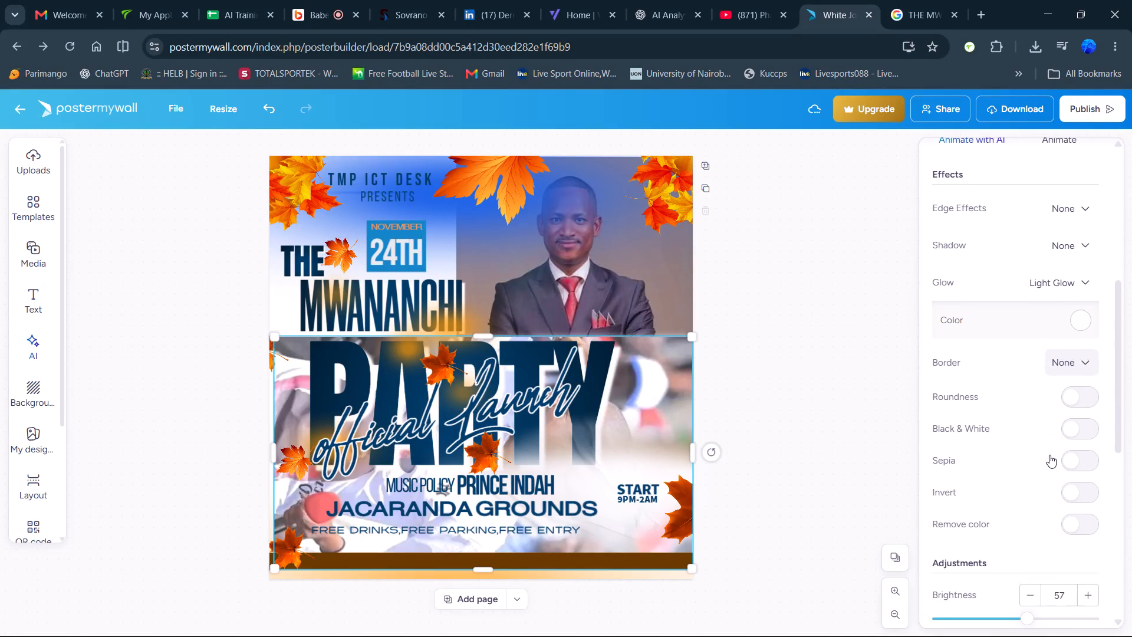
scroll(1030, 455, down, 6)
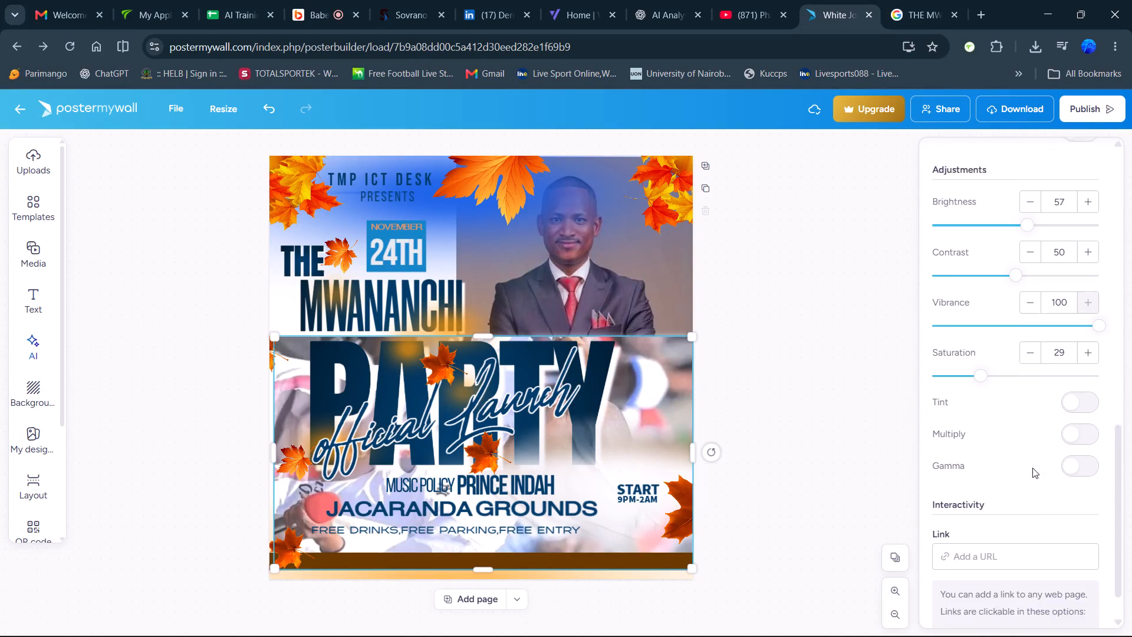
scroll(1032, 467, up, 4)
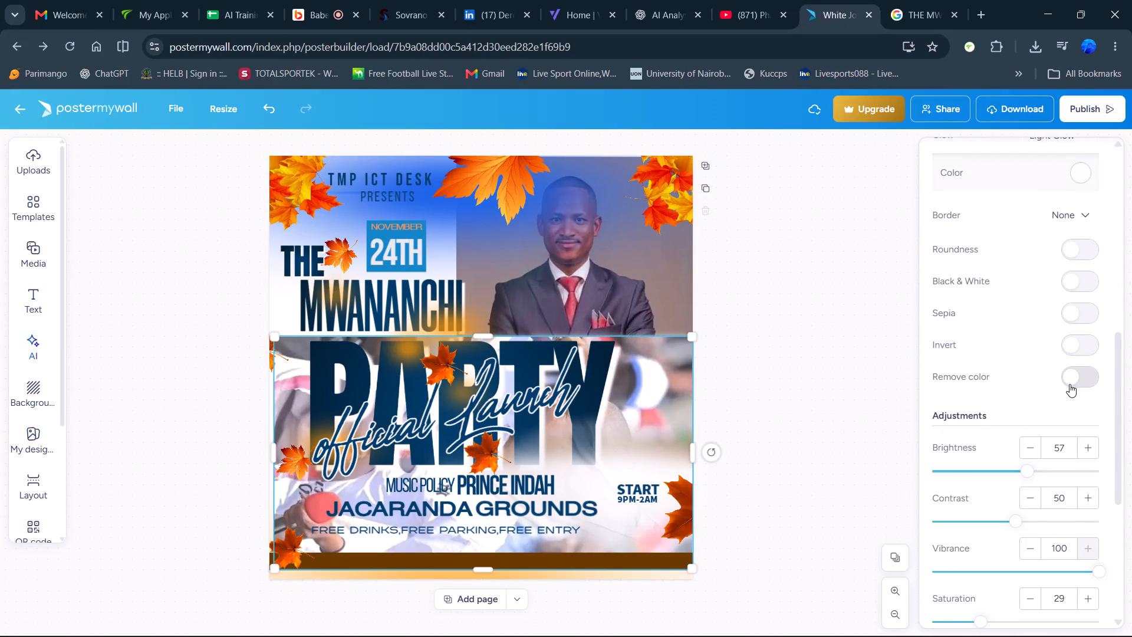
click(1070, 382)
click(1070, 382)
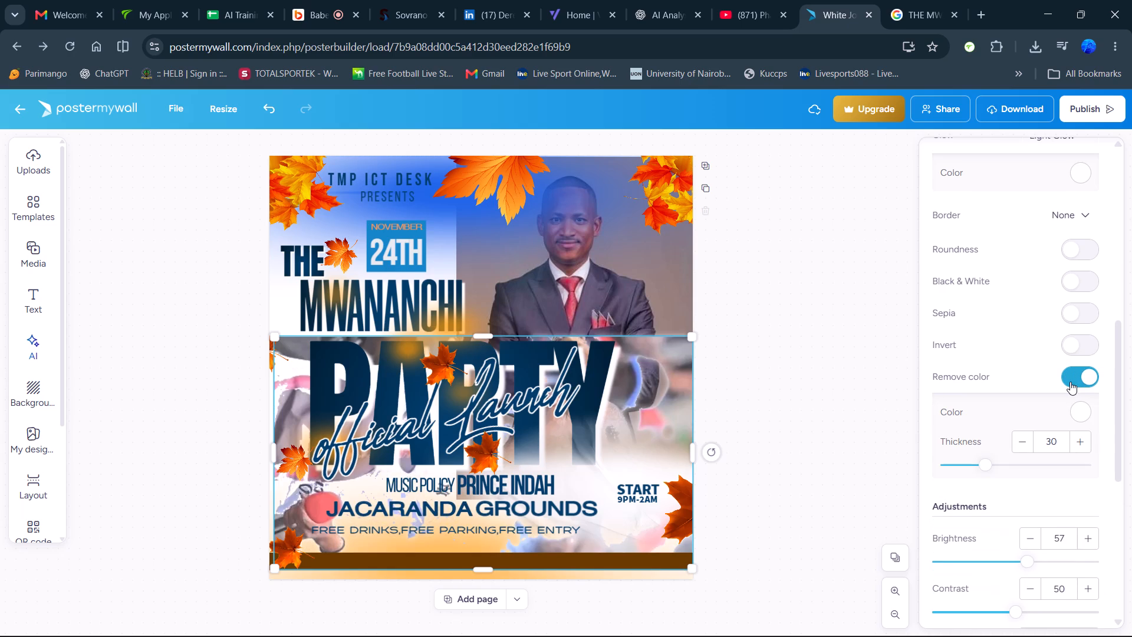
click(1070, 382)
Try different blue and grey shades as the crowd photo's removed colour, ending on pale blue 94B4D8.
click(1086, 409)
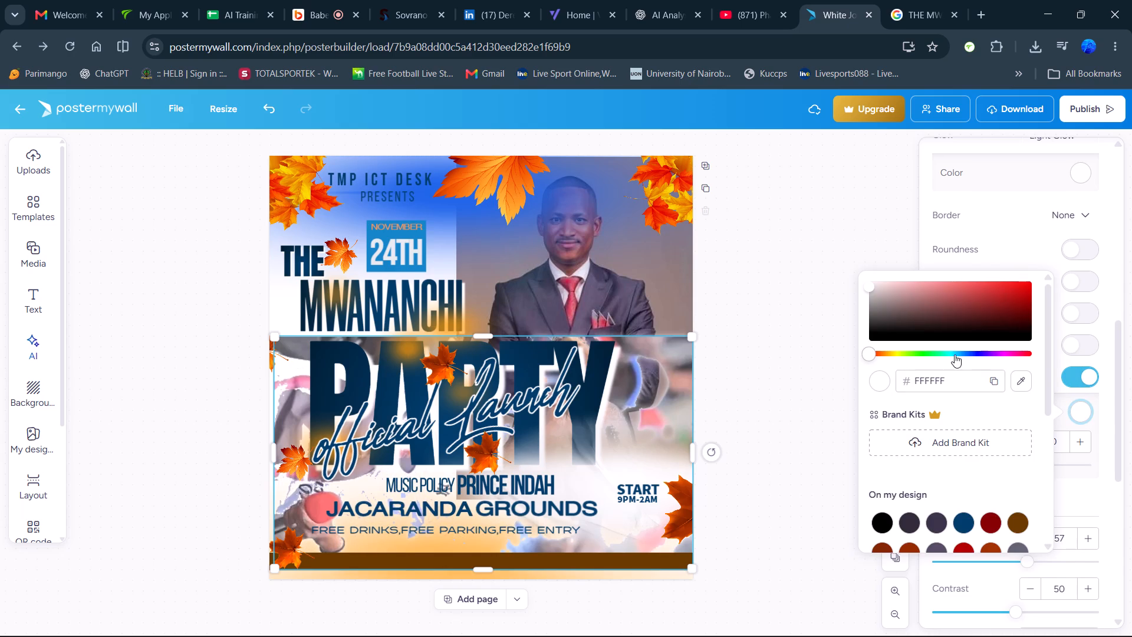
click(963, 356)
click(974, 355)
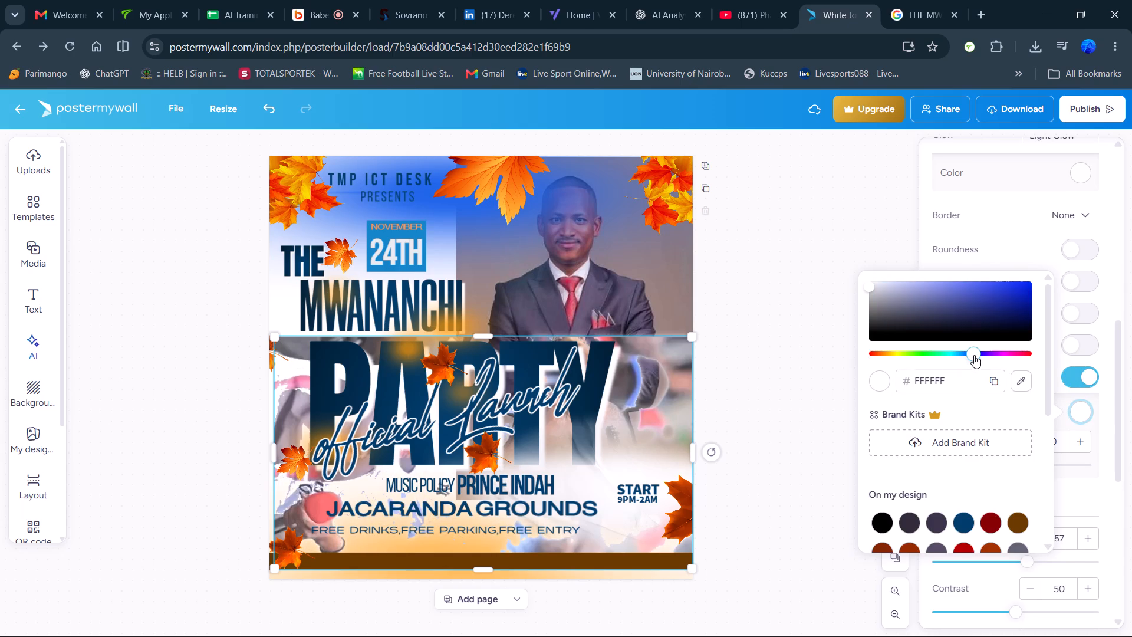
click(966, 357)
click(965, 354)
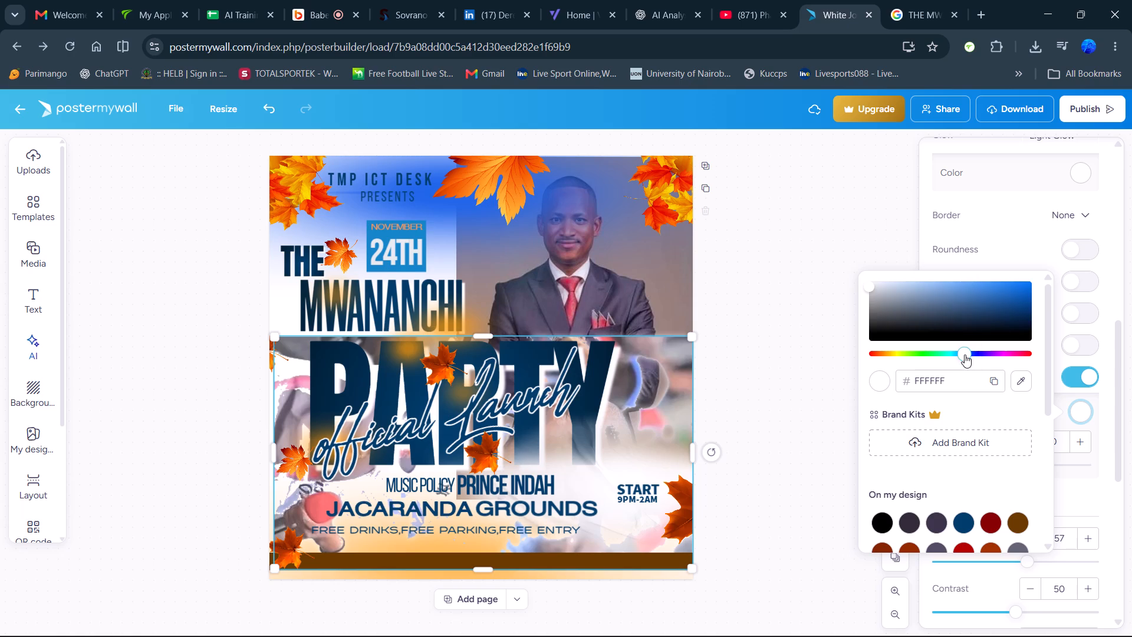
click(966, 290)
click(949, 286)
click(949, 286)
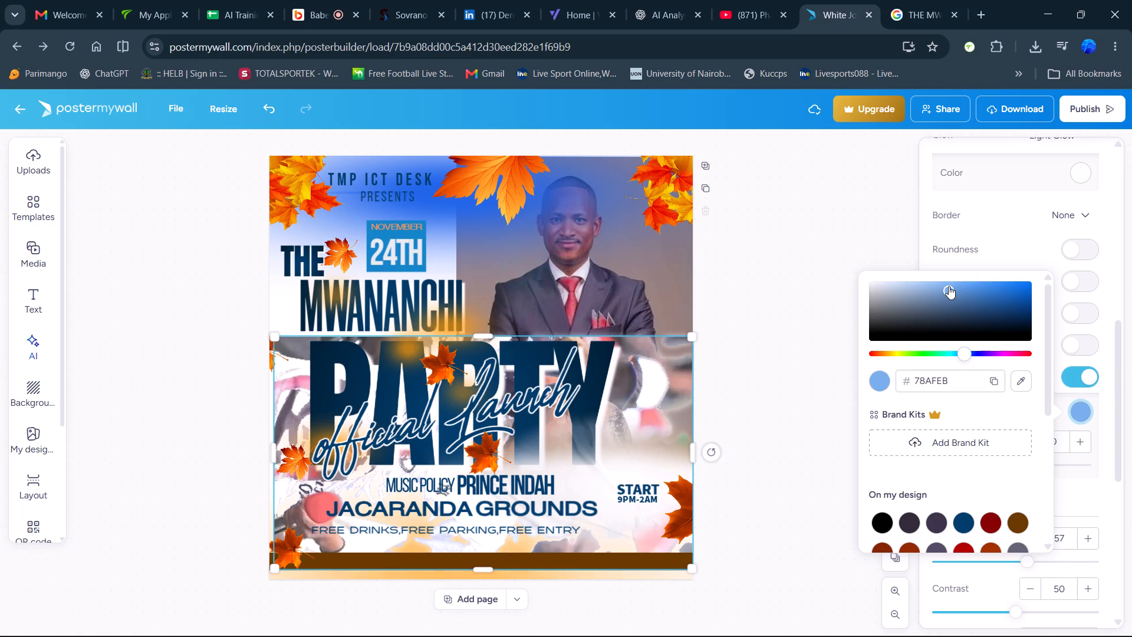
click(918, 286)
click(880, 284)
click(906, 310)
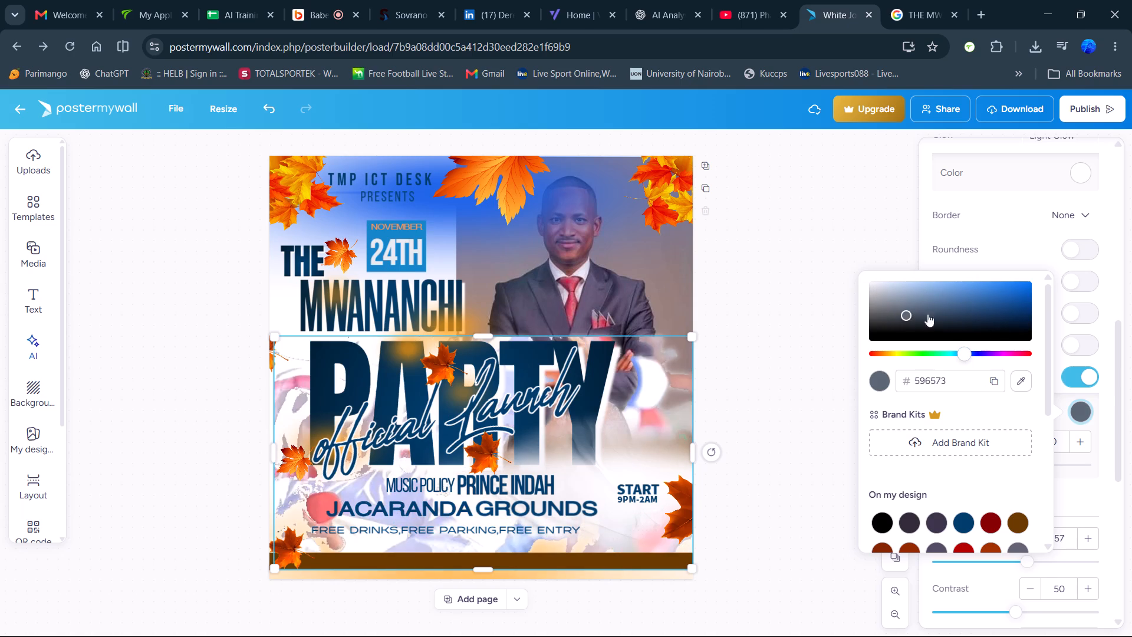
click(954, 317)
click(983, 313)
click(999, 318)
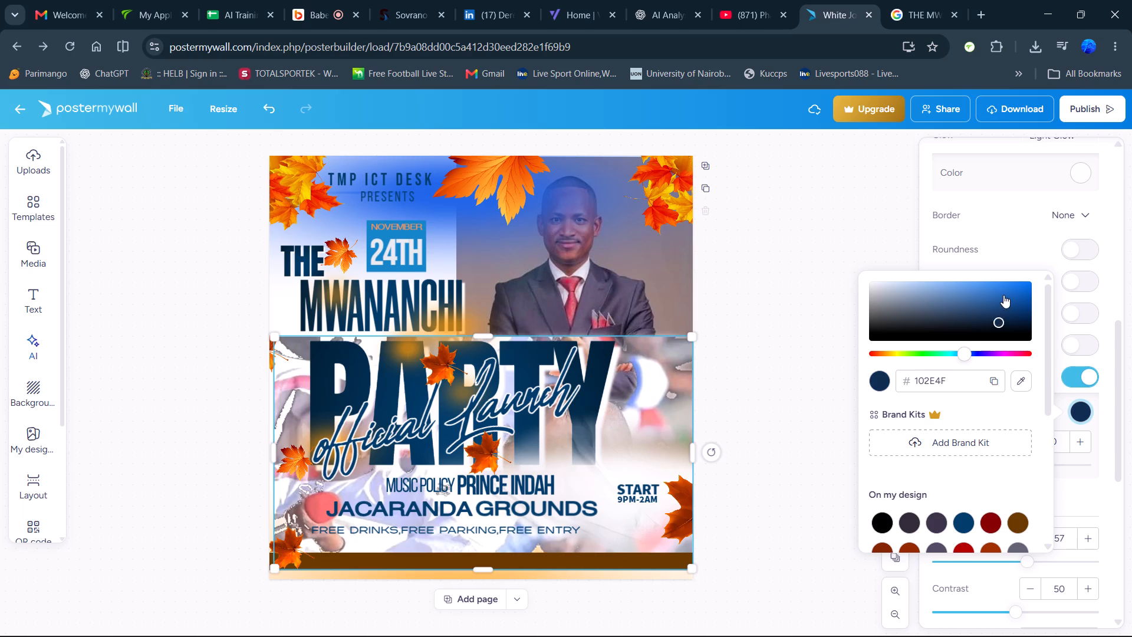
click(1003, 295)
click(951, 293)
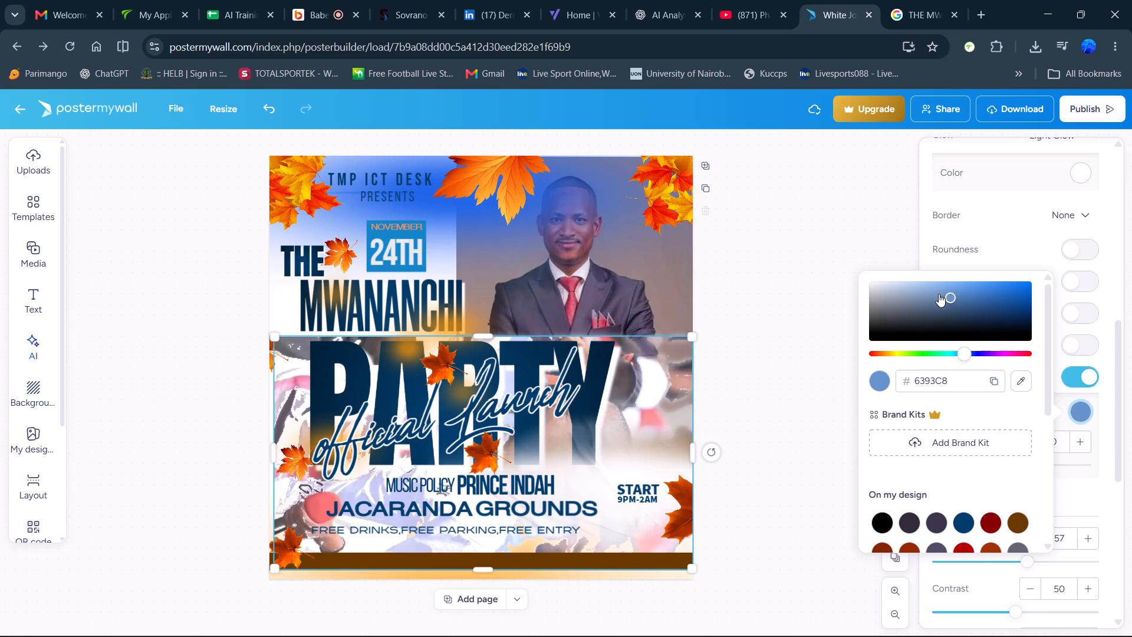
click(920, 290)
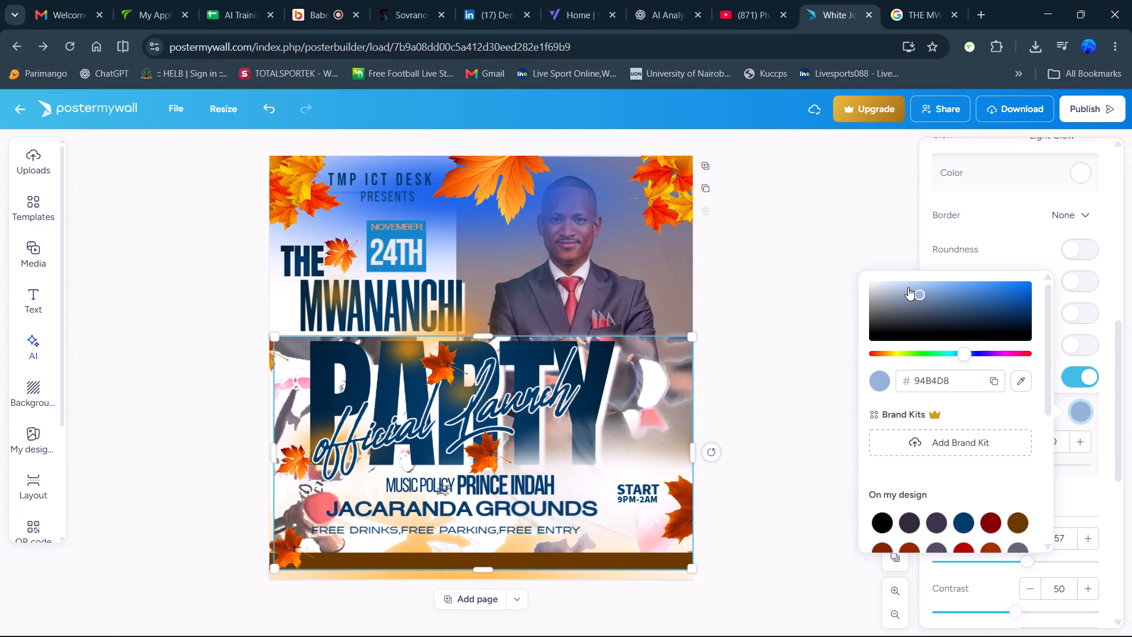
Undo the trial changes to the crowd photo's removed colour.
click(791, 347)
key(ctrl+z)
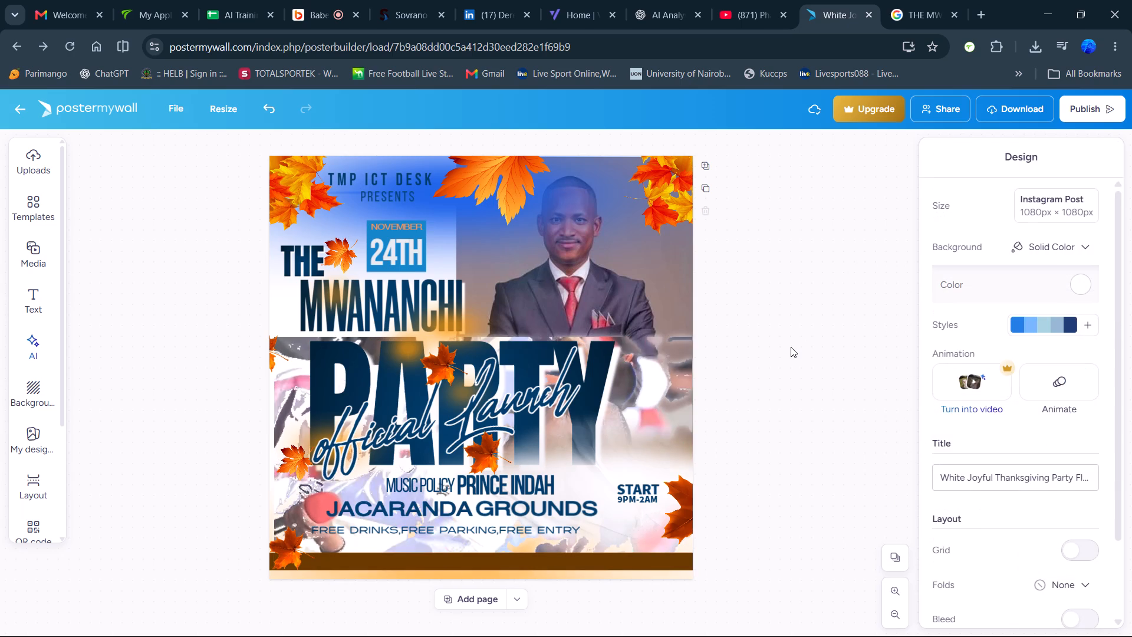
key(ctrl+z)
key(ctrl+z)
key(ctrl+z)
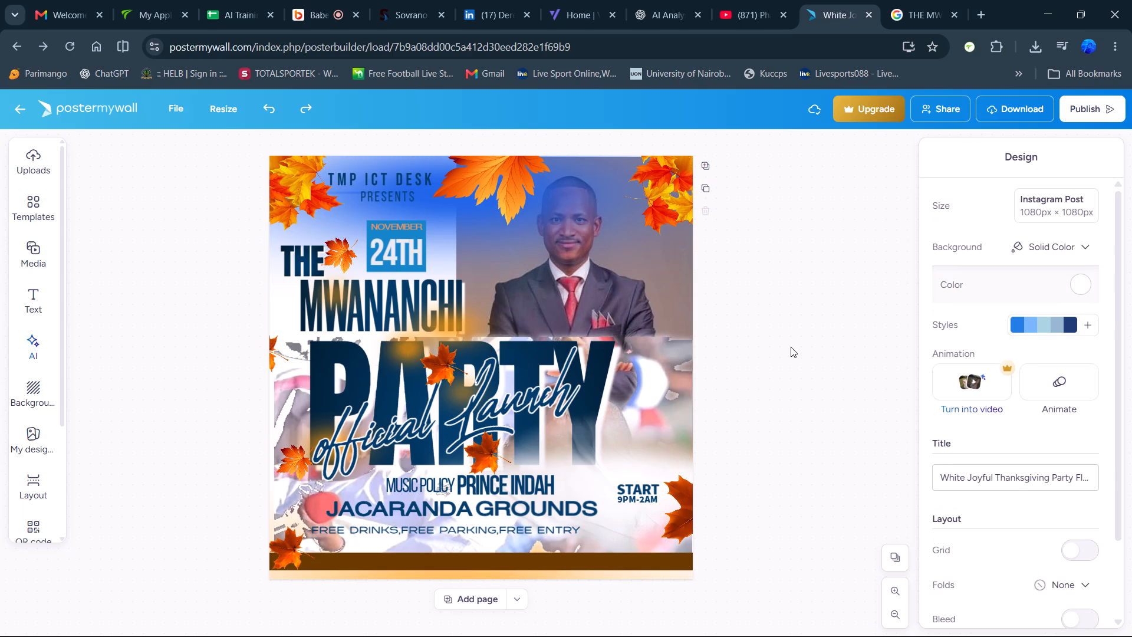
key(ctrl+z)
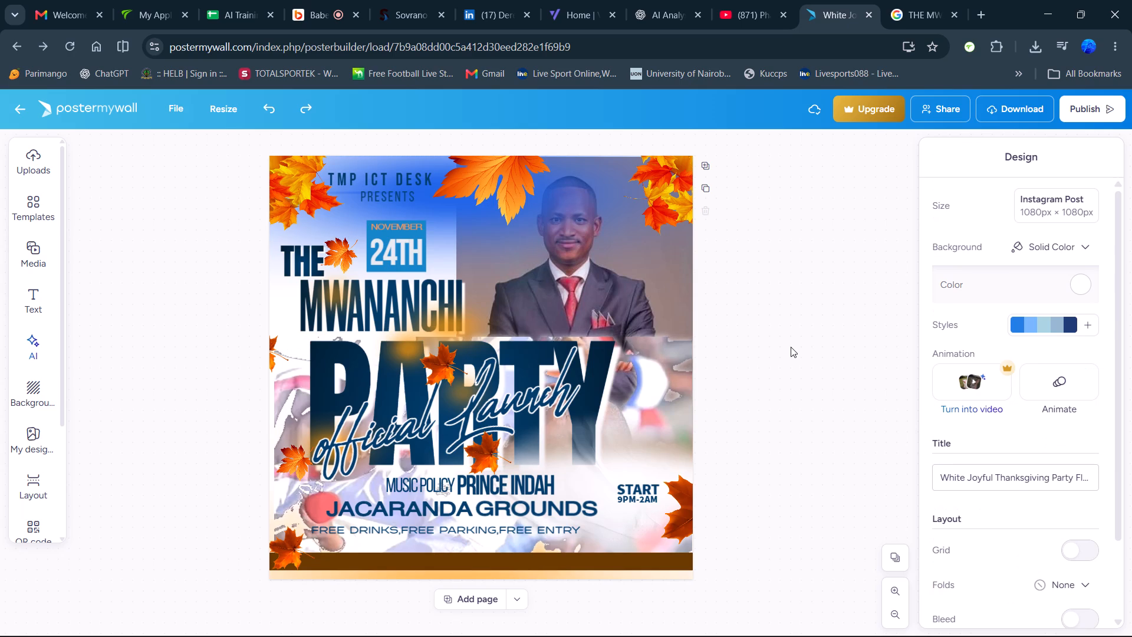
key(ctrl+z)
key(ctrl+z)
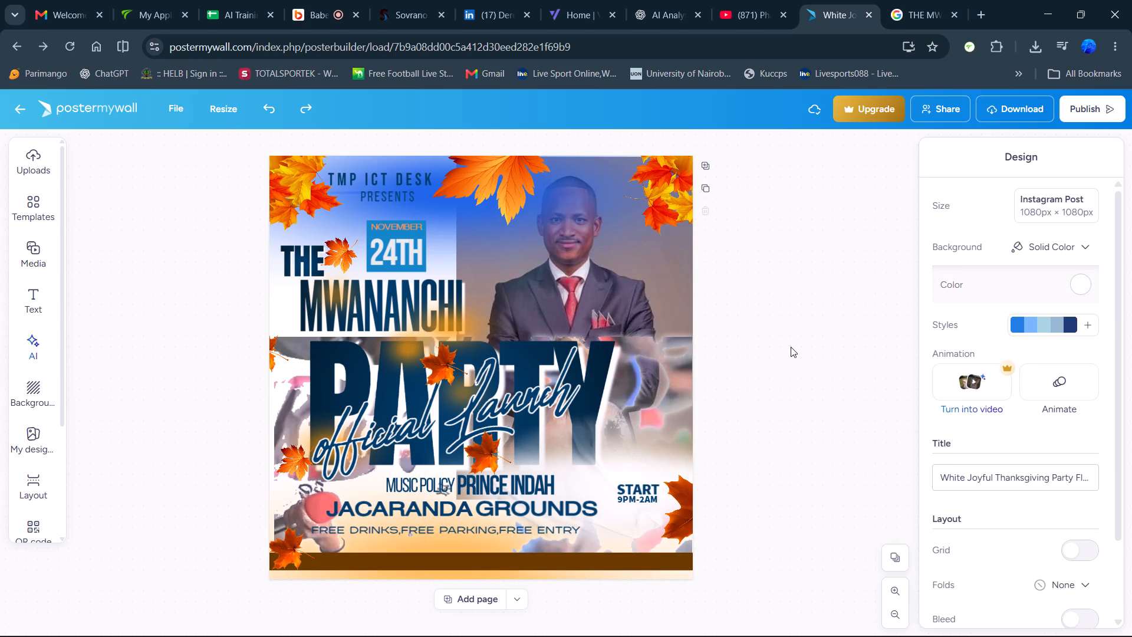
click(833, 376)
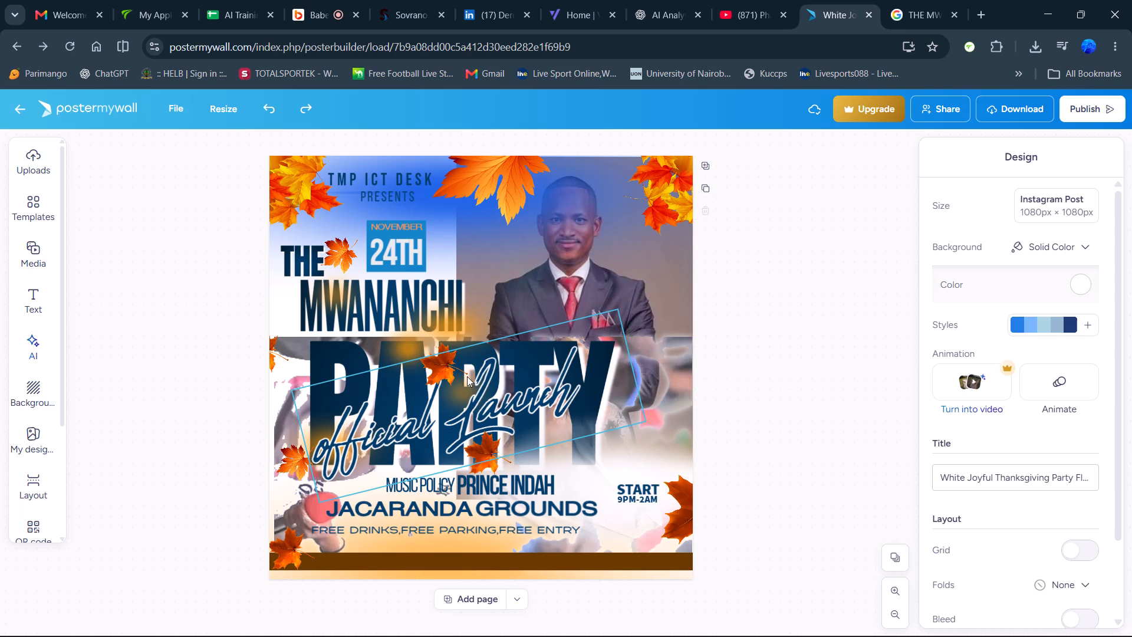
Move the maple leaf over the upper part of PARTY slightly to the left and up.
click(450, 365)
drag(450, 365, 435, 364)
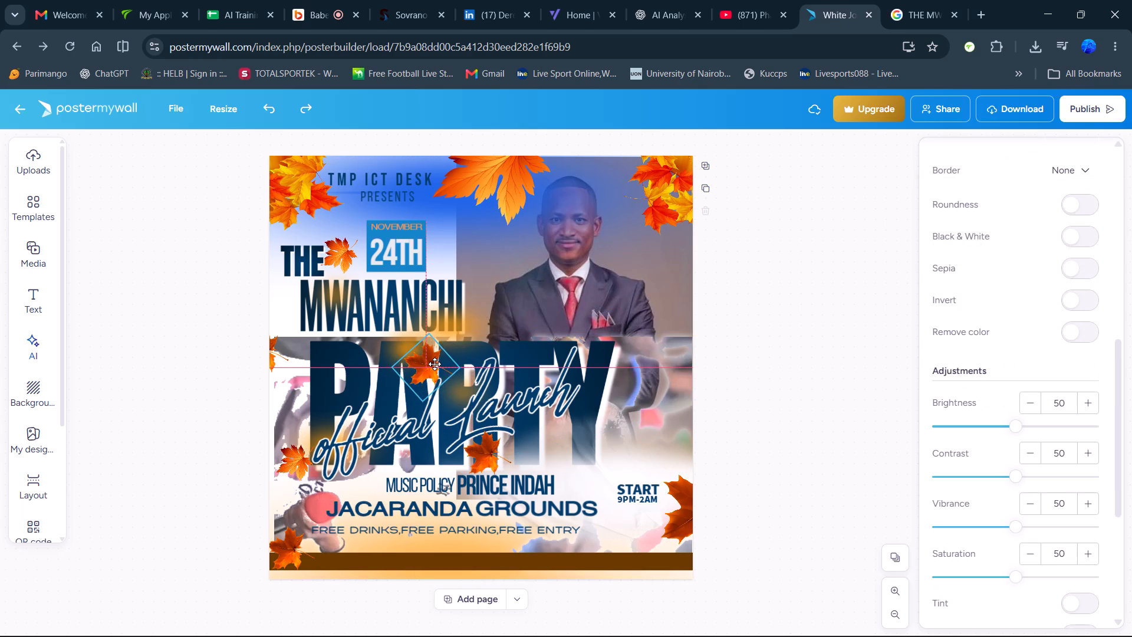
drag(435, 364, 445, 360)
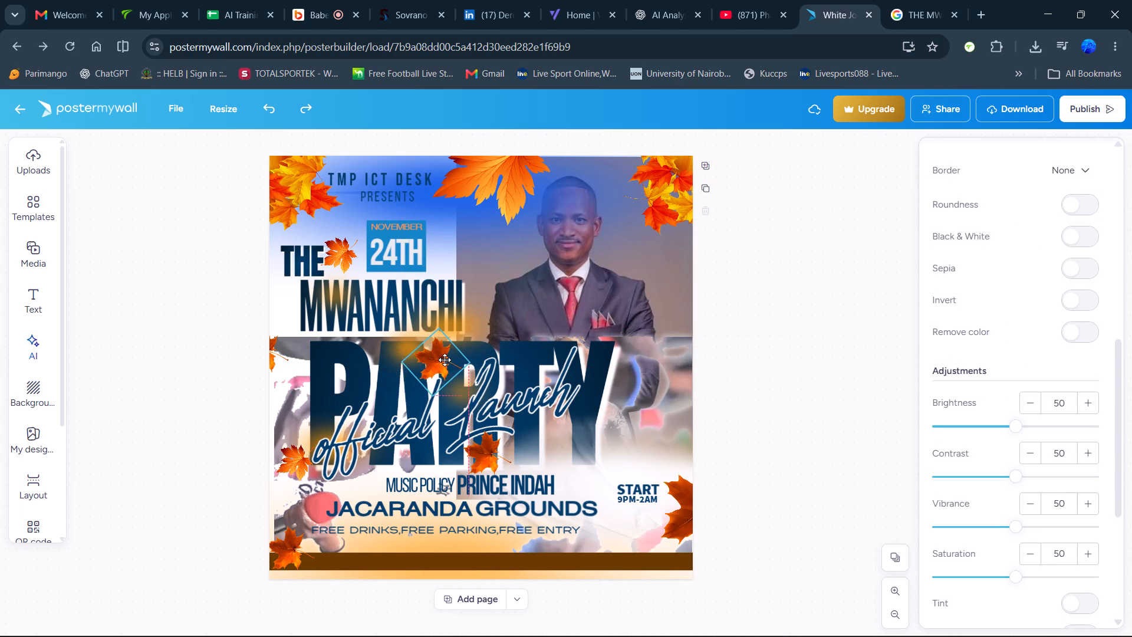
drag(445, 360, 440, 359)
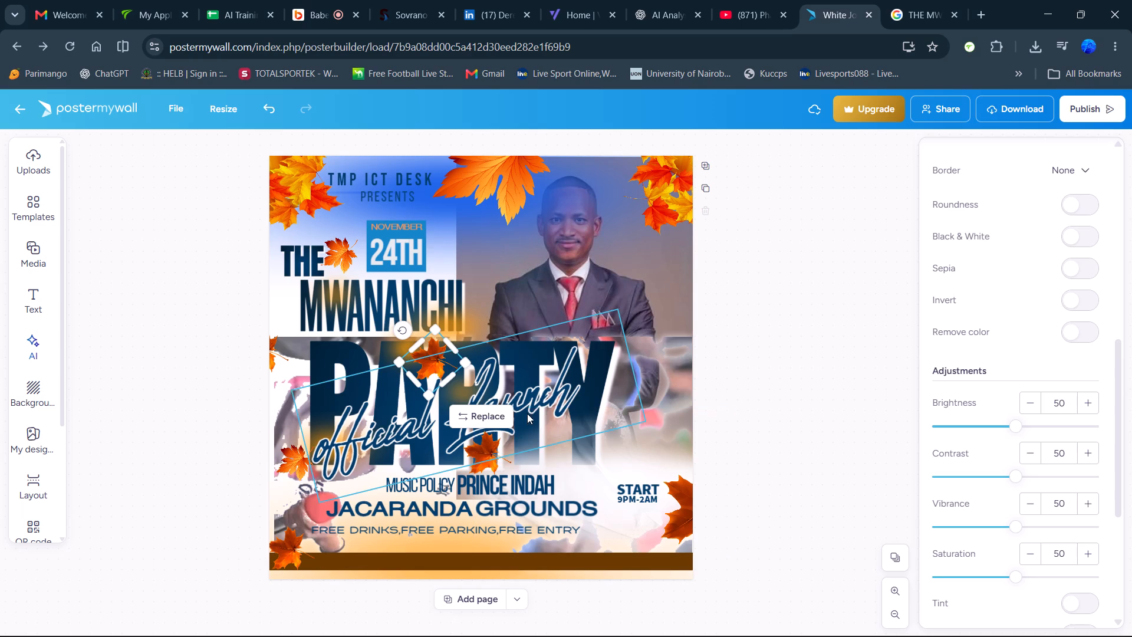
Increase the "official Launch" text size to 289.
click(531, 403)
click(1092, 413)
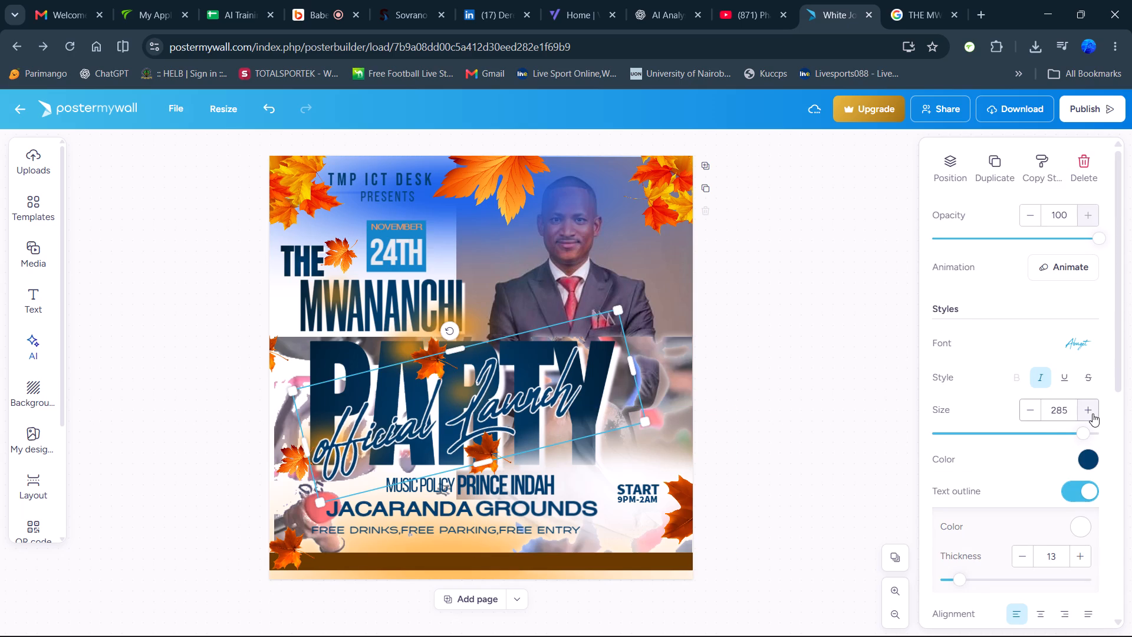
triple_click(1092, 413)
click(1092, 413)
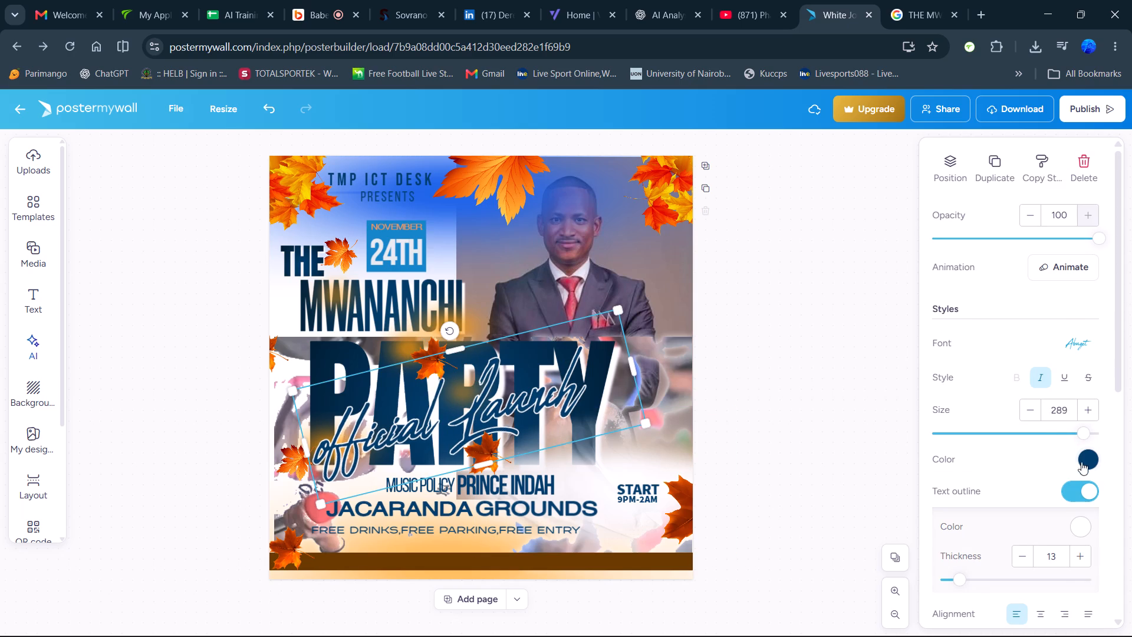
Recolour the "official Launch" text, trying white, grey, black and blue presets and ending on the bright violet-blue preset.
click(1089, 458)
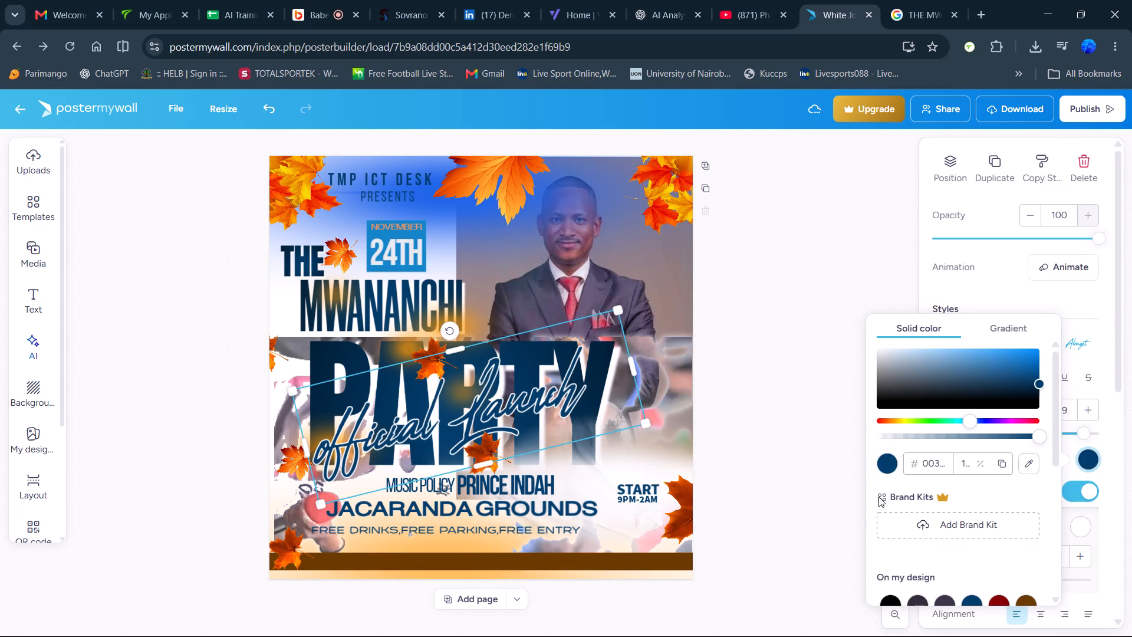
scroll(903, 487, down, 4)
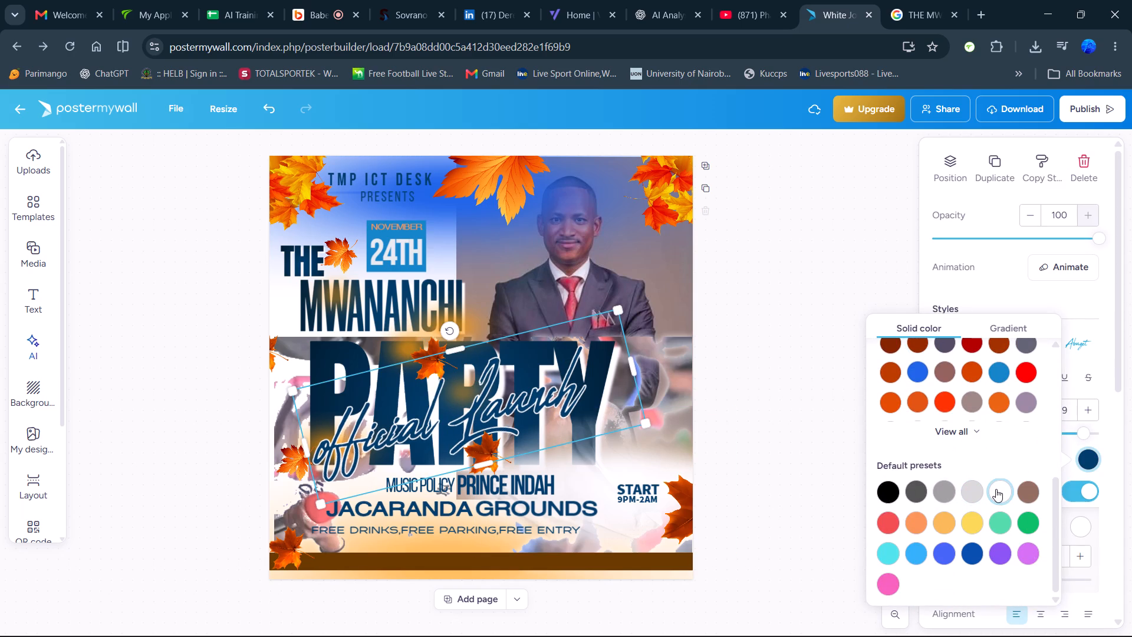
click(996, 489)
click(966, 487)
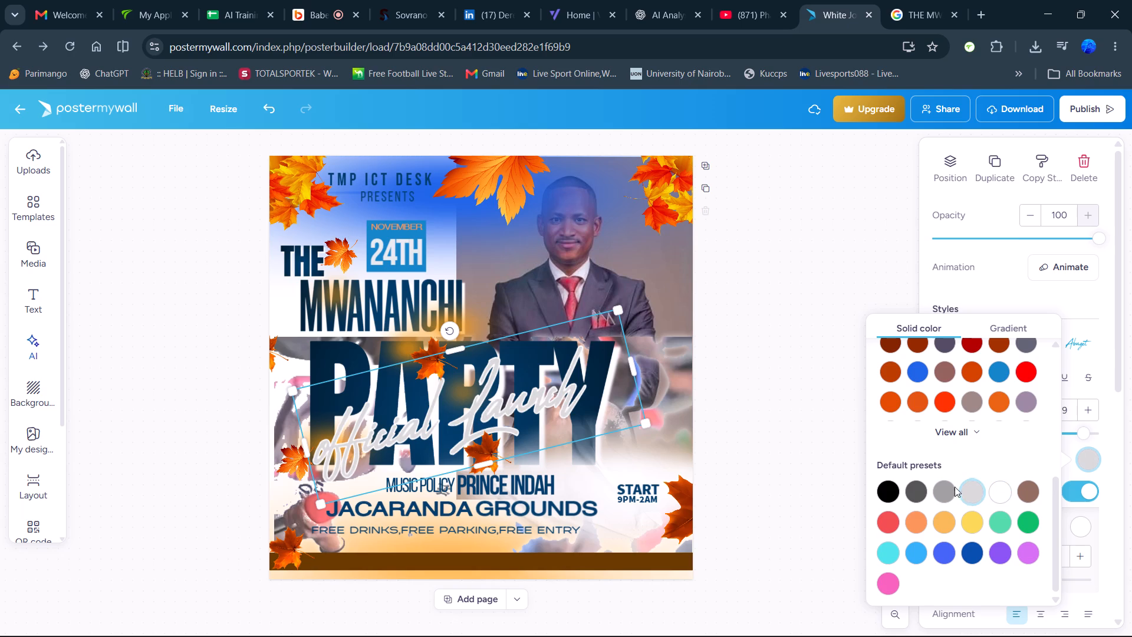
click(936, 483)
click(911, 490)
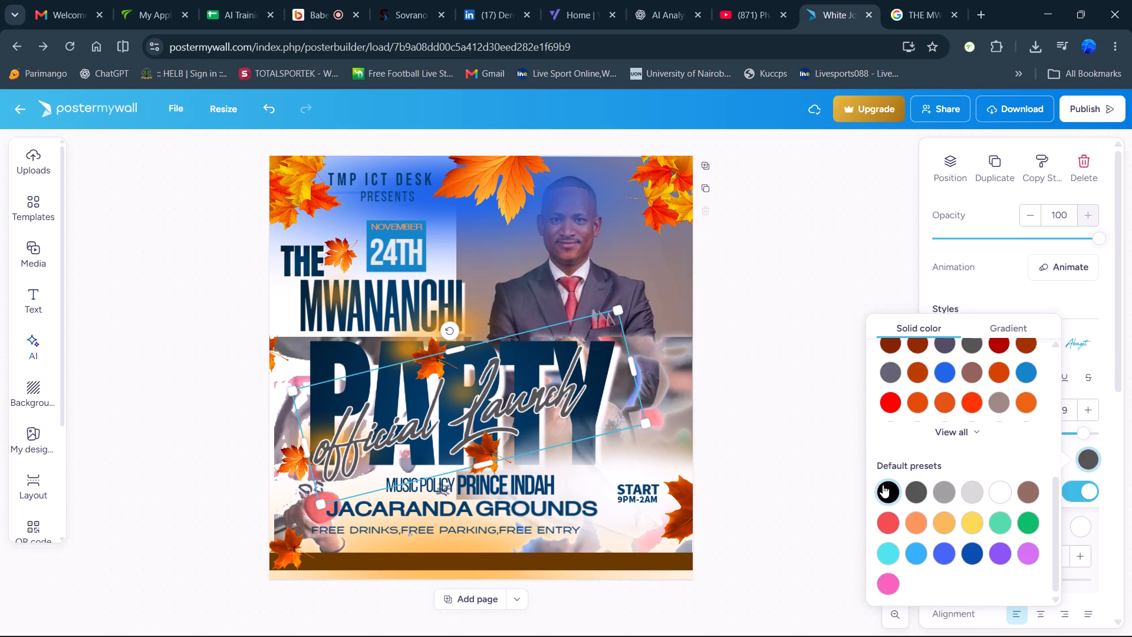
click(883, 485)
click(892, 551)
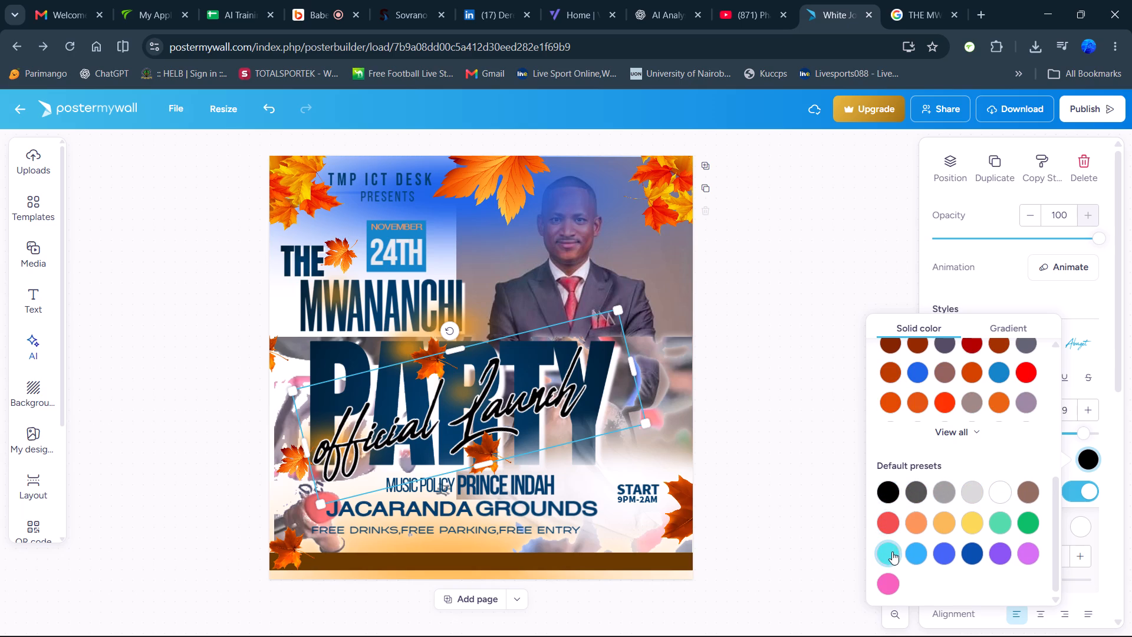
click(923, 553)
click(942, 551)
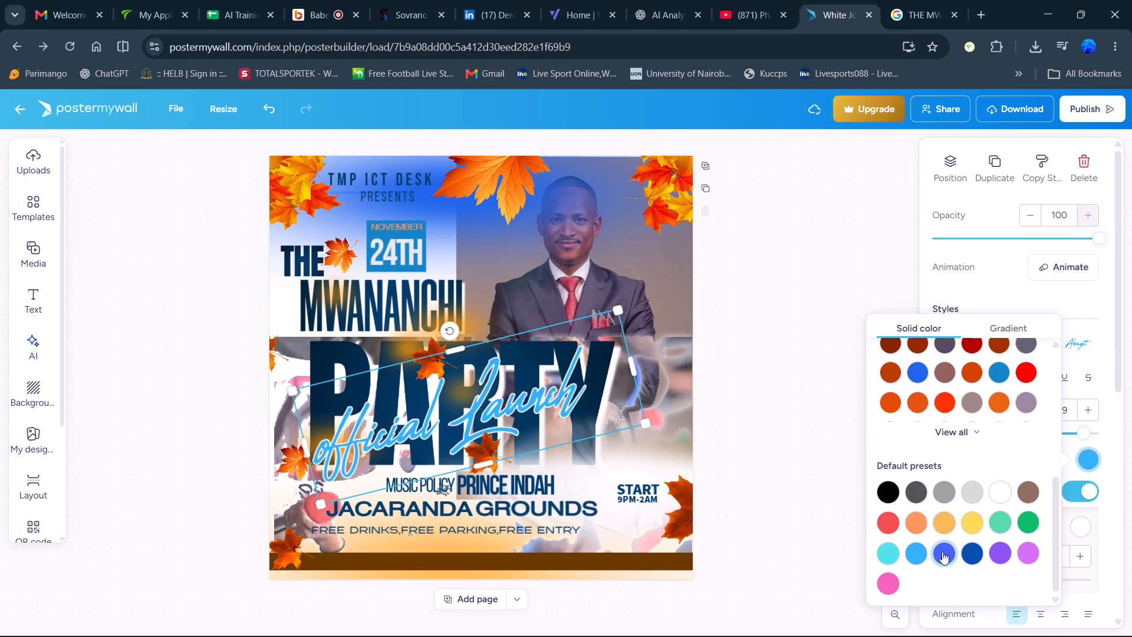
click(964, 553)
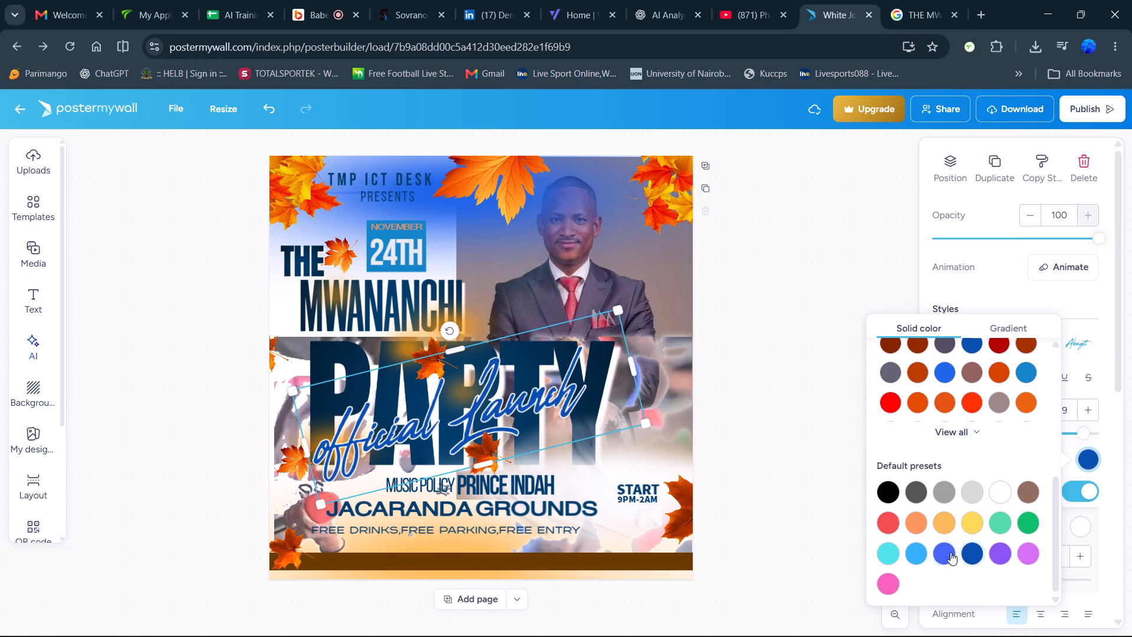
click(943, 549)
click(834, 399)
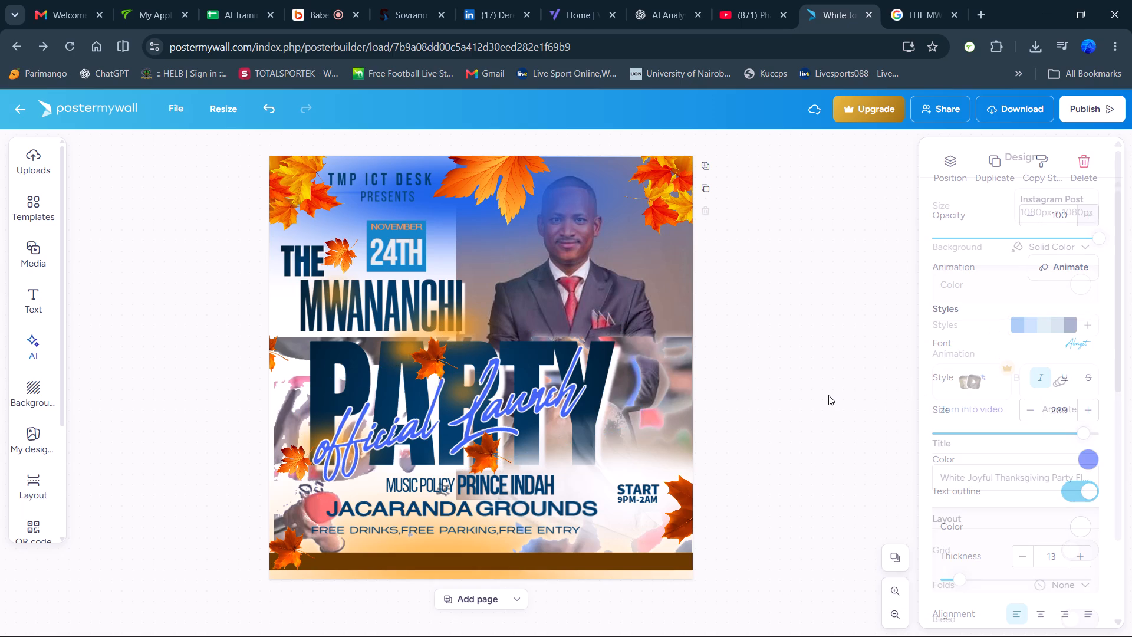
Download the flyer as a standard-quality JPG at 1080 x 1080px and save it in Downloads as TMP LAUNCH.
click(1016, 106)
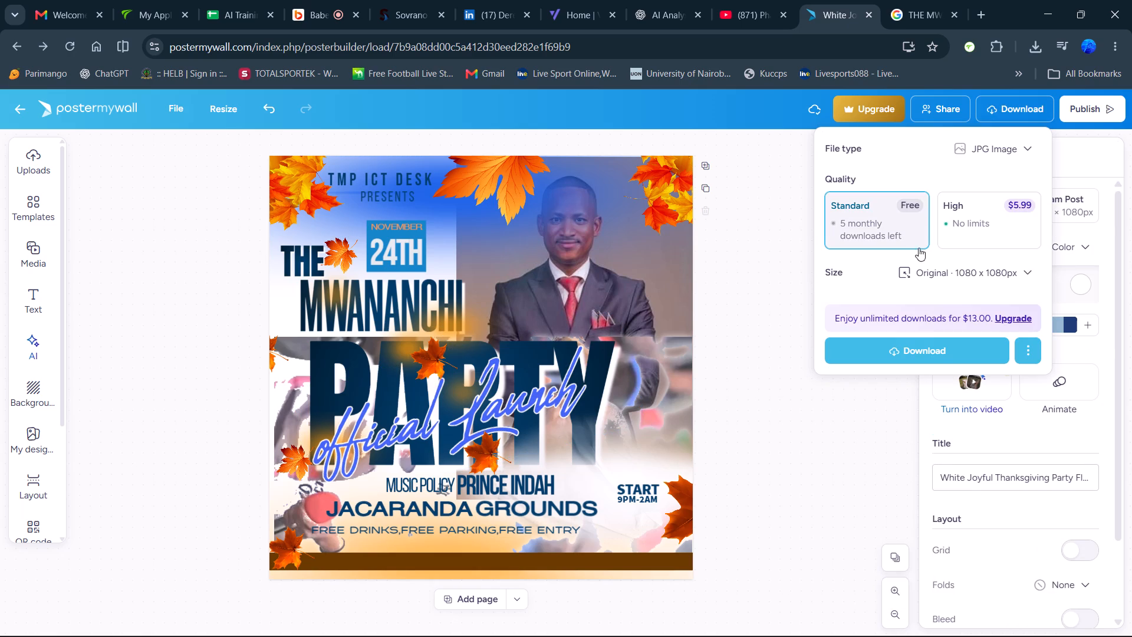
click(947, 349)
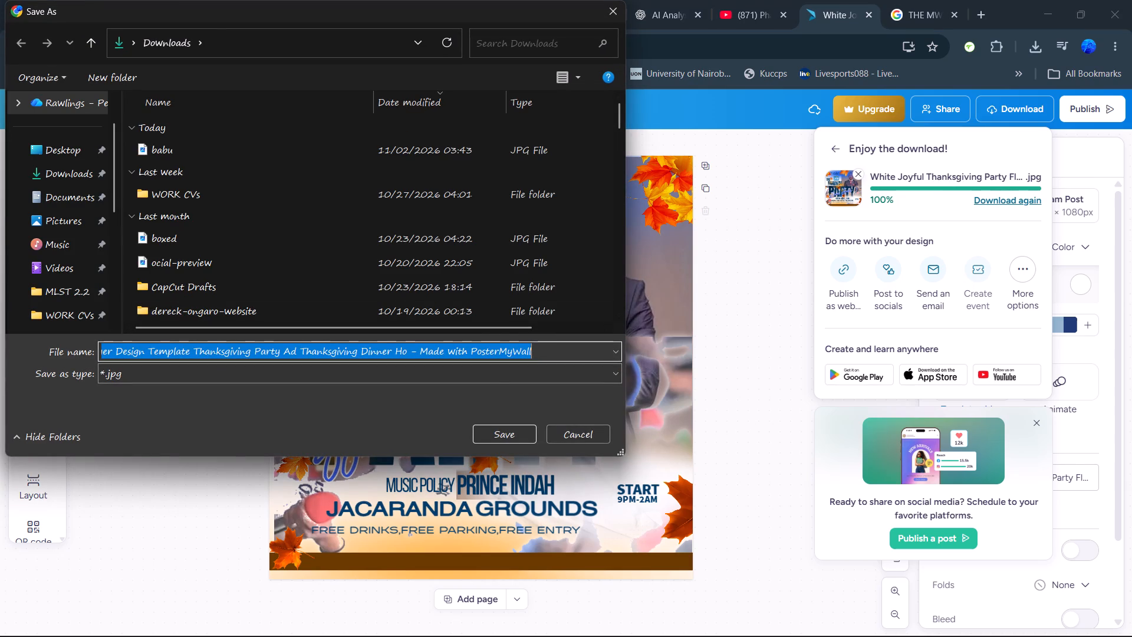
text(TMP LAUNCH)
key(Return)
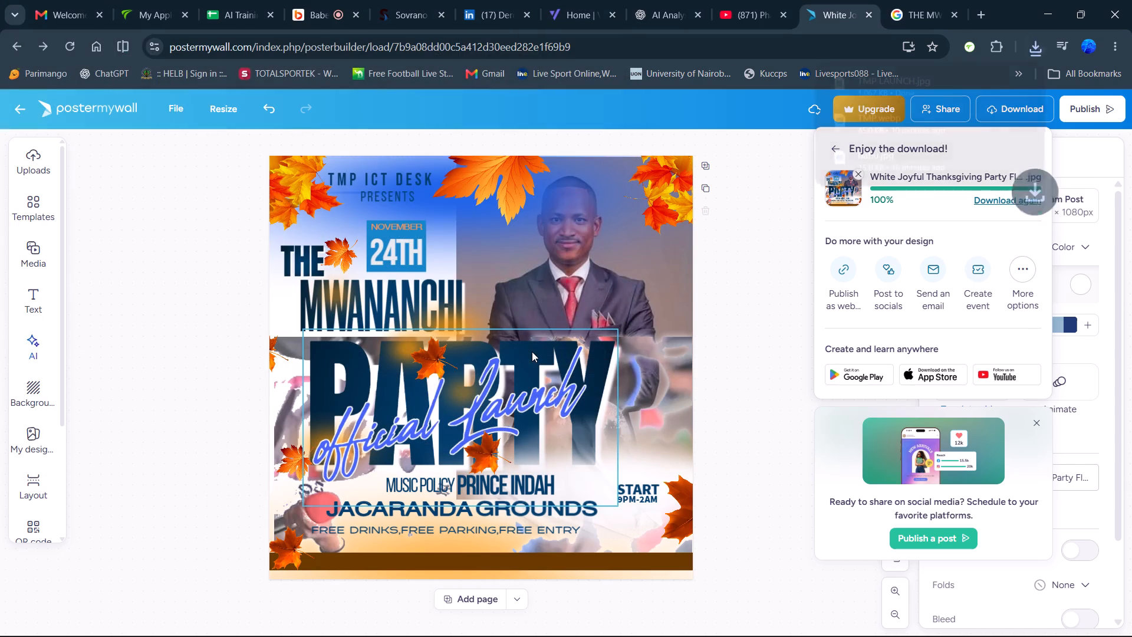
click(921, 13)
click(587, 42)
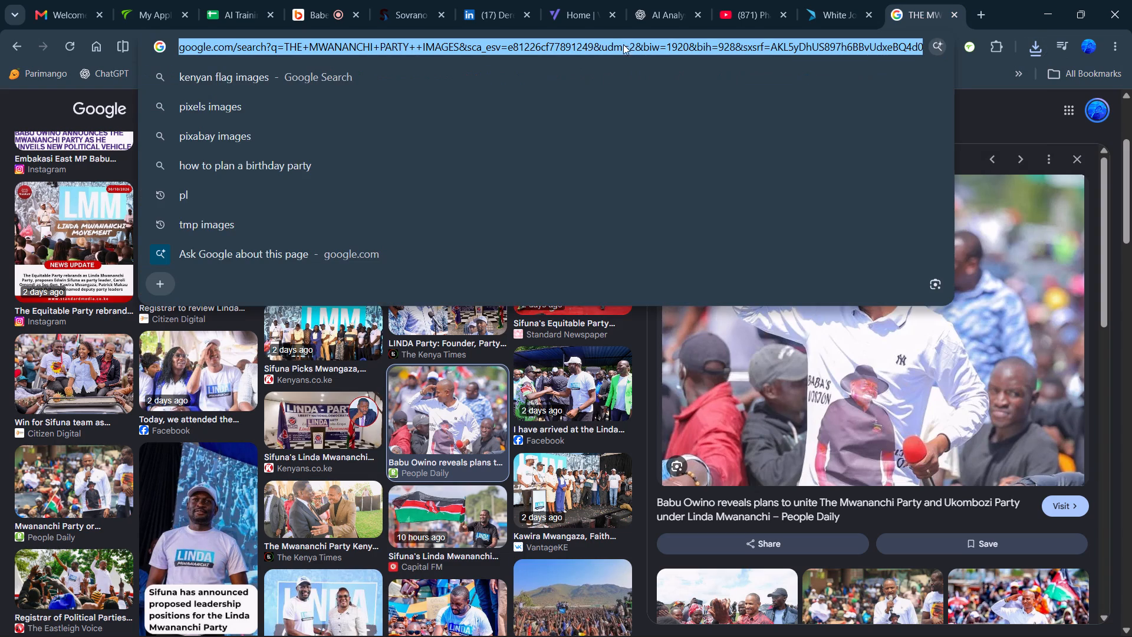
Minimise the browser and launch the recently added Kuro app.
click(1041, 19)
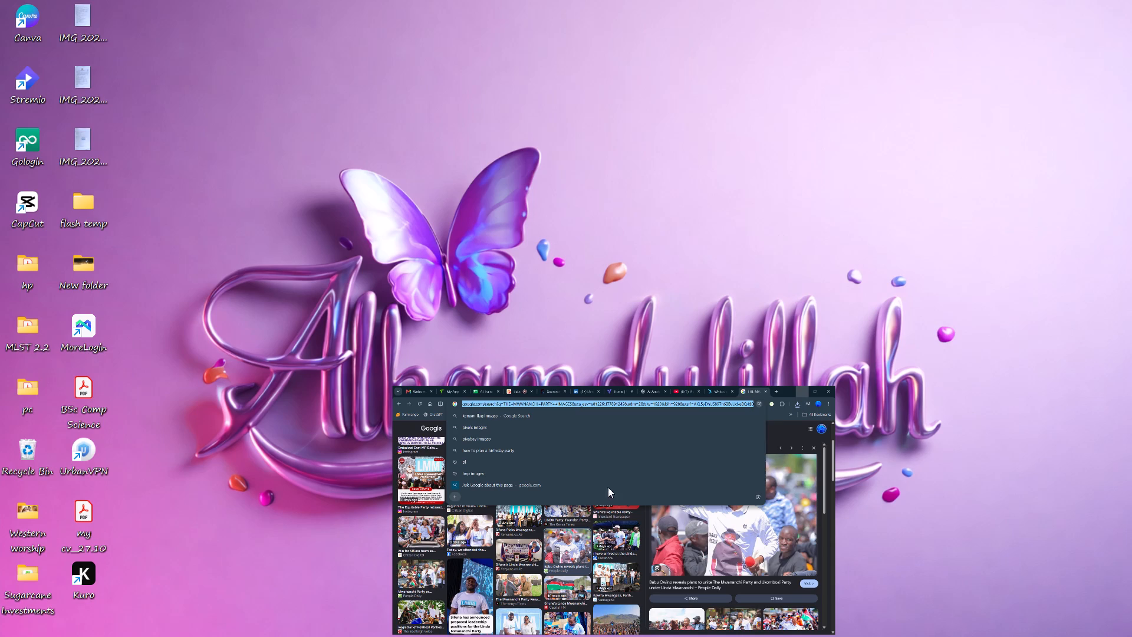
click(412, 631)
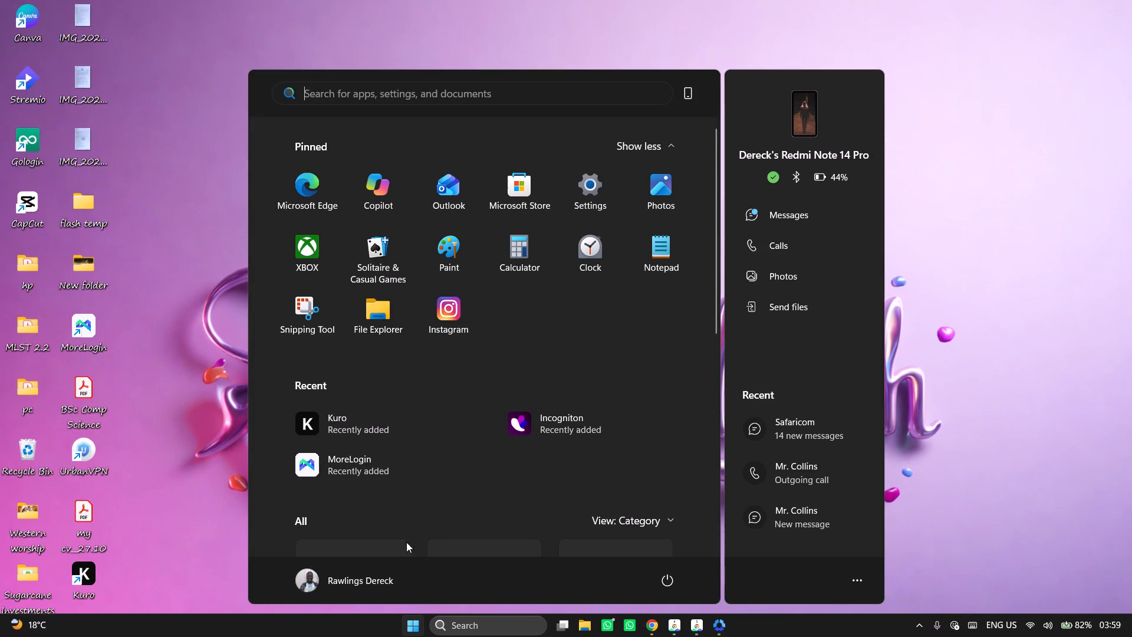
click(366, 419)
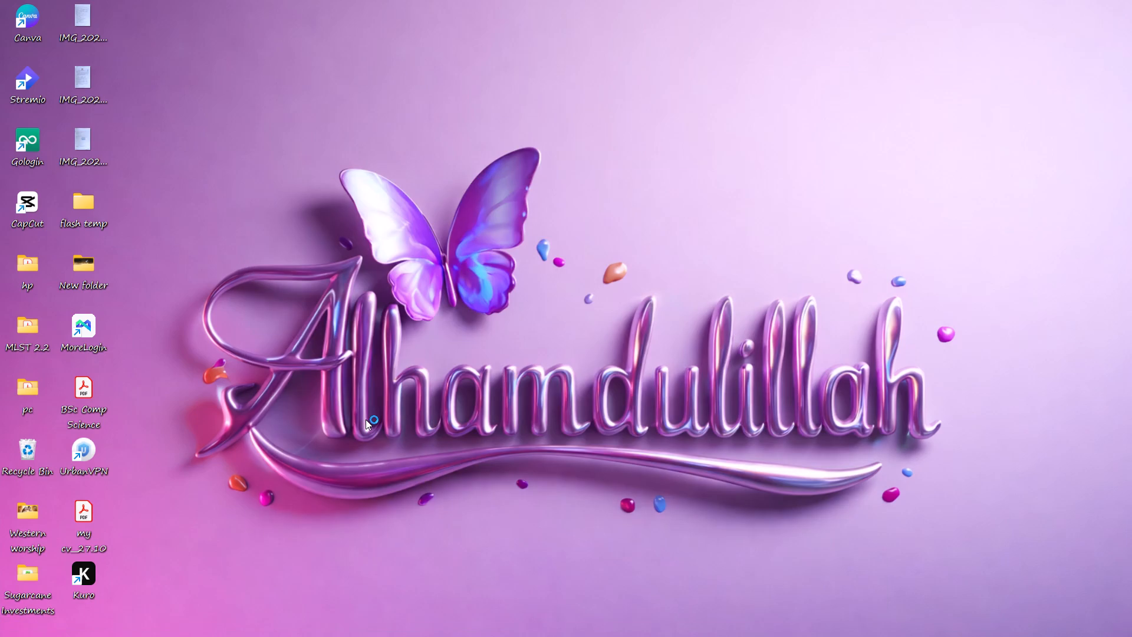